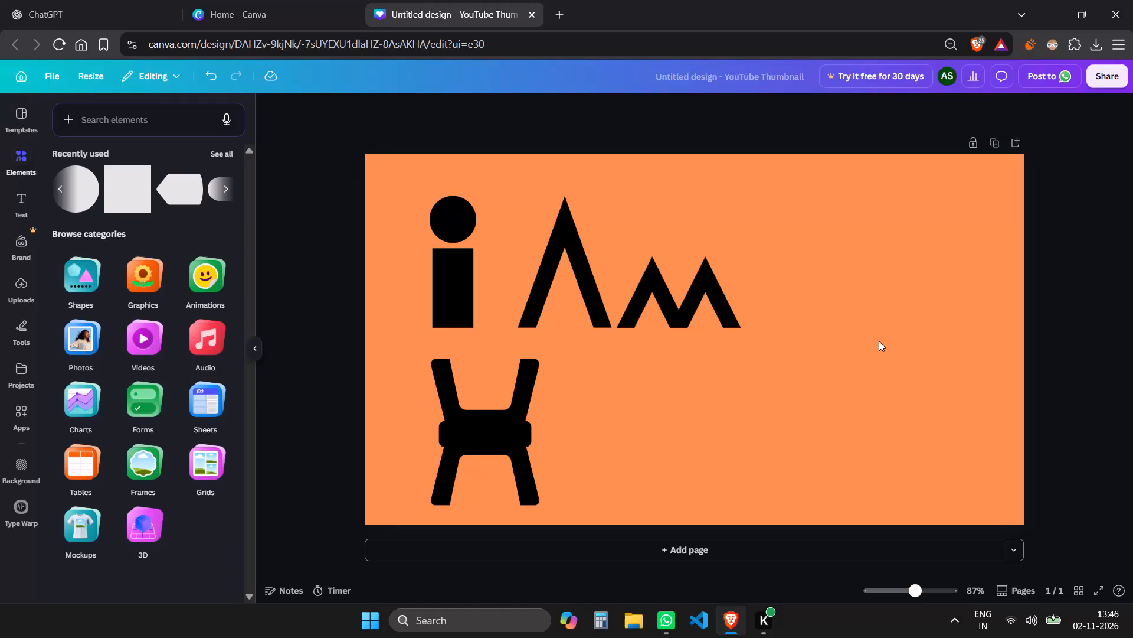
Move the black bar off the middle of the H into the empty area and rotate it upright to -90°.
{"action": "left_click", "coordinate": [468, 443]}
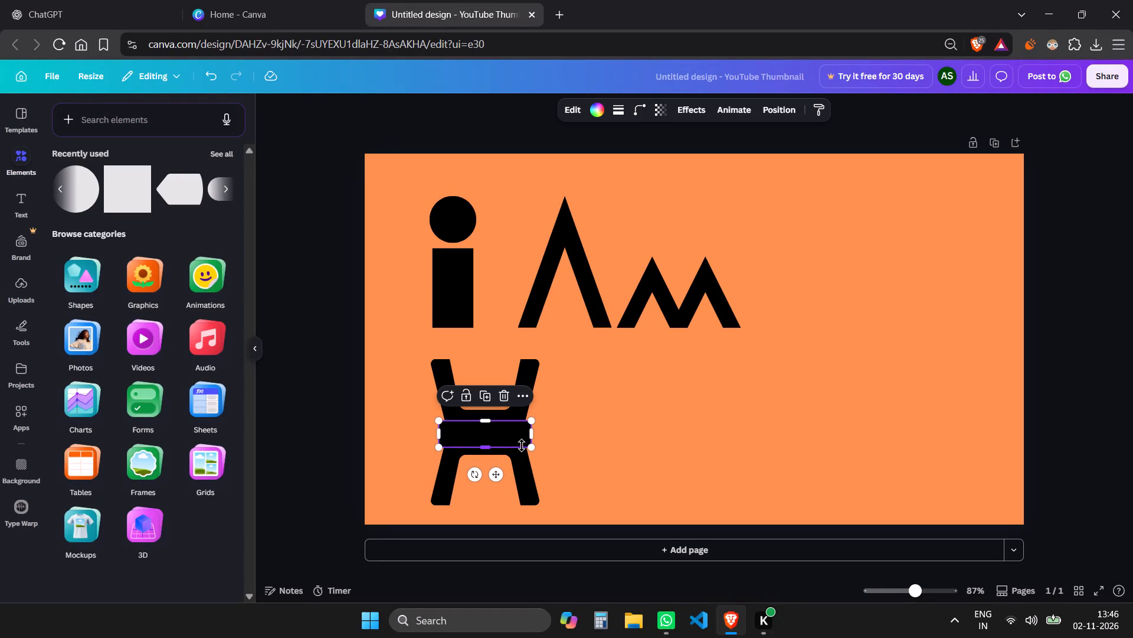
{"action": "left_click_drag", "start_coordinate": [497, 434], "coordinate": [530, 431]}
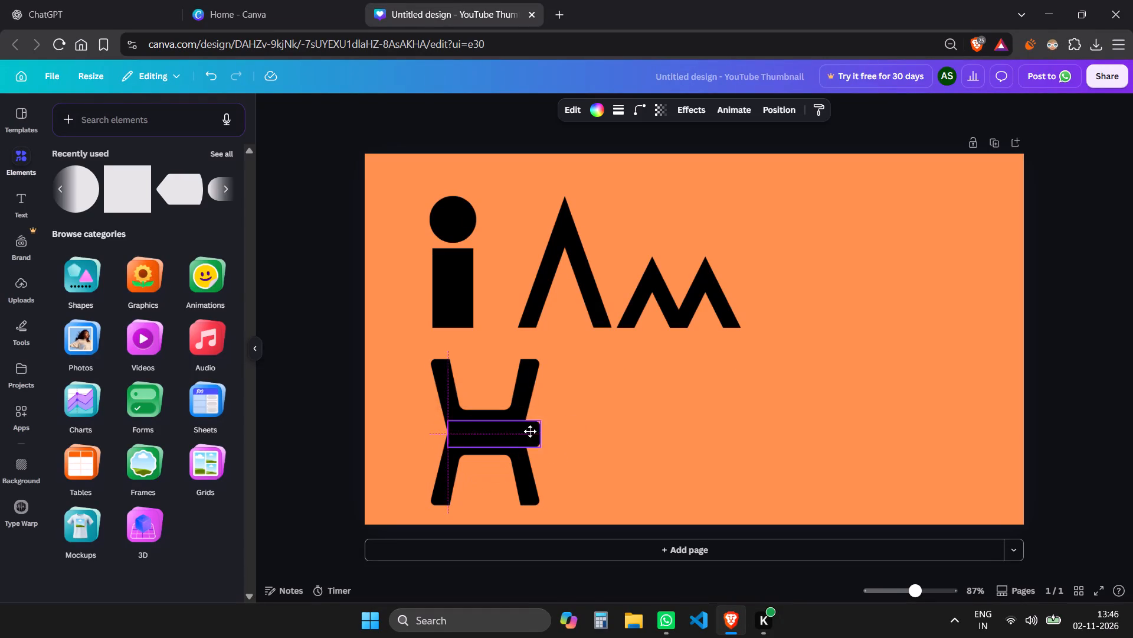
{"action": "left_click_drag", "start_coordinate": [530, 431], "coordinate": [662, 410]}
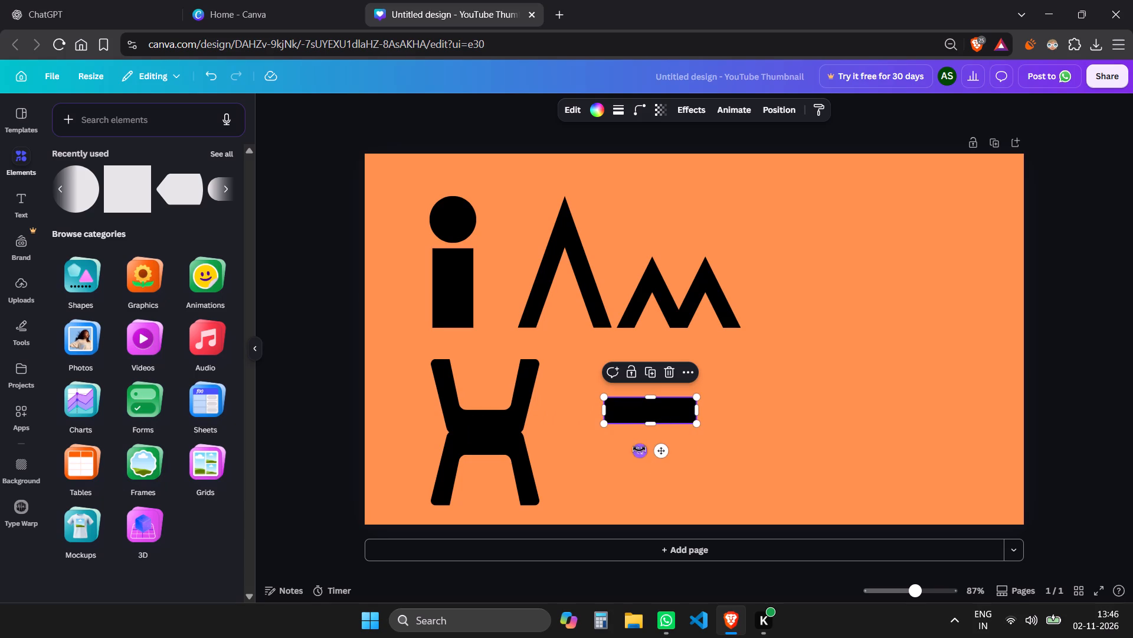
{"action": "left_click_drag", "start_coordinate": [640, 449], "coordinate": [679, 421]}
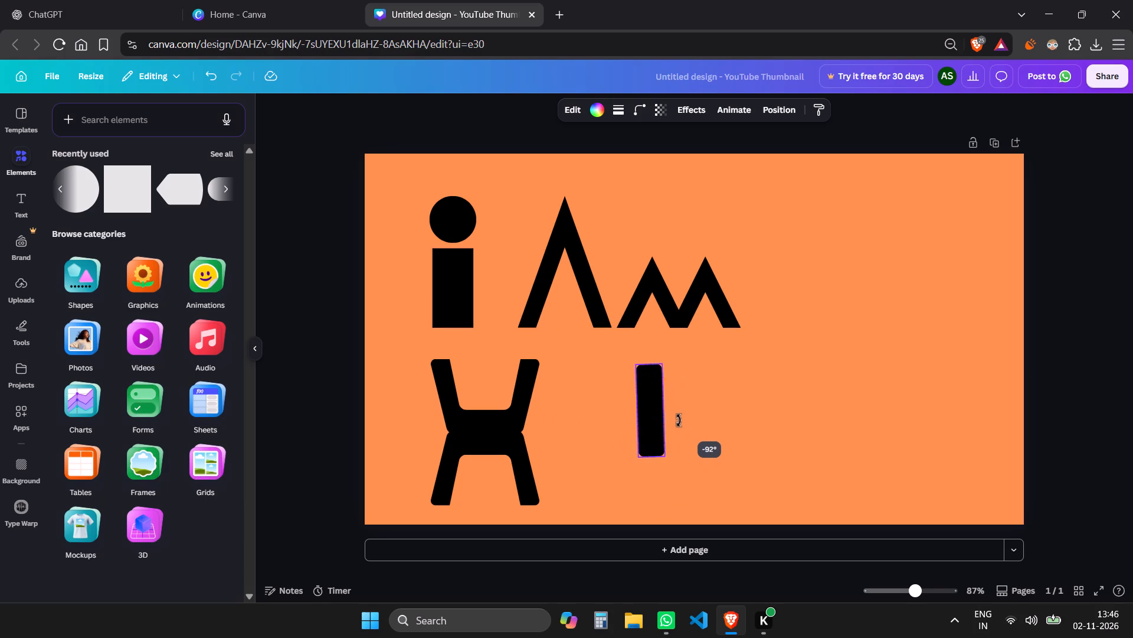
{"action": "left_click_drag", "start_coordinate": [679, 421], "coordinate": [679, 421]}
Shorten the upright bar to about 69 px long and place it over the notch on the H's right side.
{"action": "left_click_drag", "start_coordinate": [649, 363], "coordinate": [650, 421]}
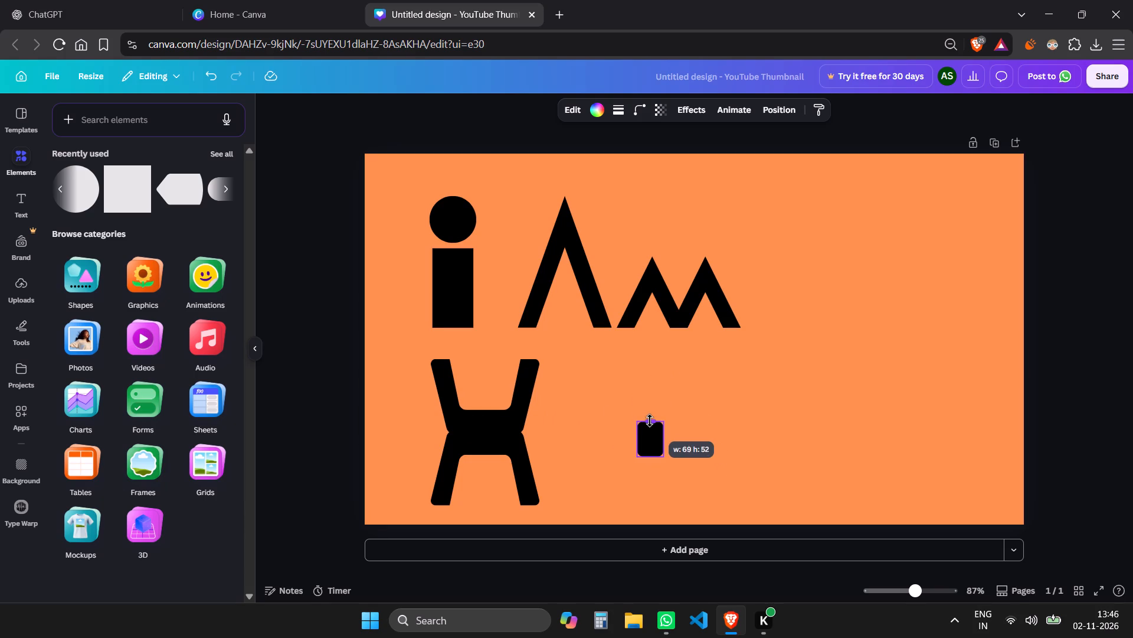
{"action": "left_click_drag", "start_coordinate": [650, 421], "coordinate": [650, 421]}
{"action": "left_click_drag", "start_coordinate": [650, 442], "coordinate": [523, 439]}
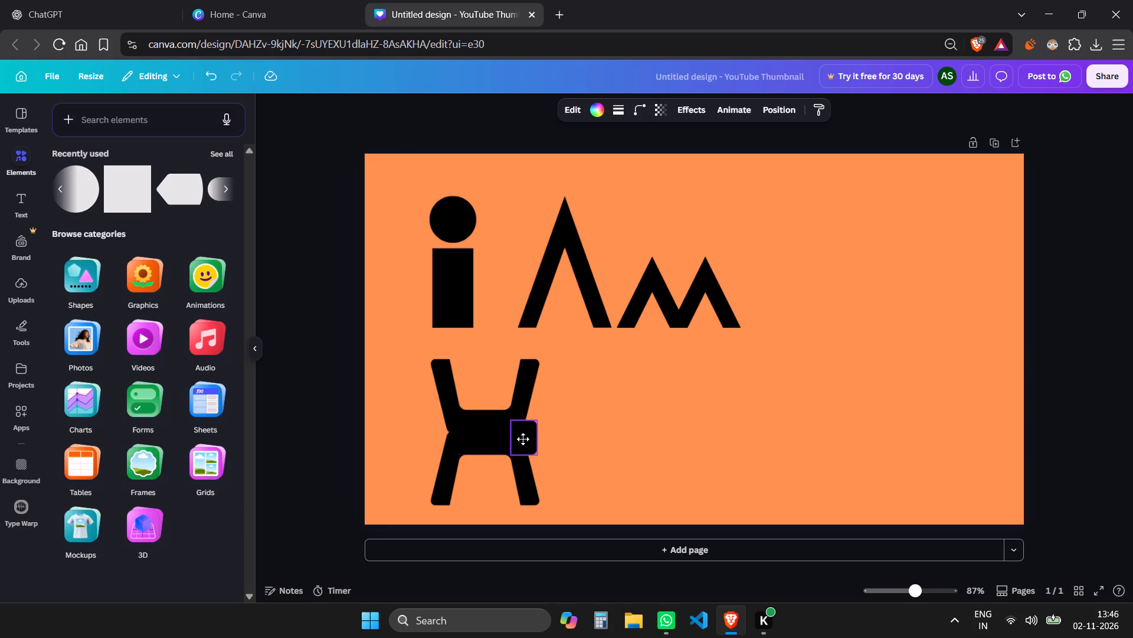
{"action": "left_click_drag", "start_coordinate": [523, 439], "coordinate": [523, 434]}
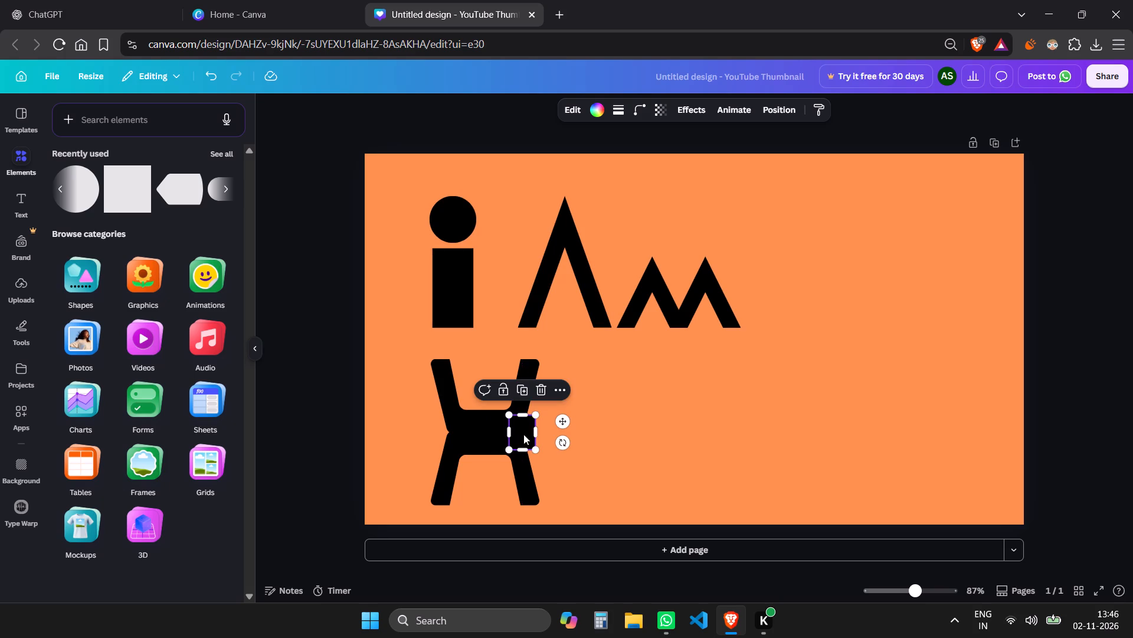
{"action": "left_click", "coordinate": [524, 416]}
{"action": "left_click_drag", "start_coordinate": [519, 435], "coordinate": [519, 435]}
{"action": "left_click_drag", "start_coordinate": [519, 435], "coordinate": [524, 435]}
Stretch the bar up and down to about 139 px long and narrow it to about 32 px to fill the H's right notch.
{"action": "left_click_drag", "start_coordinate": [528, 416], "coordinate": [529, 402]}
{"action": "left_click_drag", "start_coordinate": [529, 451], "coordinate": [529, 457]}
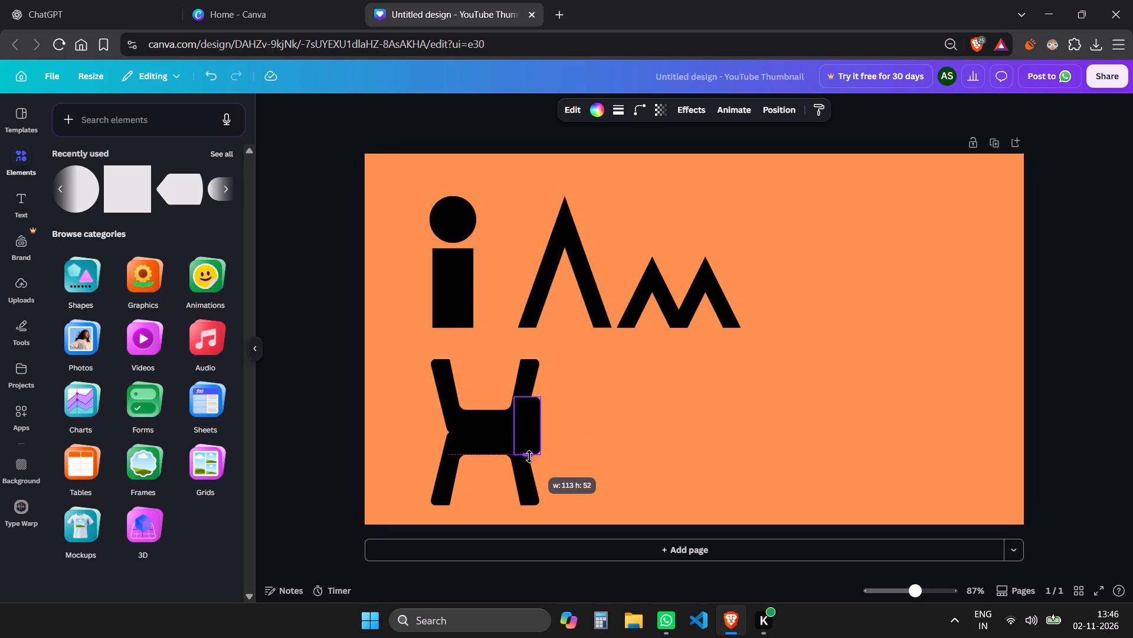
{"action": "left_click_drag", "start_coordinate": [529, 457], "coordinate": [529, 468]}
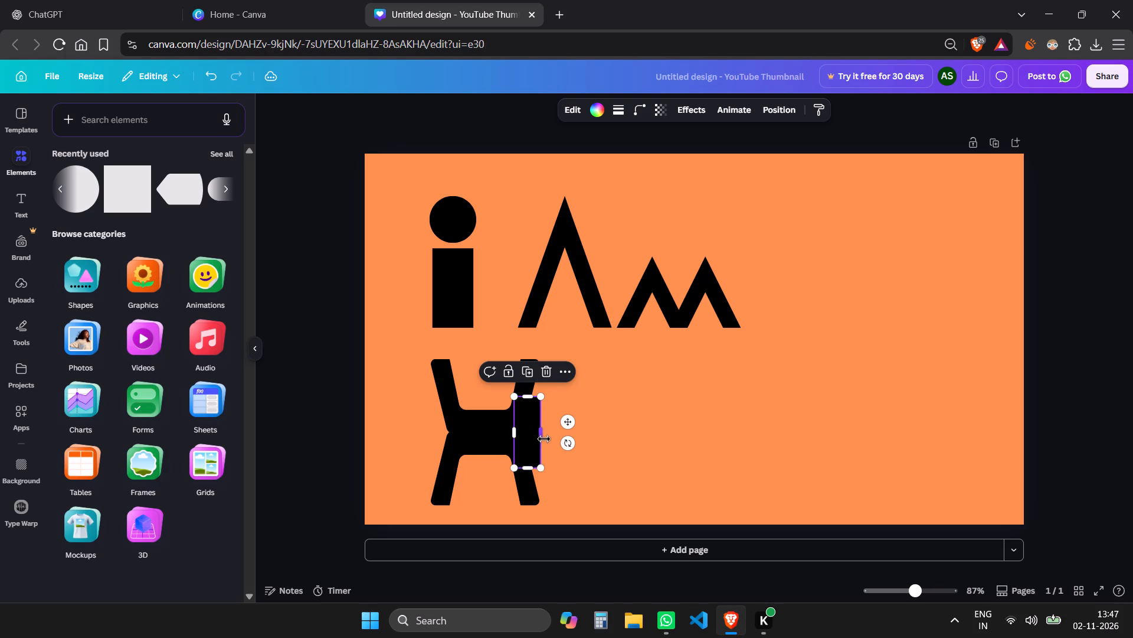
{"action": "left_click_drag", "start_coordinate": [543, 435], "coordinate": [535, 437]}
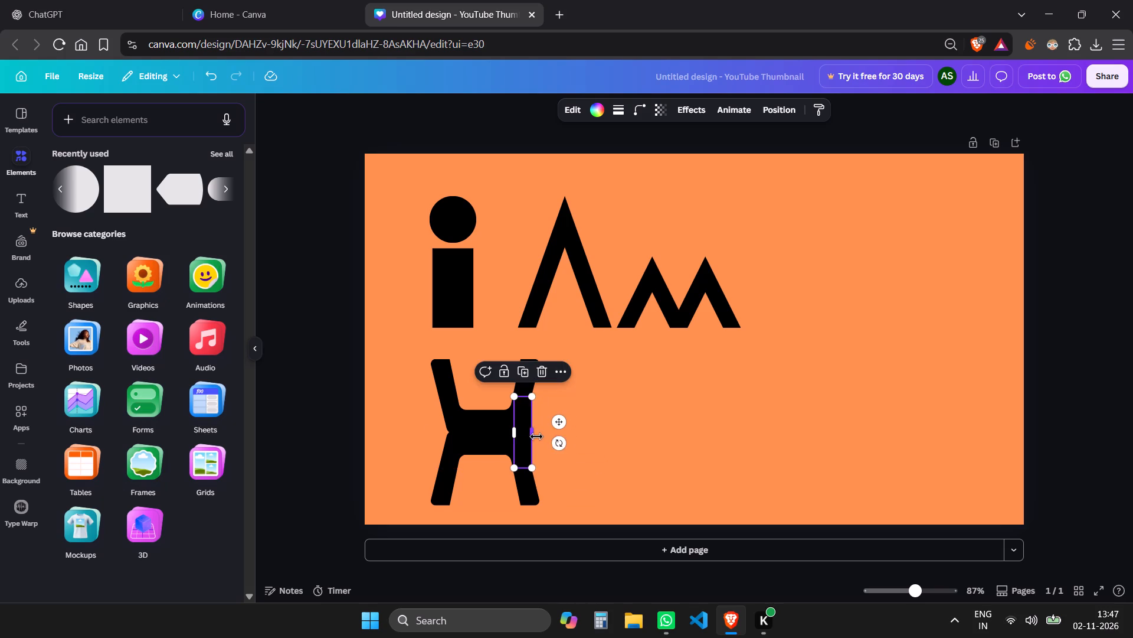
{"action": "left_click", "coordinate": [574, 483]}
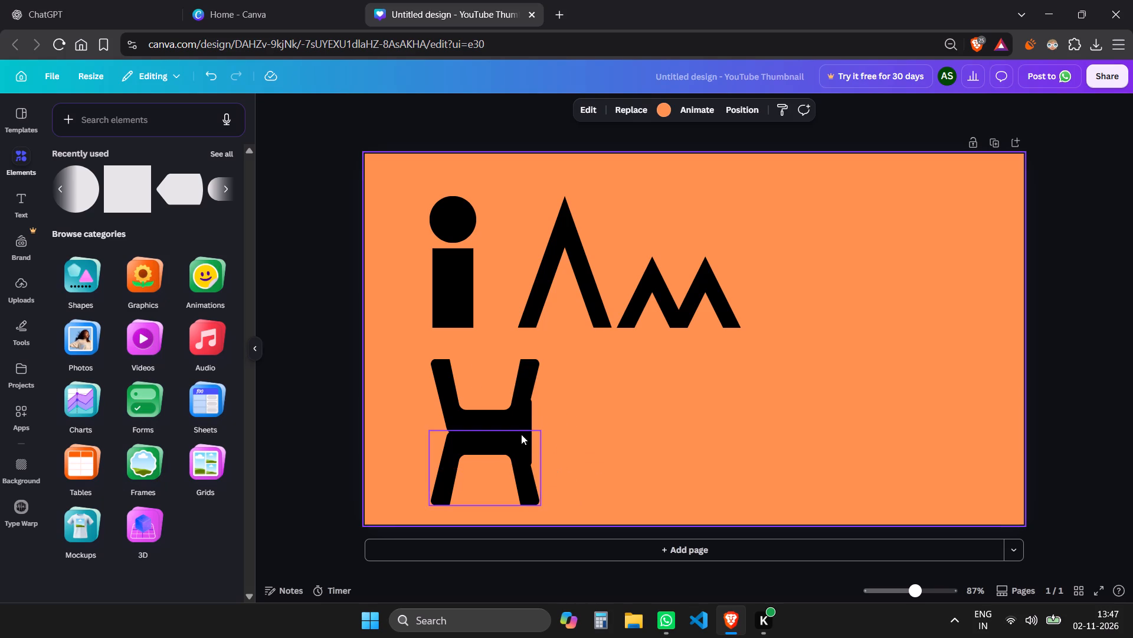
{"action": "left_click", "coordinate": [526, 432]}
{"action": "left_click", "coordinate": [532, 431]}
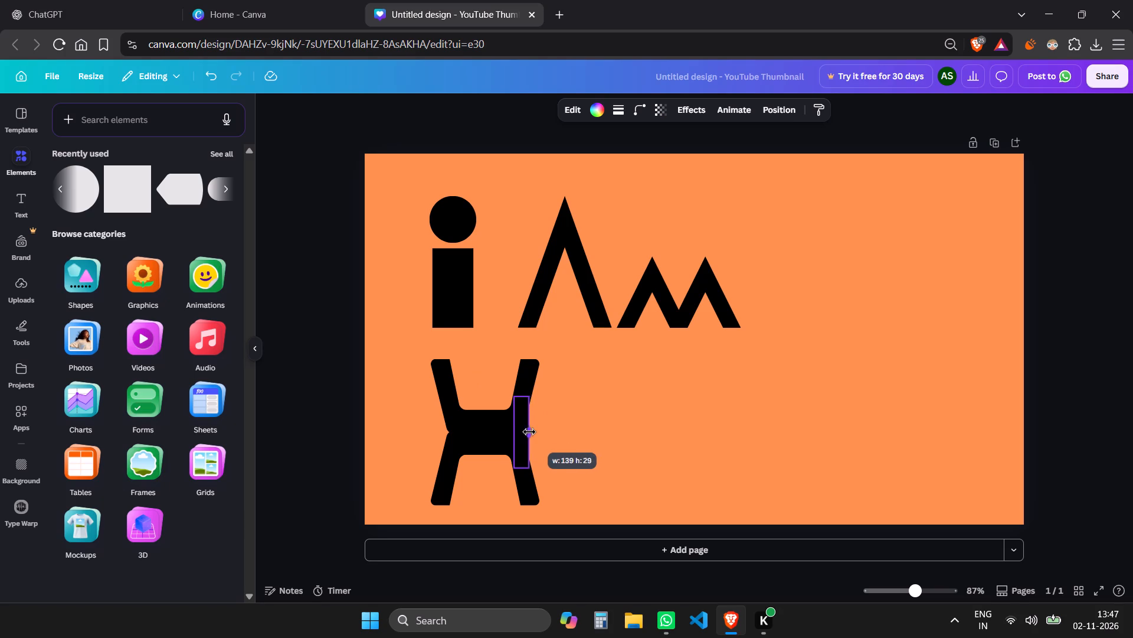
{"action": "left_click", "coordinate": [581, 412]}
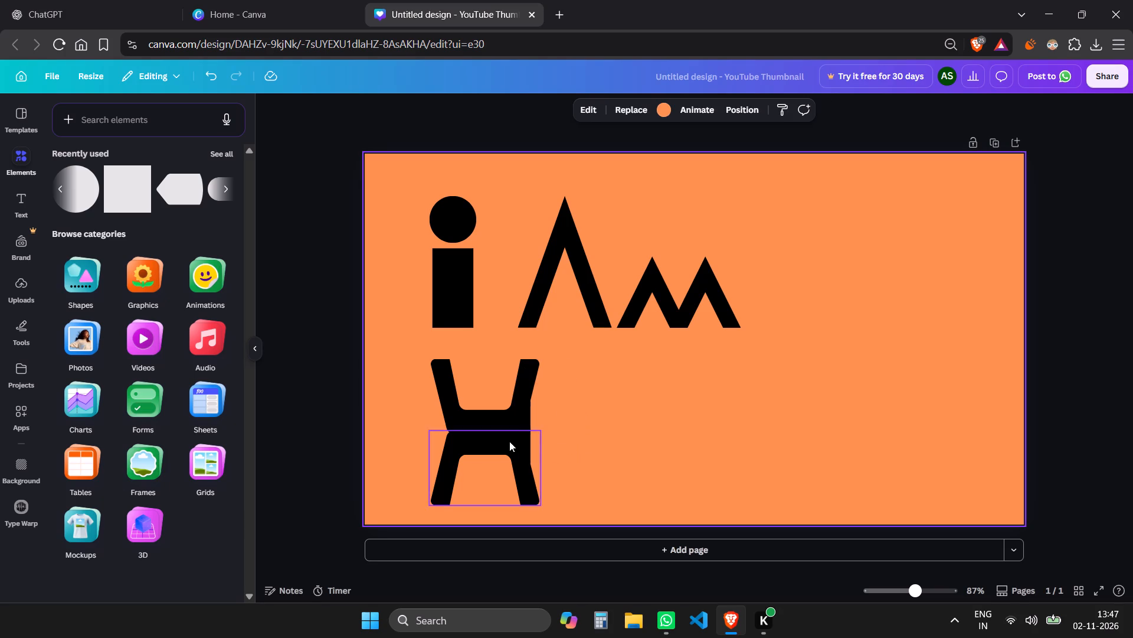
Duplicate the vertical strip and place the copy over the notch on the H's left side.
{"action": "left_click", "coordinate": [525, 429]}
{"action": "key", "text": "ctrl+c"}
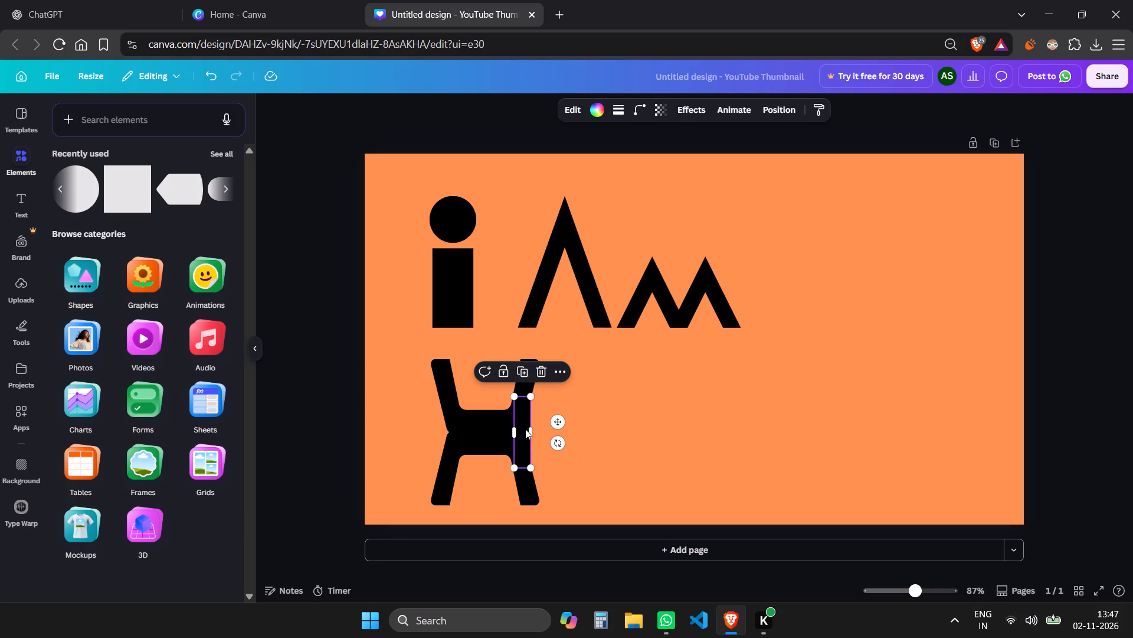
{"action": "key", "text": "ctrl+v"}
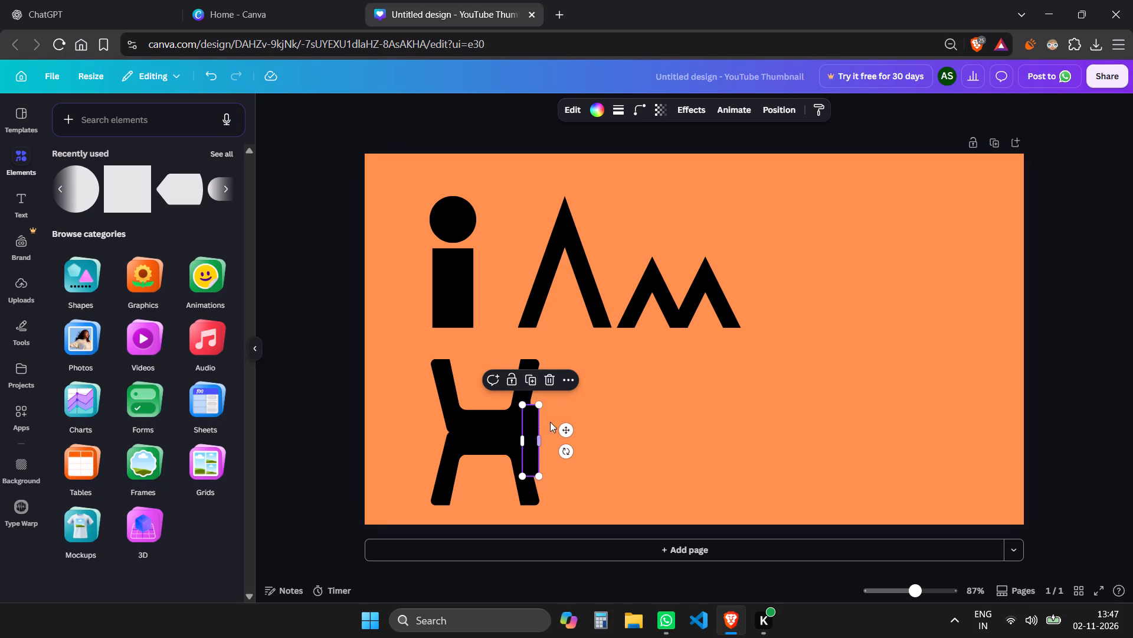
{"action": "left_click_drag", "start_coordinate": [565, 427], "coordinate": [479, 415]}
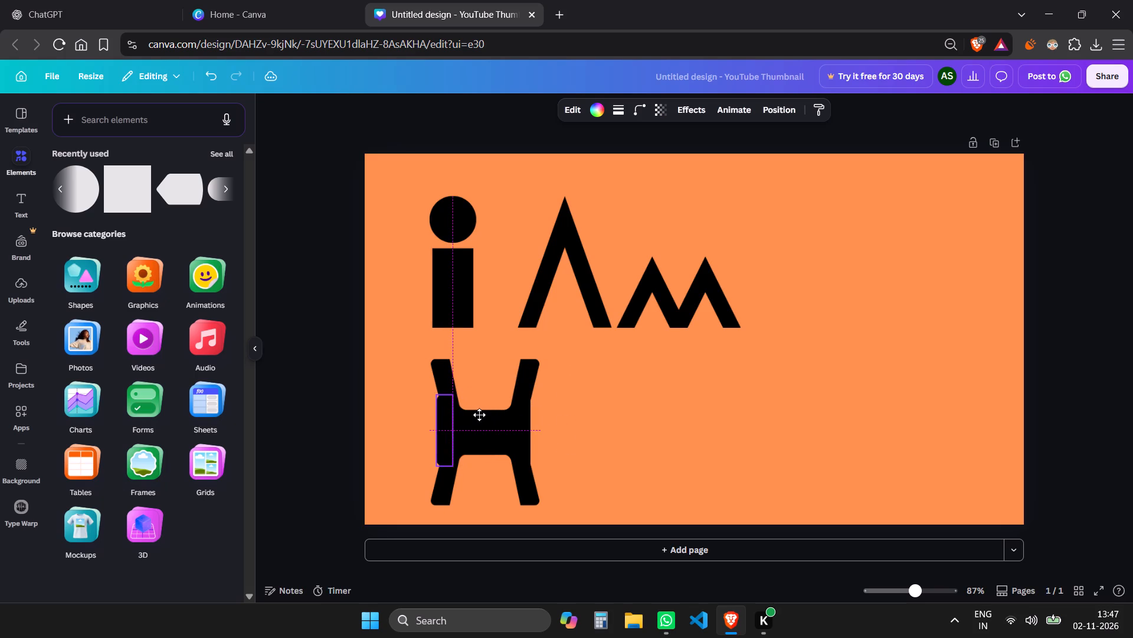
{"action": "left_click_drag", "start_coordinate": [479, 415], "coordinate": [483, 415]}
{"action": "left_click", "coordinate": [596, 429]}
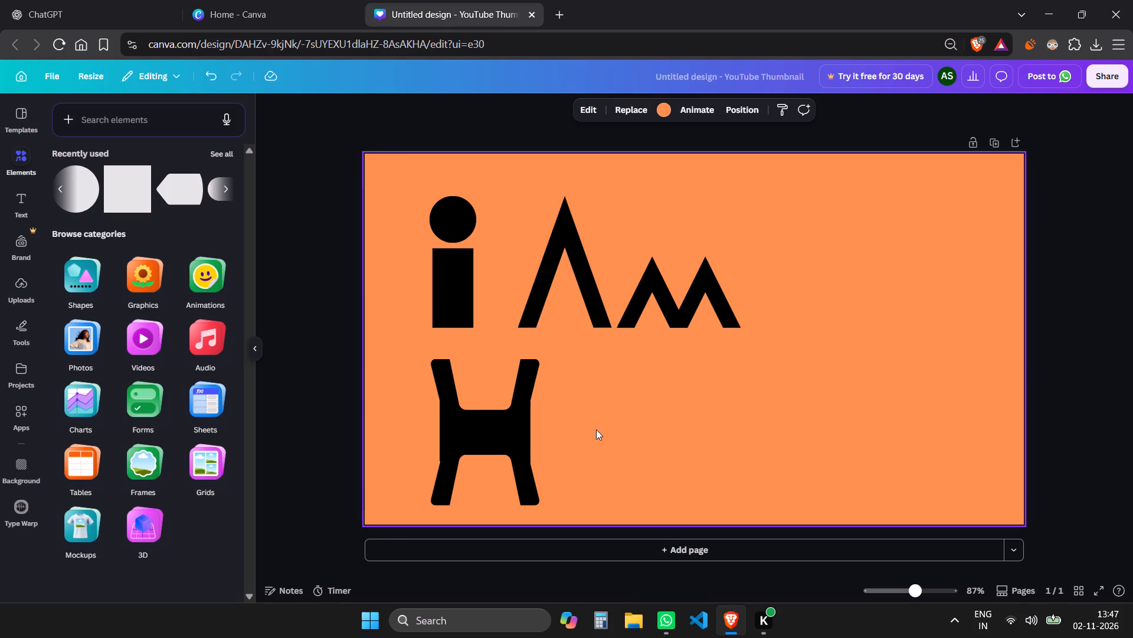
Extend the lower orange cutout of the H upward to a height of about 131 px, thinning the crossbar from below.
{"action": "left_click", "coordinate": [471, 483]}
{"action": "left_click_drag", "start_coordinate": [484, 455], "coordinate": [484, 444]}
{"action": "left_click", "coordinate": [483, 384]}
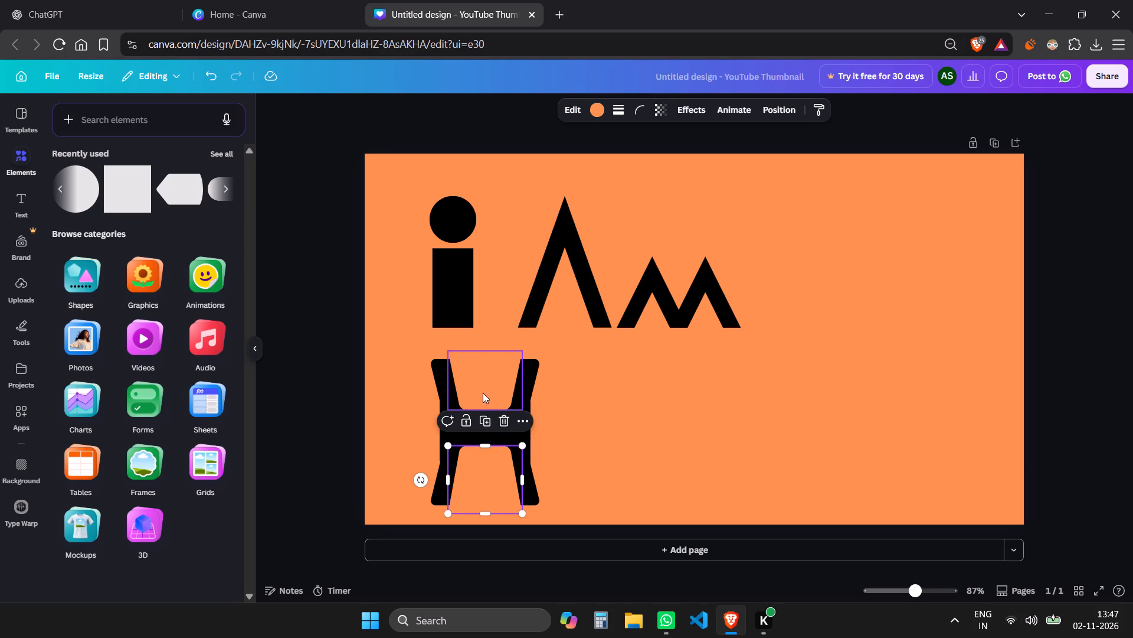
{"action": "left_click", "coordinate": [485, 409]}
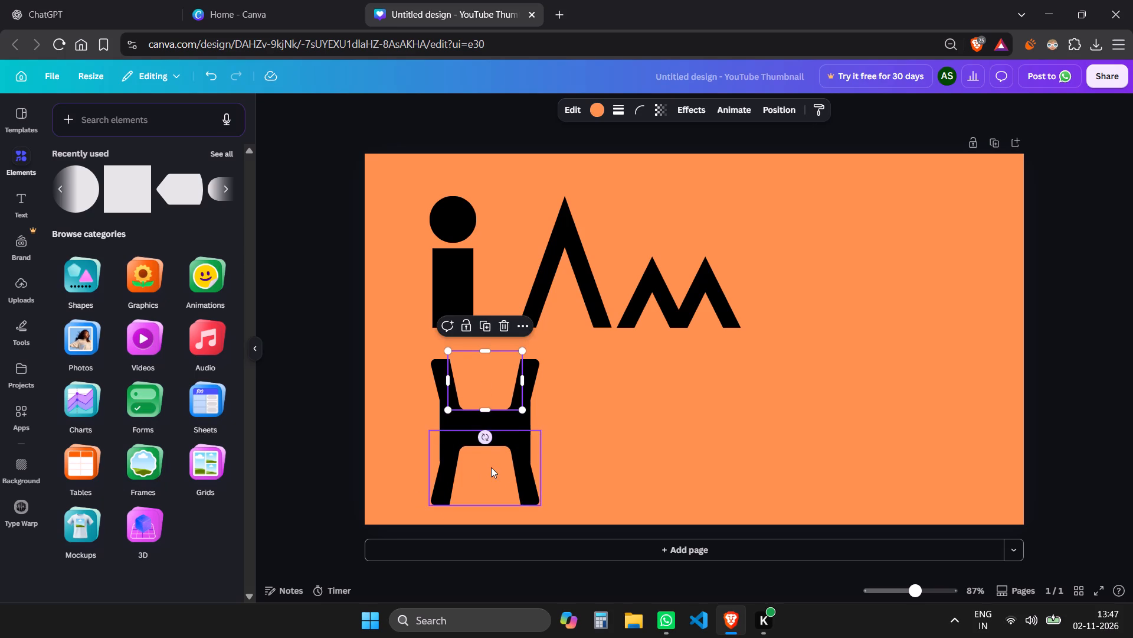
{"action": "left_click", "coordinate": [491, 467]}
{"action": "left_click", "coordinate": [483, 444]}
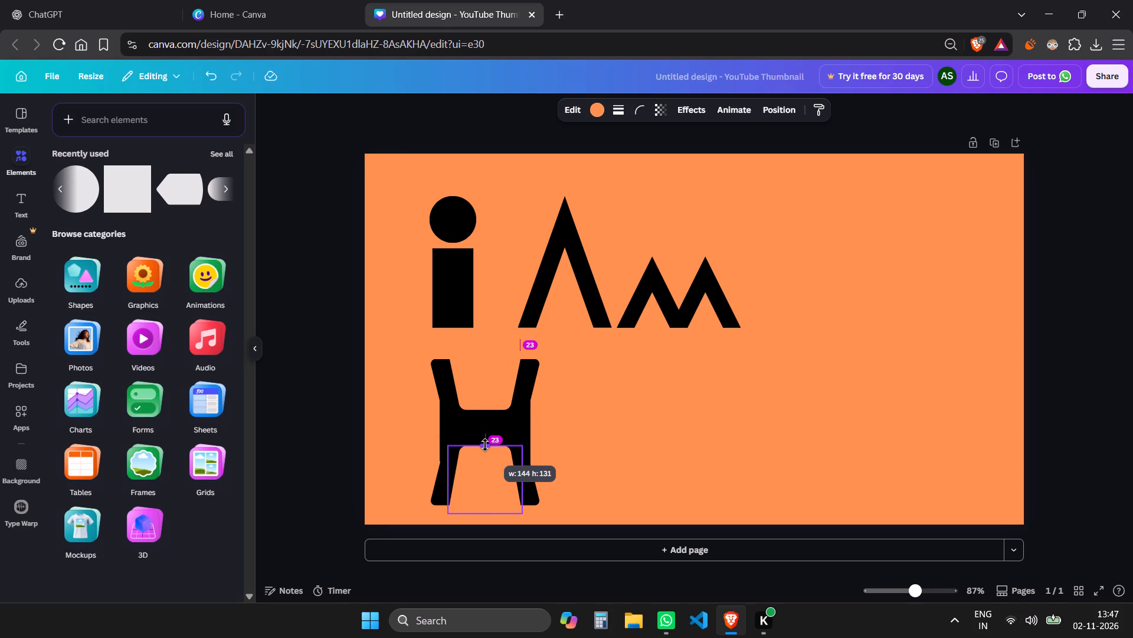
Extend the upper orange cutout of the H downward and set its height to 131 px.
{"action": "left_click", "coordinate": [482, 384]}
{"action": "left_click_drag", "start_coordinate": [485, 409], "coordinate": [485, 412]}
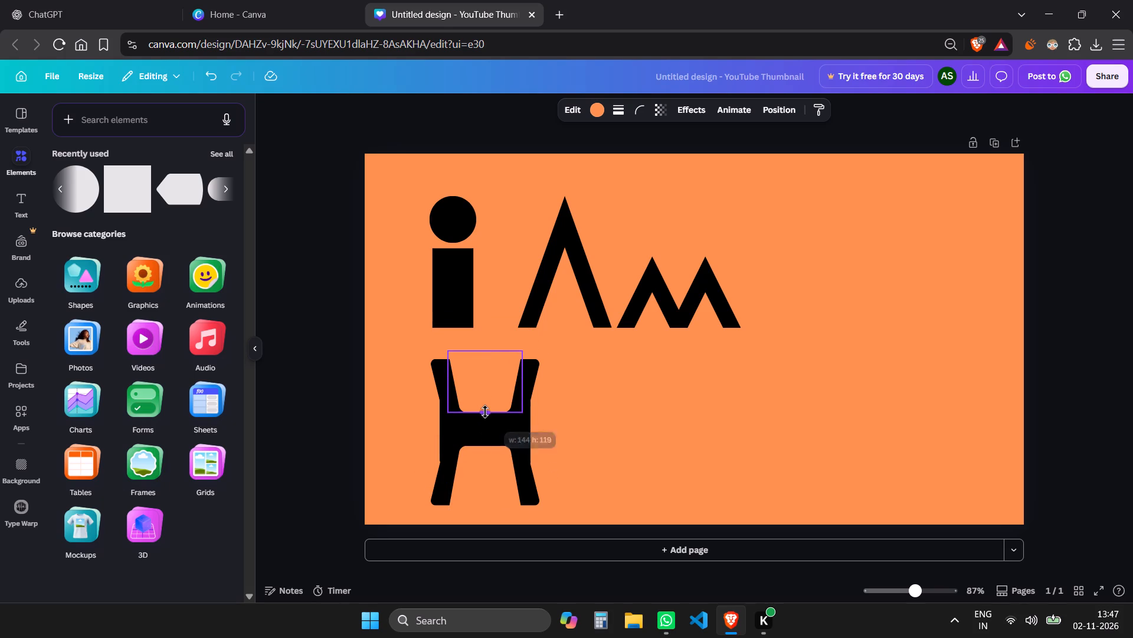
{"action": "left_click_drag", "start_coordinate": [485, 412], "coordinate": [486, 421]}
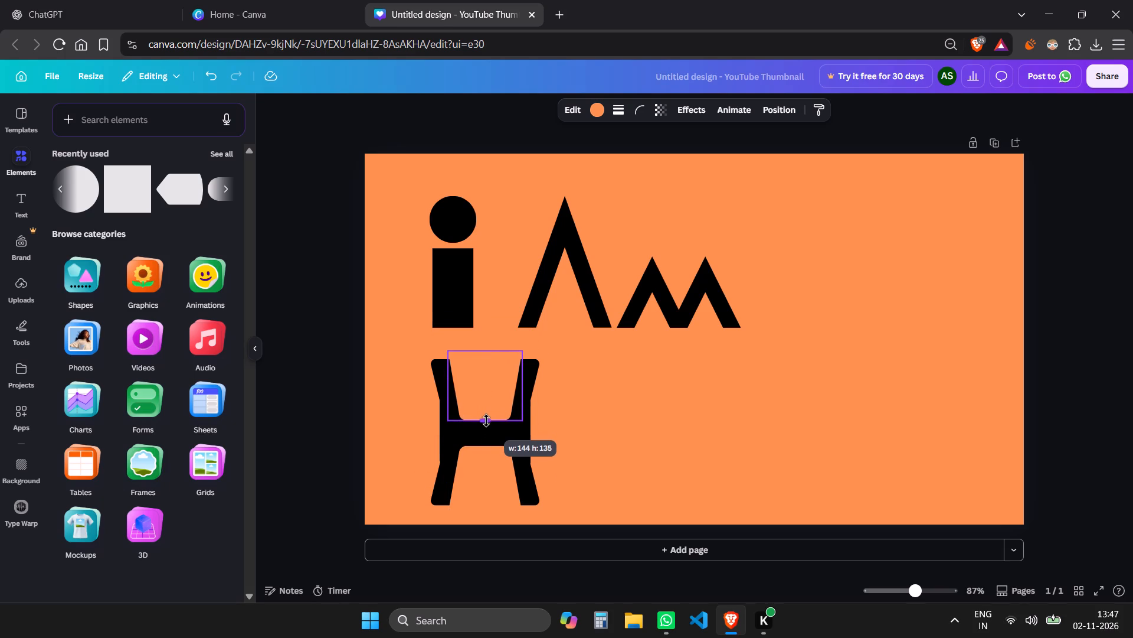
{"action": "left_click_drag", "start_coordinate": [486, 421], "coordinate": [487, 416]}
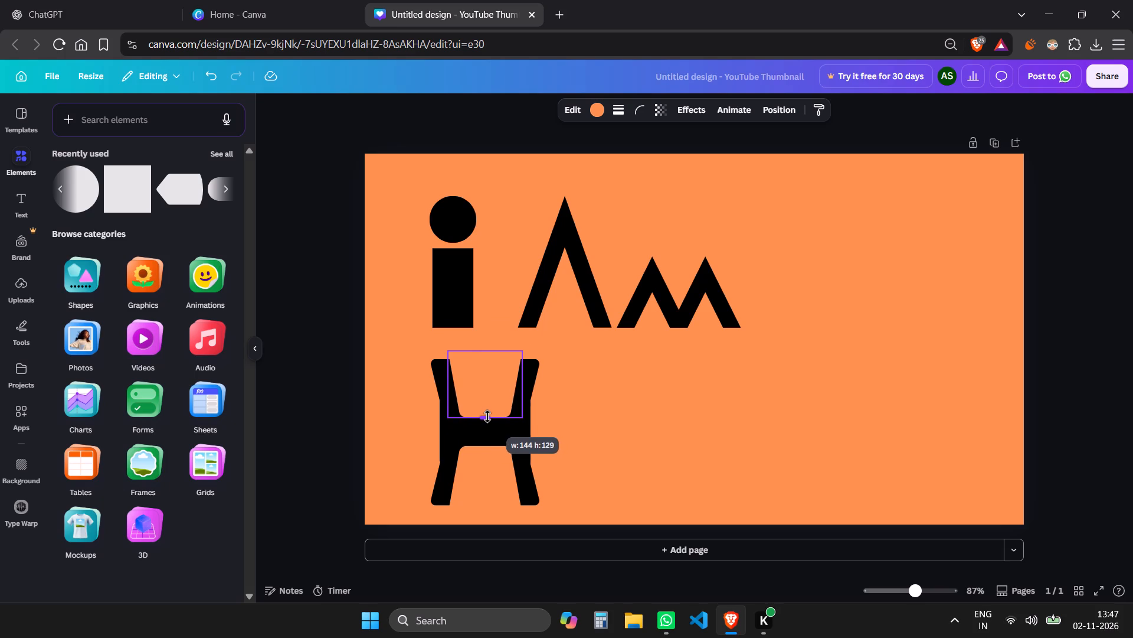
{"action": "left_click_drag", "start_coordinate": [487, 416], "coordinate": [487, 418]}
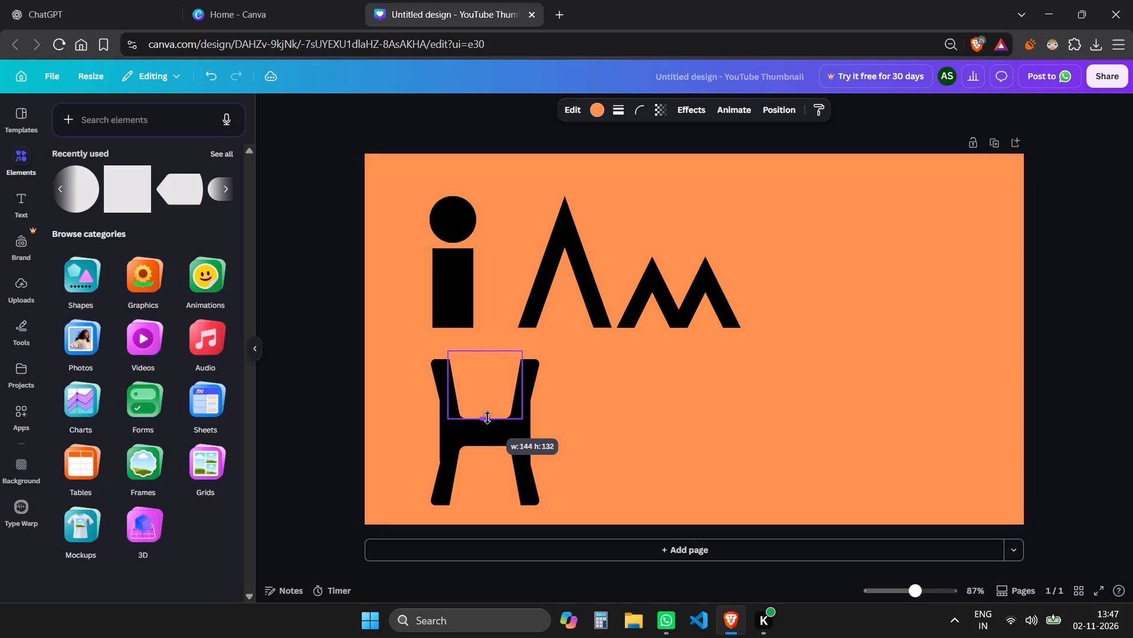
{"action": "left_click_drag", "start_coordinate": [487, 418], "coordinate": [487, 417]}
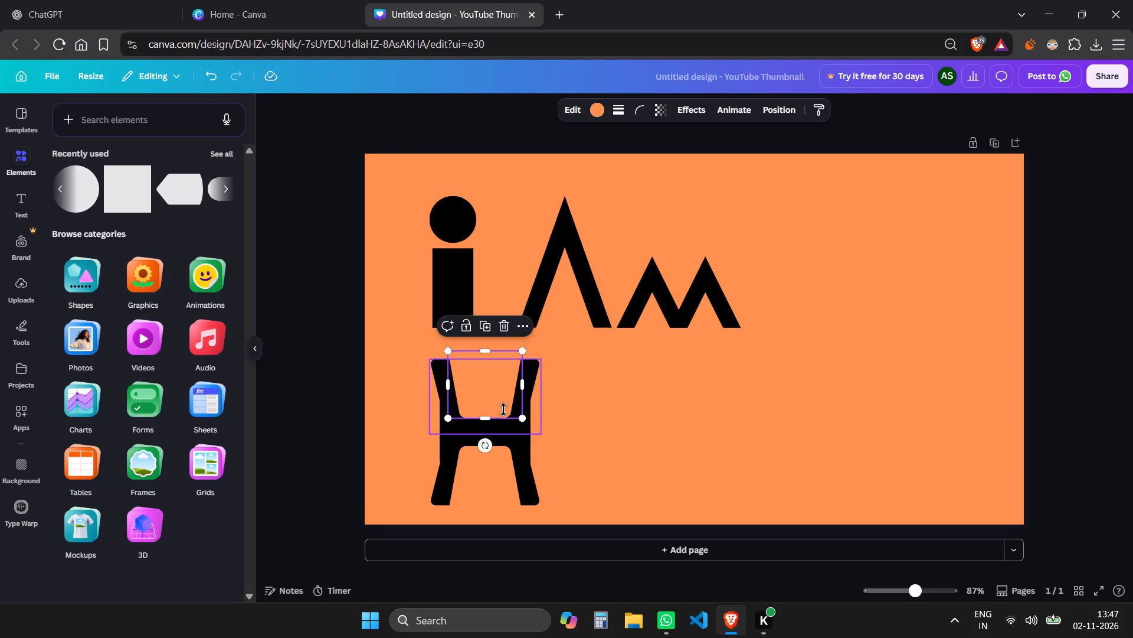
{"action": "left_click", "coordinate": [518, 329]}
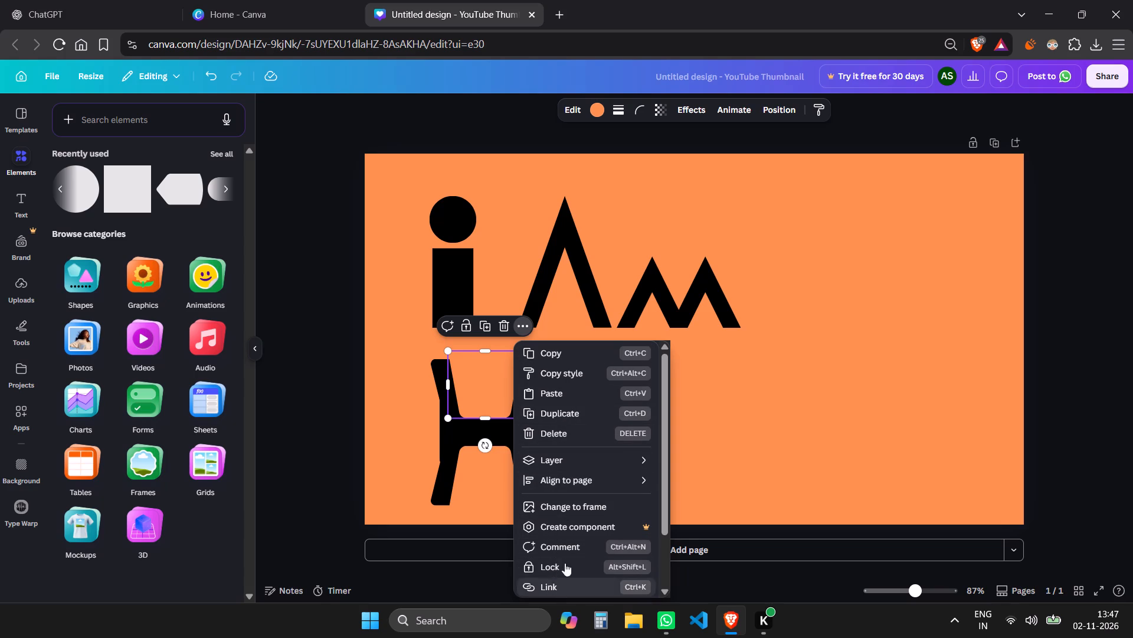
{"action": "left_click", "coordinate": [781, 112]}
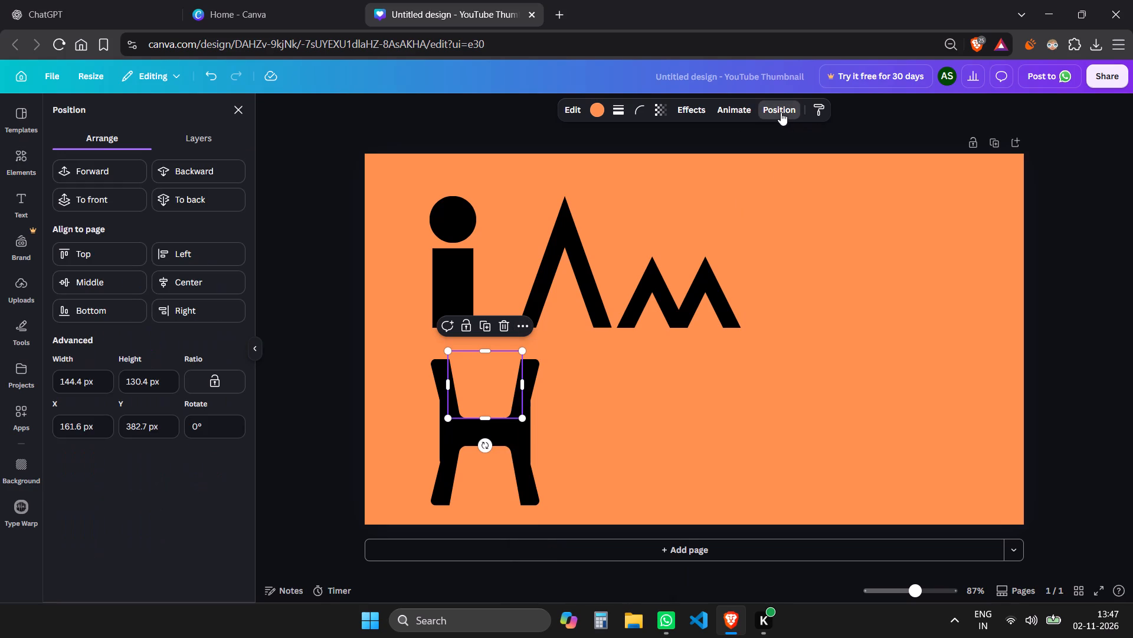
{"action": "triple_click", "coordinate": [134, 383]}
{"action": "type", "text": "131"}
{"action": "key", "text": "Return"}
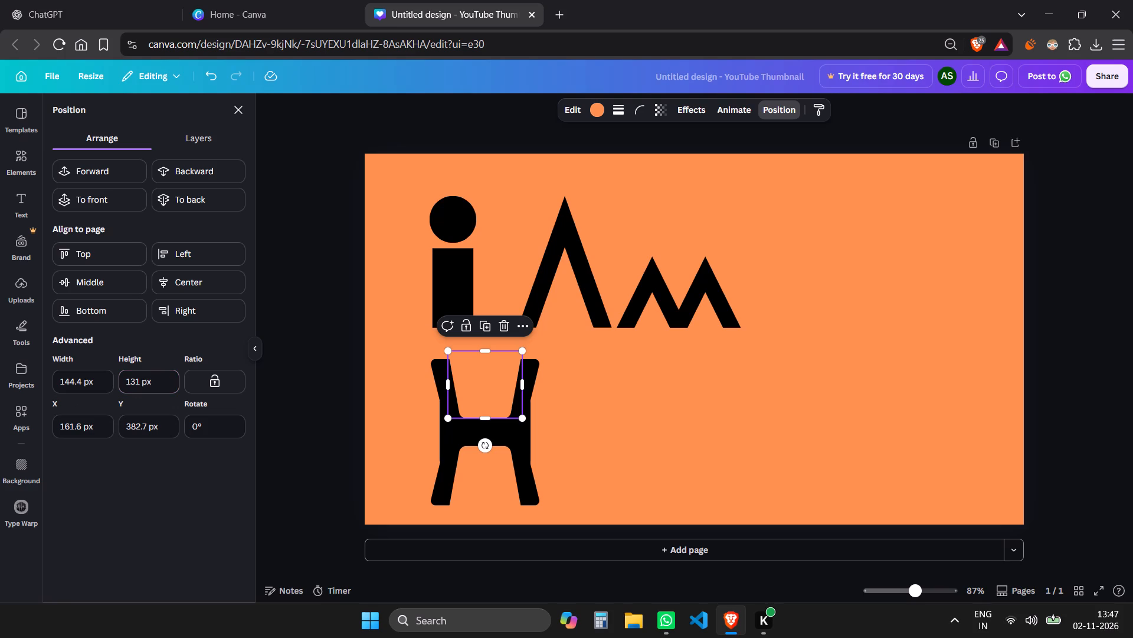
{"action": "left_click", "coordinate": [615, 407]}
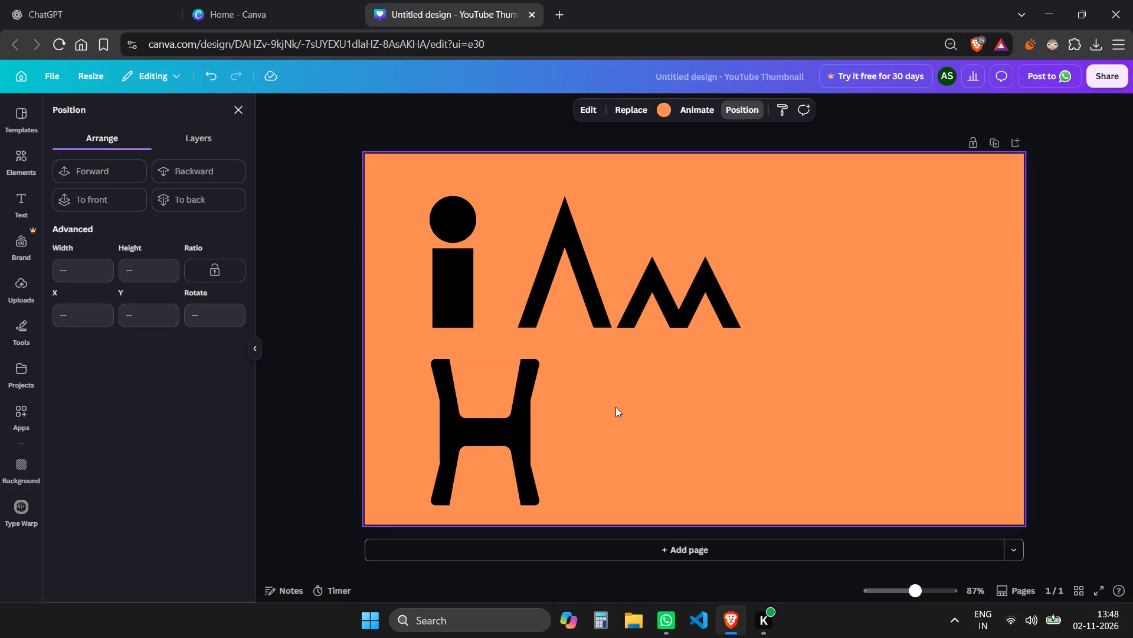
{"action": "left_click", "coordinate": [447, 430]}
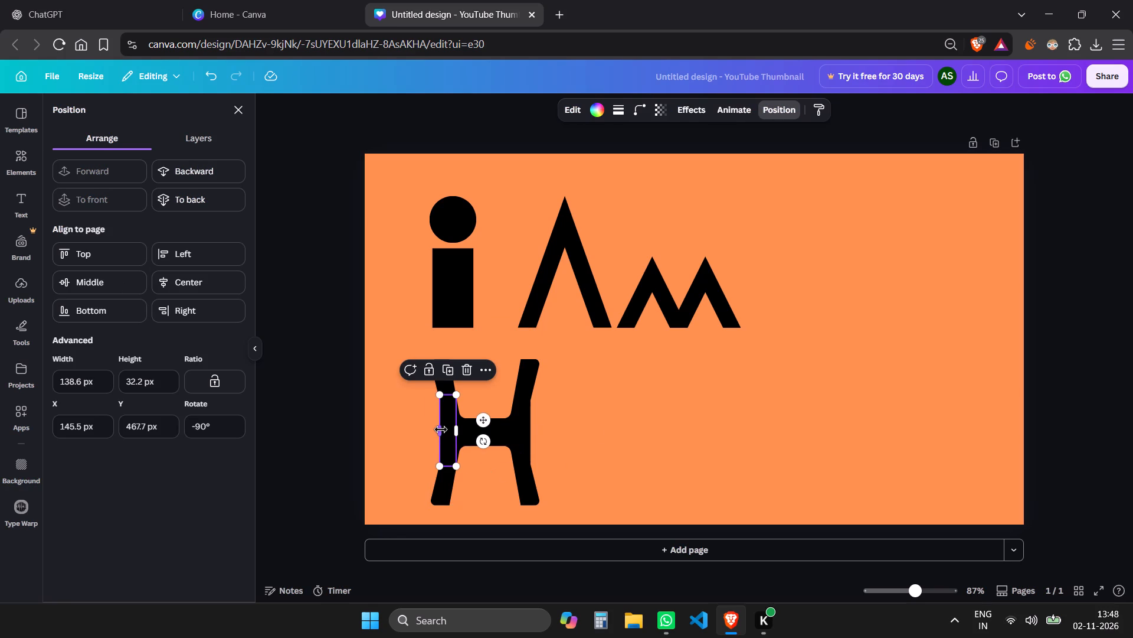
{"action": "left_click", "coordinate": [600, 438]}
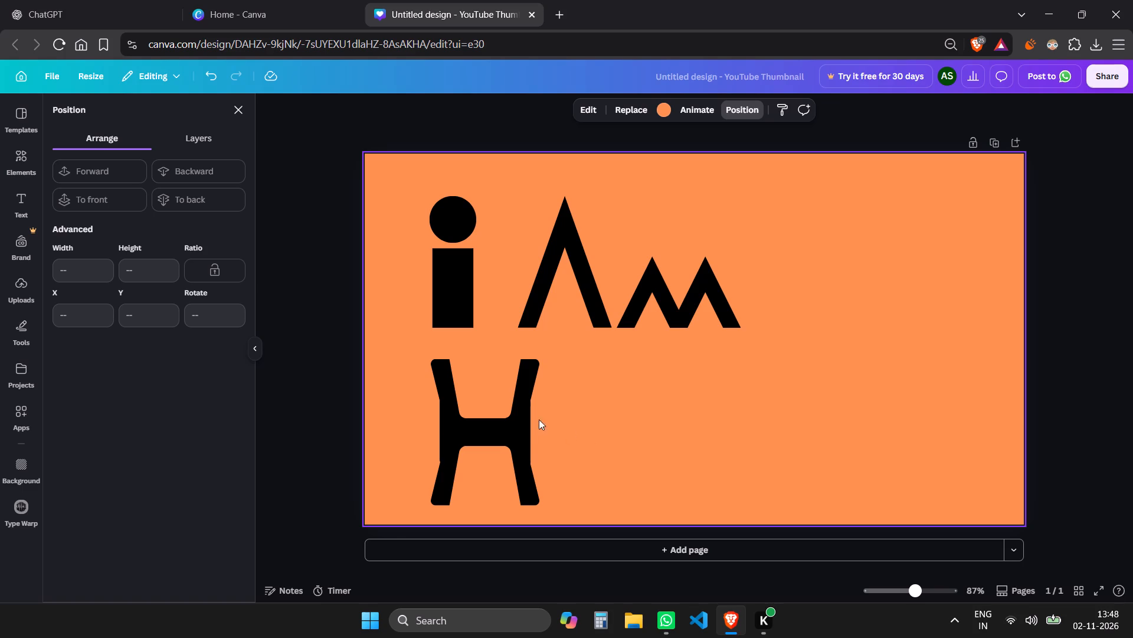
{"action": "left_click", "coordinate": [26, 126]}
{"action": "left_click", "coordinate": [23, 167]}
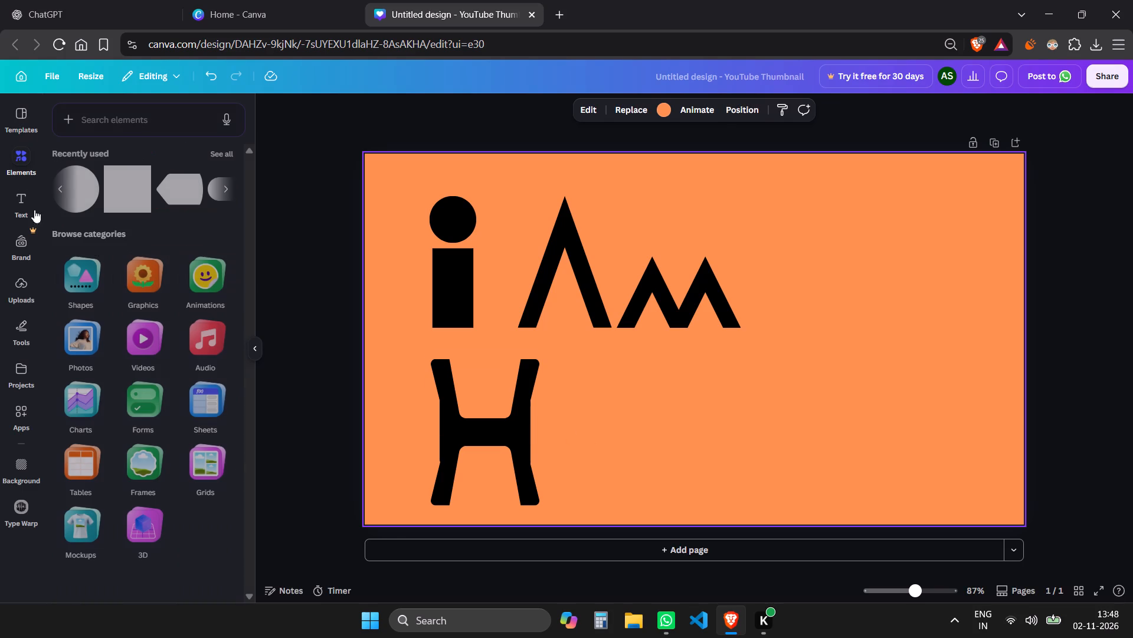
Select all the shapes that make up the H below "i Am" and delete them.
{"action": "left_click_drag", "start_coordinate": [397, 351], "coordinate": [710, 517]}
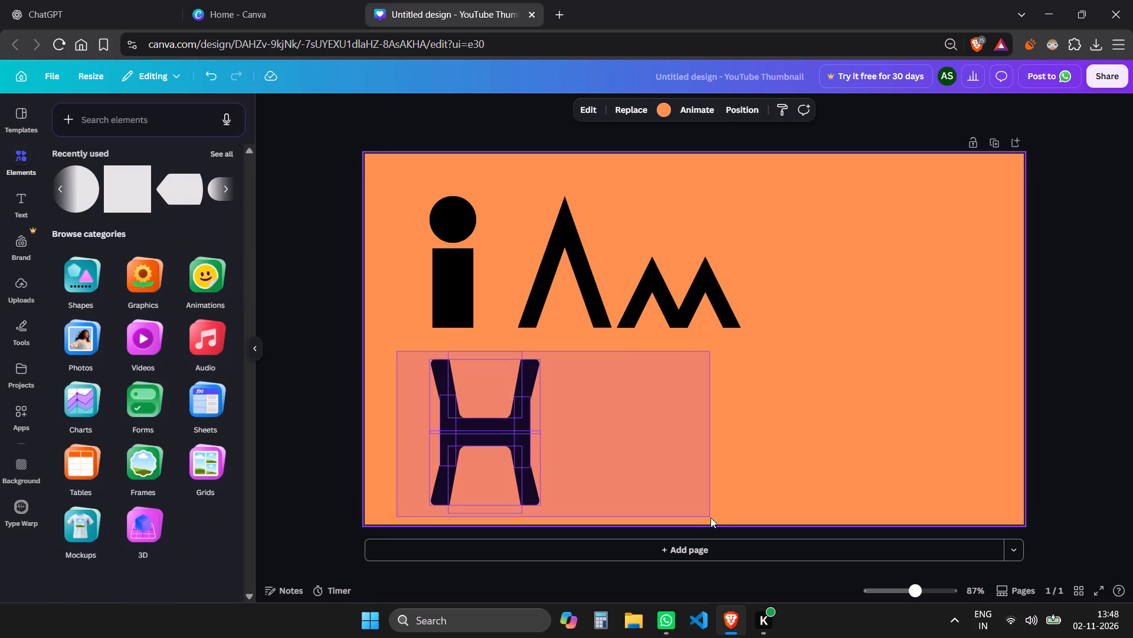
{"action": "left_click_drag", "start_coordinate": [710, 517], "coordinate": [556, 512]}
{"action": "key", "text": "Delete"}
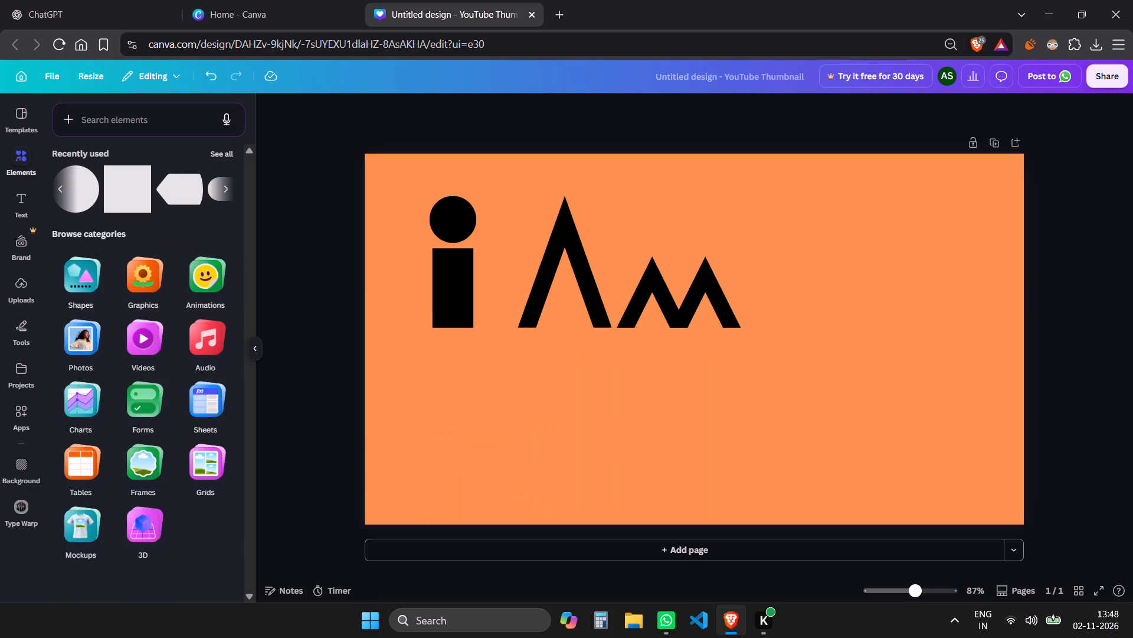
Add a square below the i and narrow it to an upright rectangle 216 px tall, its left edge aligned with the i's dot.
{"action": "left_click", "coordinate": [130, 187]}
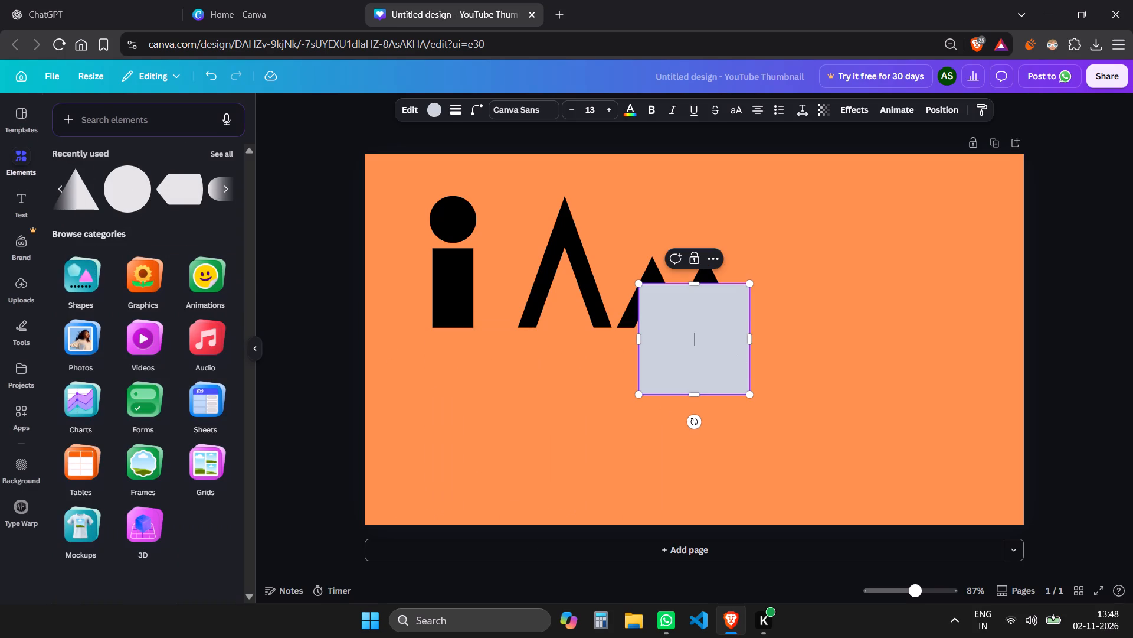
{"action": "left_click", "coordinate": [600, 418]}
{"action": "left_click_drag", "start_coordinate": [686, 341], "coordinate": [489, 429]}
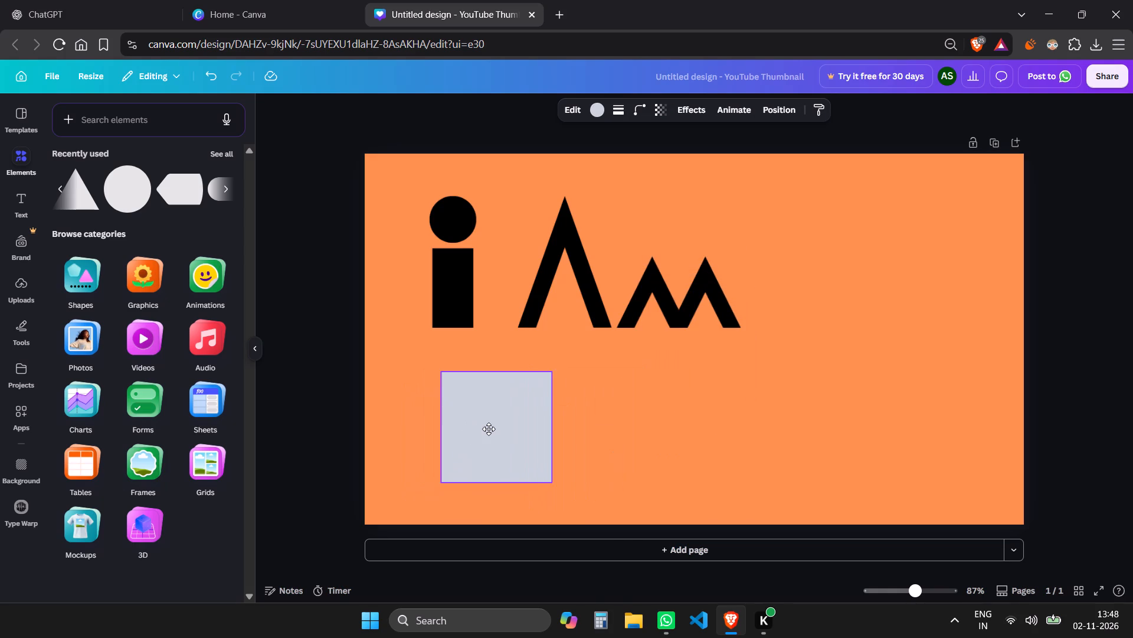
{"action": "left_click_drag", "start_coordinate": [489, 429], "coordinate": [480, 429]}
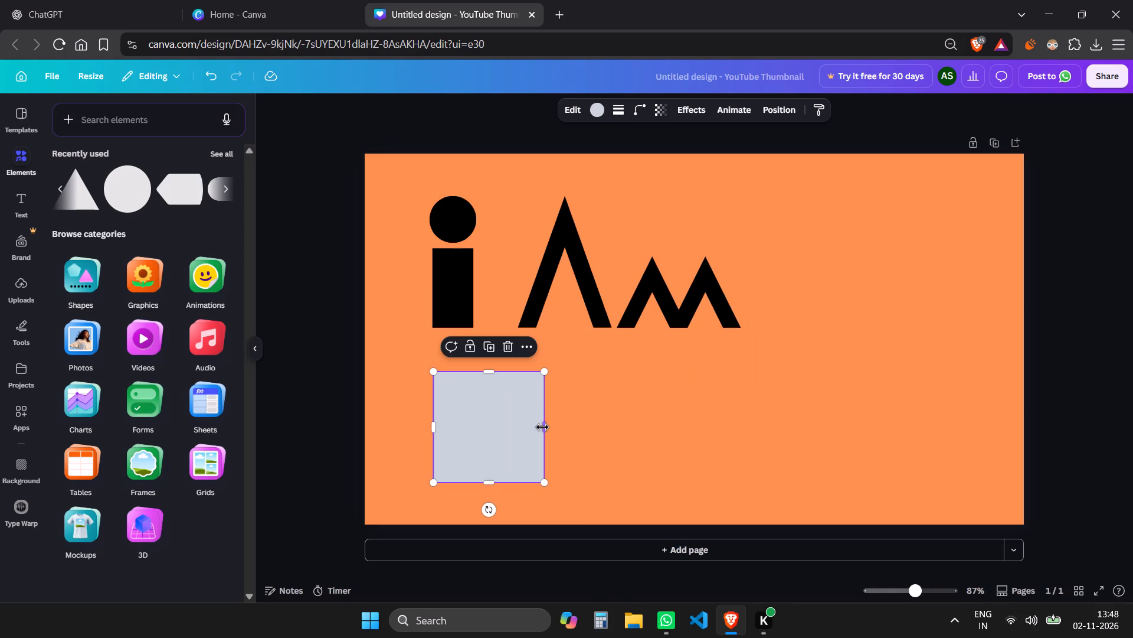
{"action": "left_click_drag", "start_coordinate": [542, 427], "coordinate": [502, 427]}
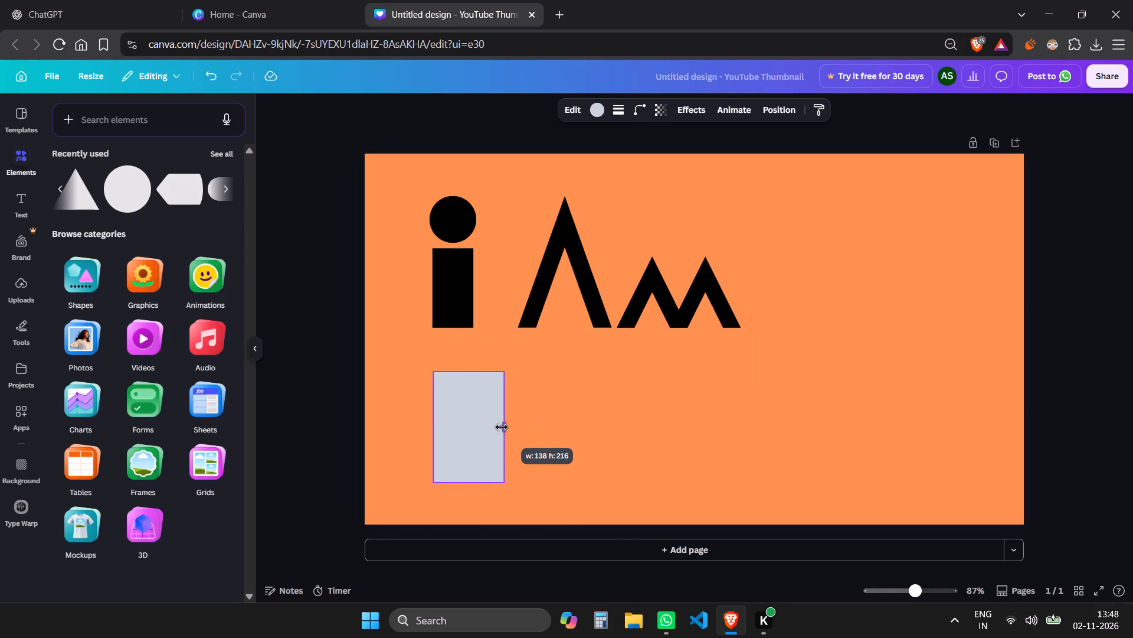
{"action": "left_click_drag", "start_coordinate": [502, 427], "coordinate": [535, 431]}
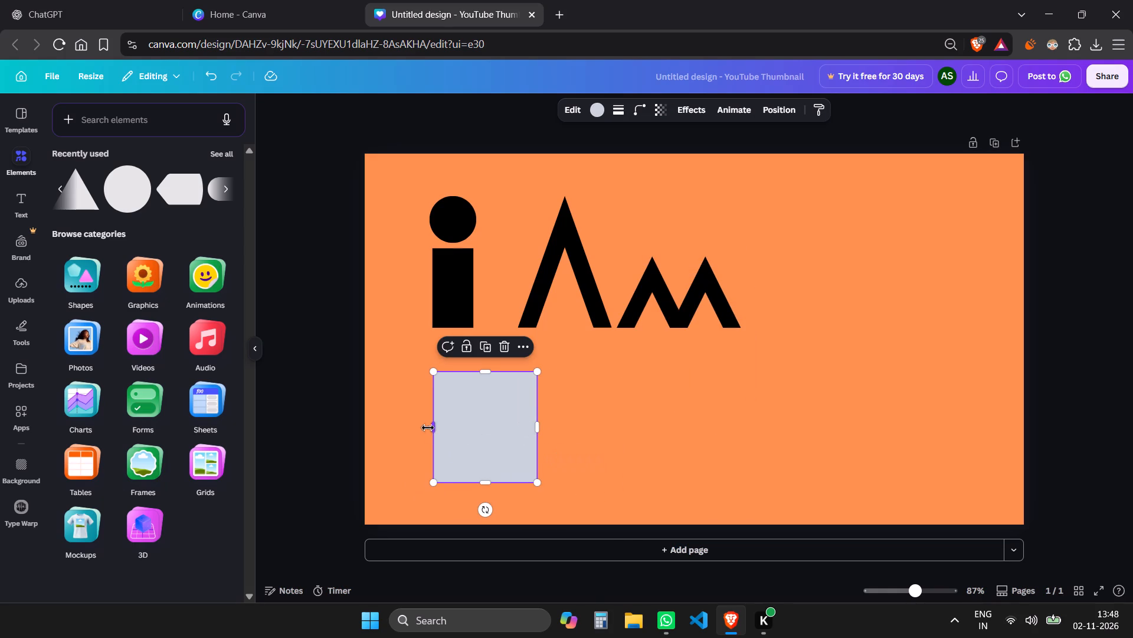
{"action": "left_click", "coordinate": [433, 427]}
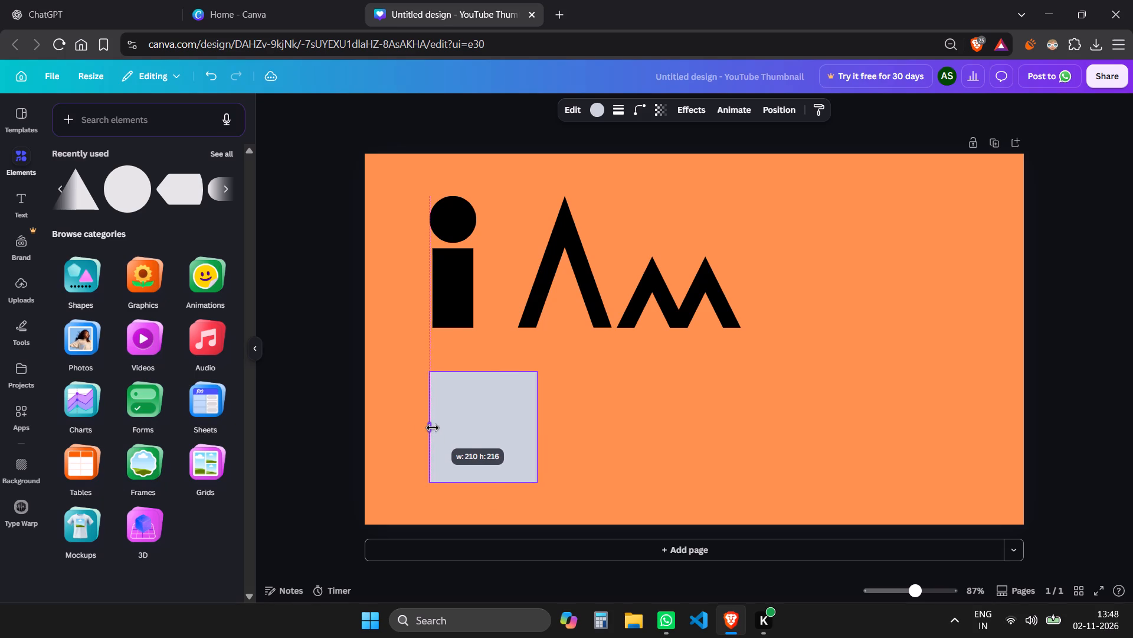
{"action": "left_click_drag", "start_coordinate": [534, 429], "coordinate": [522, 429]}
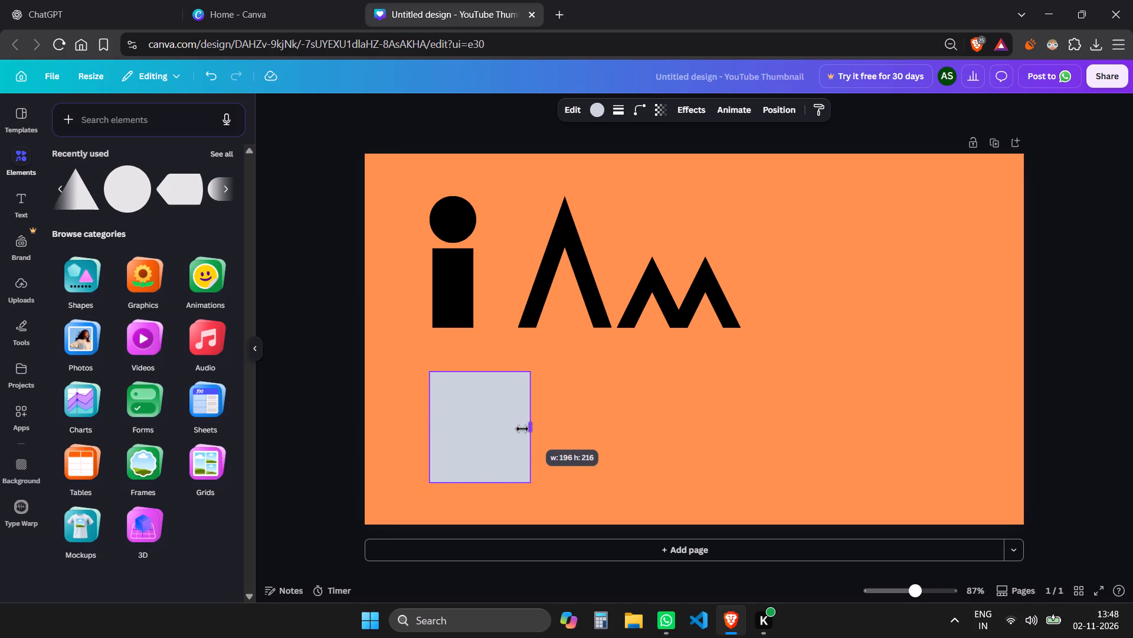
{"action": "left_click_drag", "start_coordinate": [522, 429], "coordinate": [514, 428]}
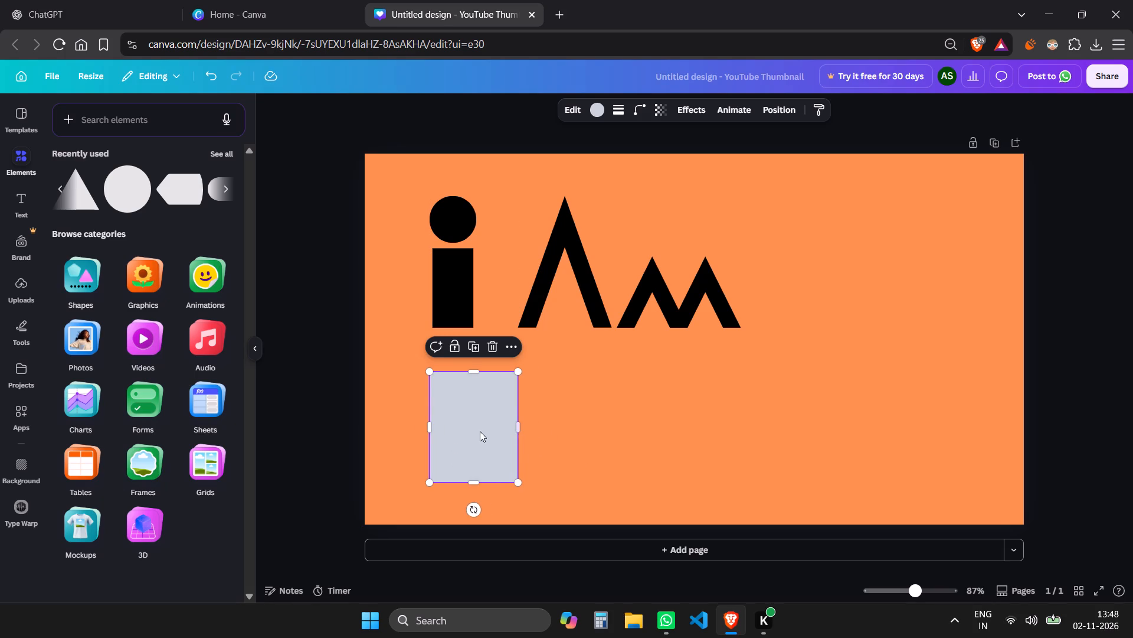
{"action": "left_click", "coordinate": [485, 424]}
{"action": "left_click", "coordinate": [632, 421]}
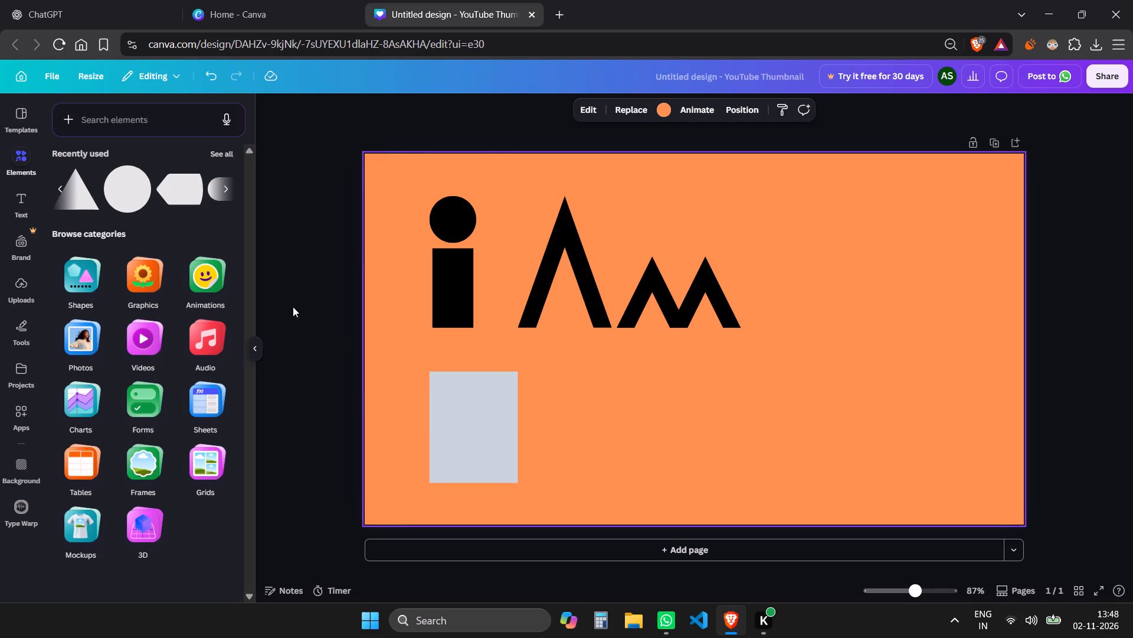
Fill the new rectangle below the i with black.
{"action": "left_click", "coordinate": [489, 436]}
{"action": "left_click", "coordinate": [589, 109]}
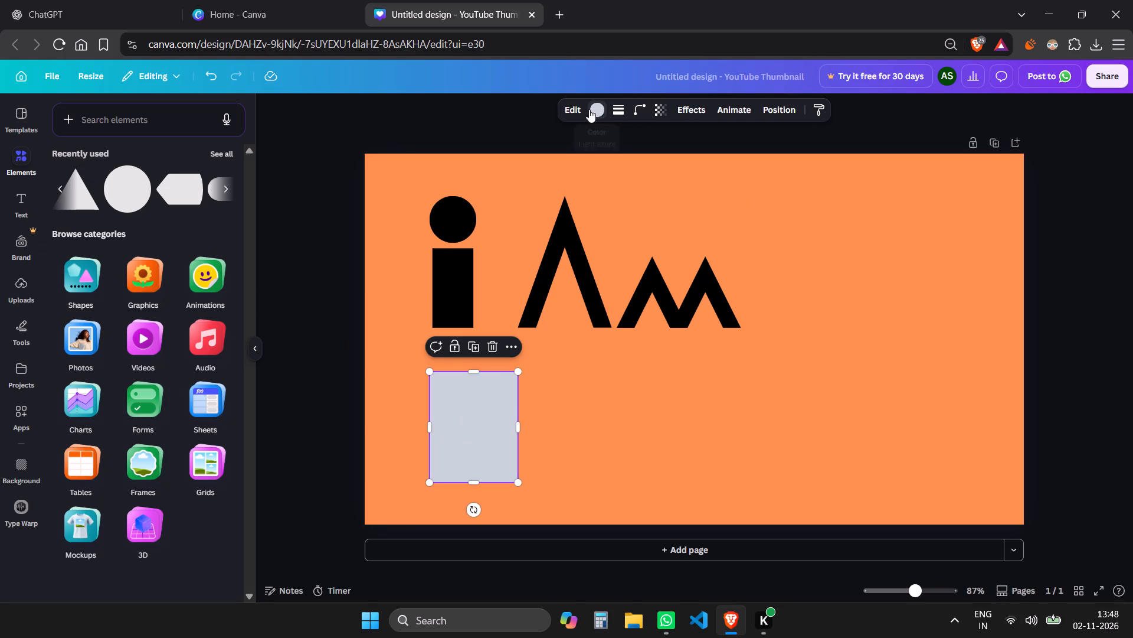
{"action": "left_click", "coordinate": [63, 336]}
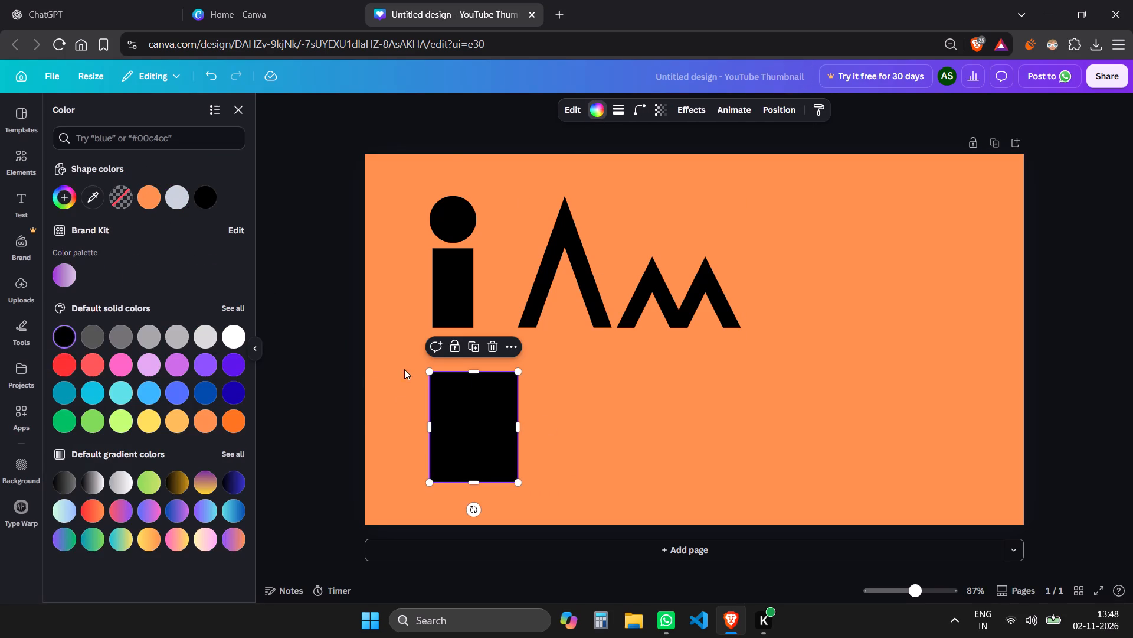
{"action": "left_click", "coordinate": [552, 396]}
{"action": "left_click", "coordinate": [494, 413]}
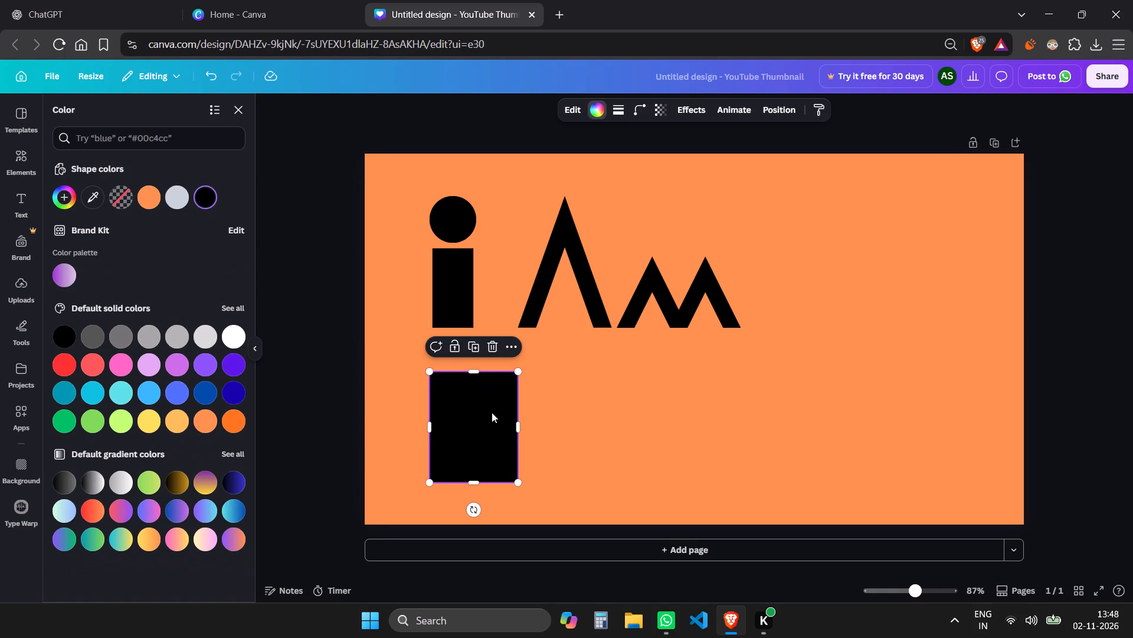
Add another square and fill it with the background's orange.
{"action": "left_click", "coordinate": [24, 170]}
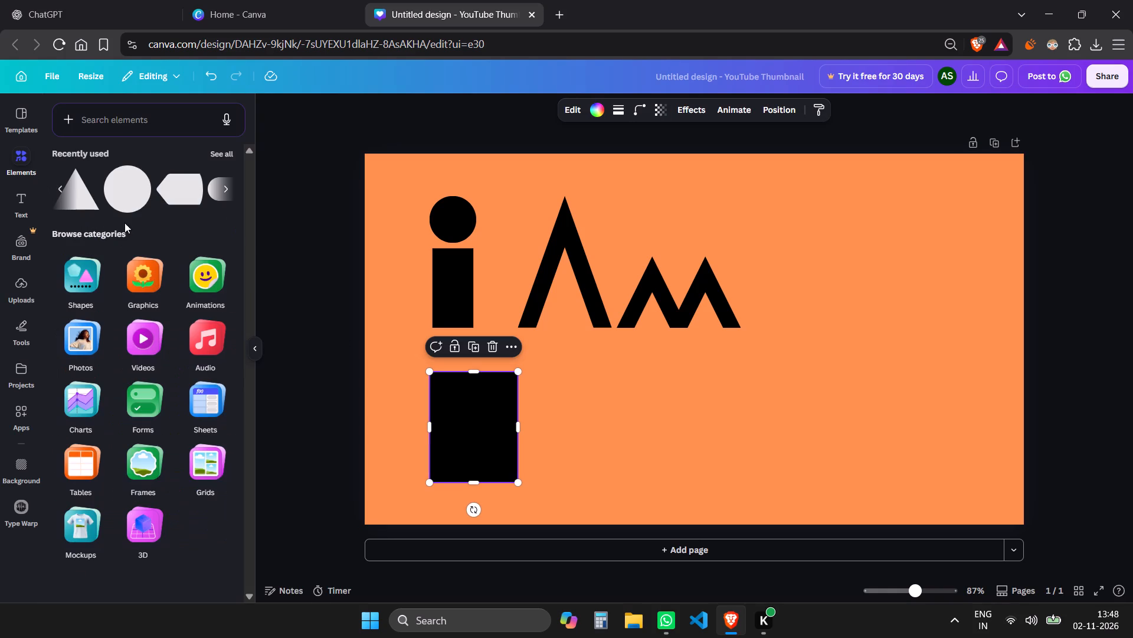
{"action": "left_click", "coordinate": [55, 188]}
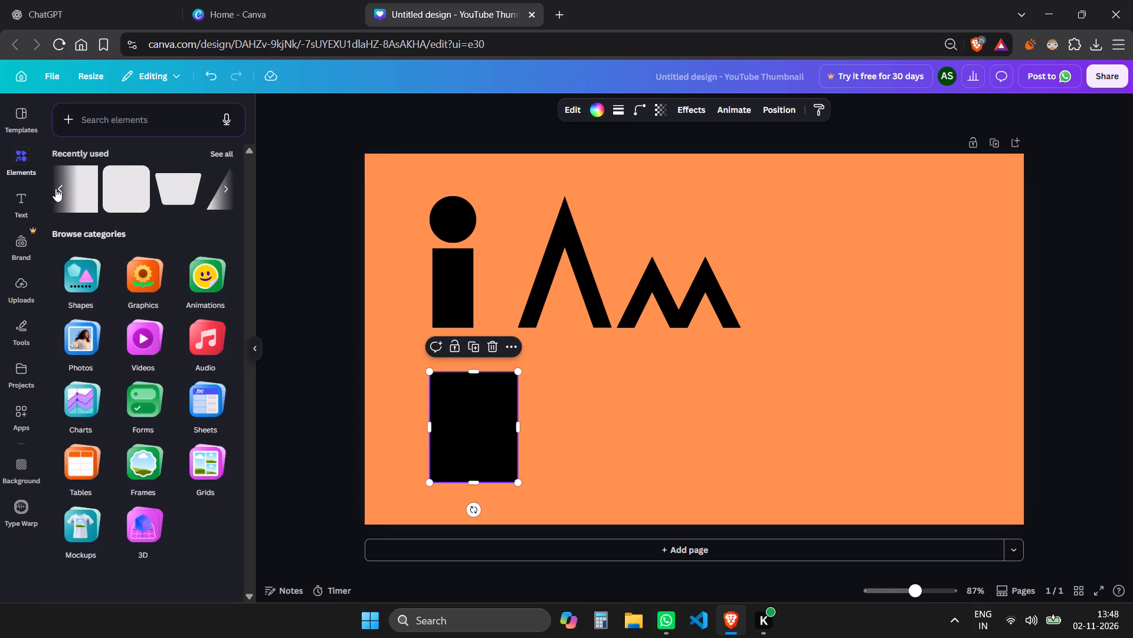
{"action": "left_click", "coordinate": [83, 198]}
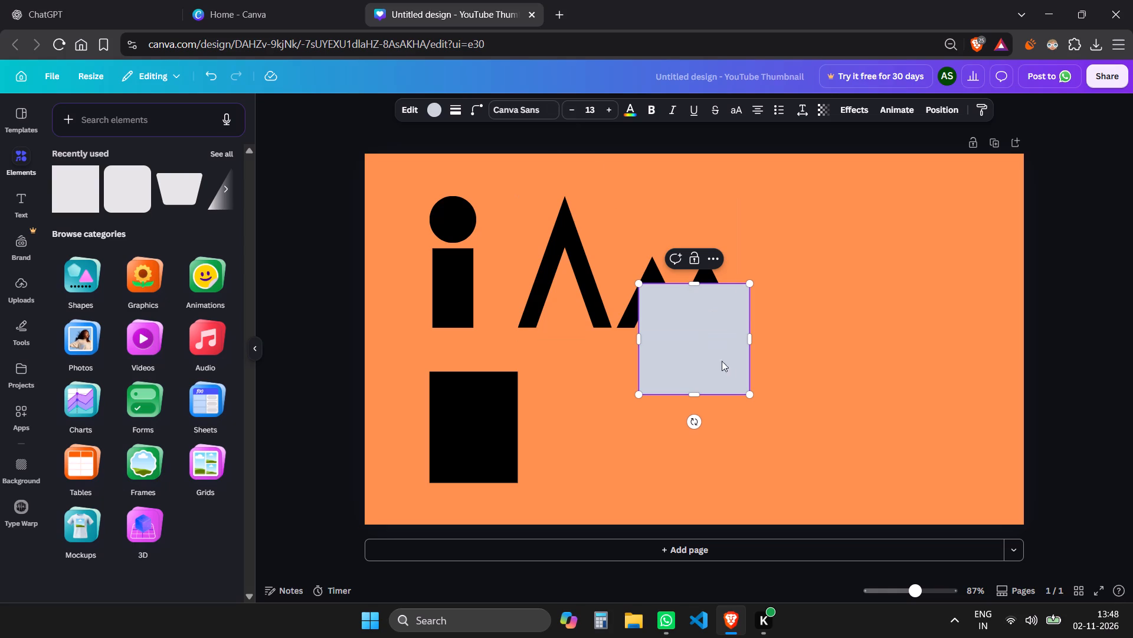
{"action": "left_click", "coordinate": [813, 382]}
{"action": "left_click", "coordinate": [677, 350]}
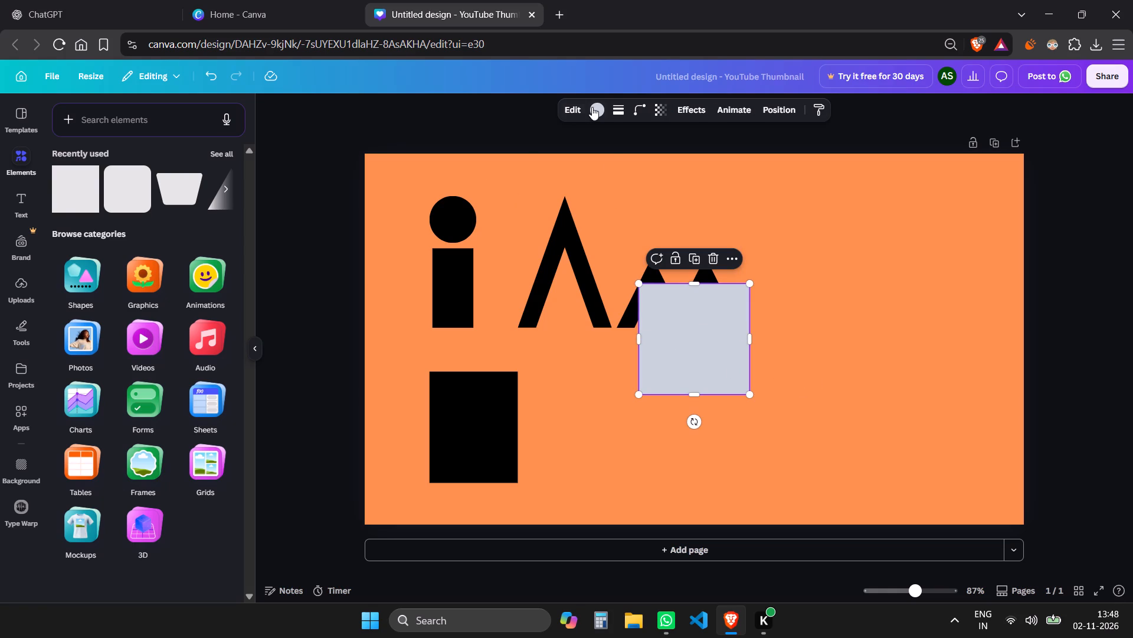
{"action": "left_click", "coordinate": [594, 107]}
{"action": "left_click", "coordinate": [148, 195]}
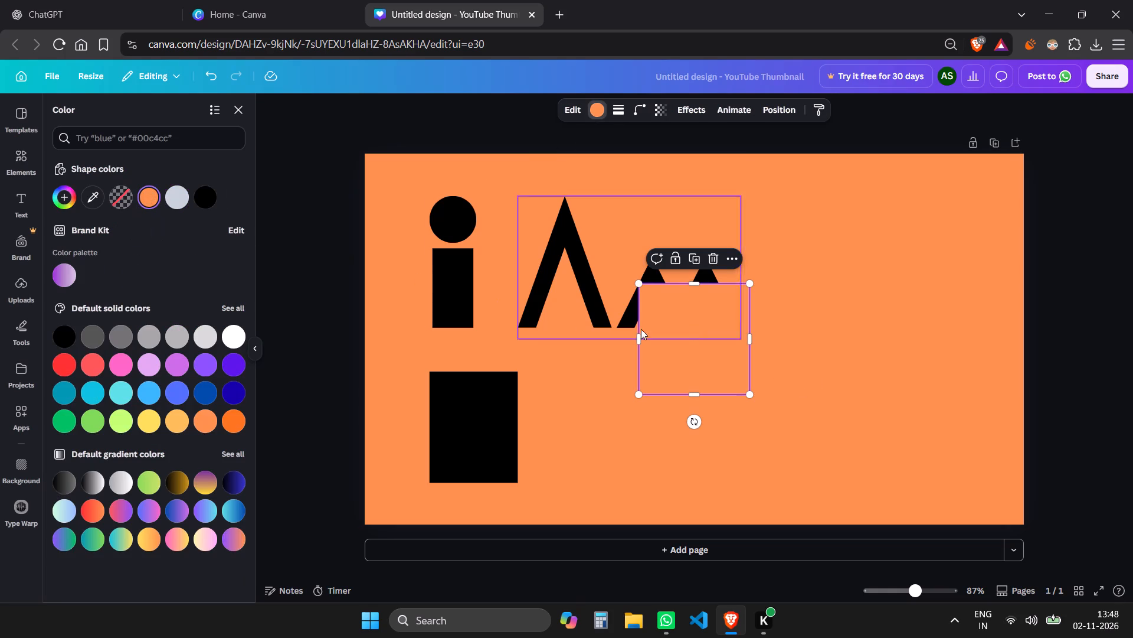
Move the orange square onto the black rectangle and shrink it to a small upright notch in the upper edge, near the left side.
{"action": "left_click_drag", "start_coordinate": [704, 345], "coordinate": [528, 419]}
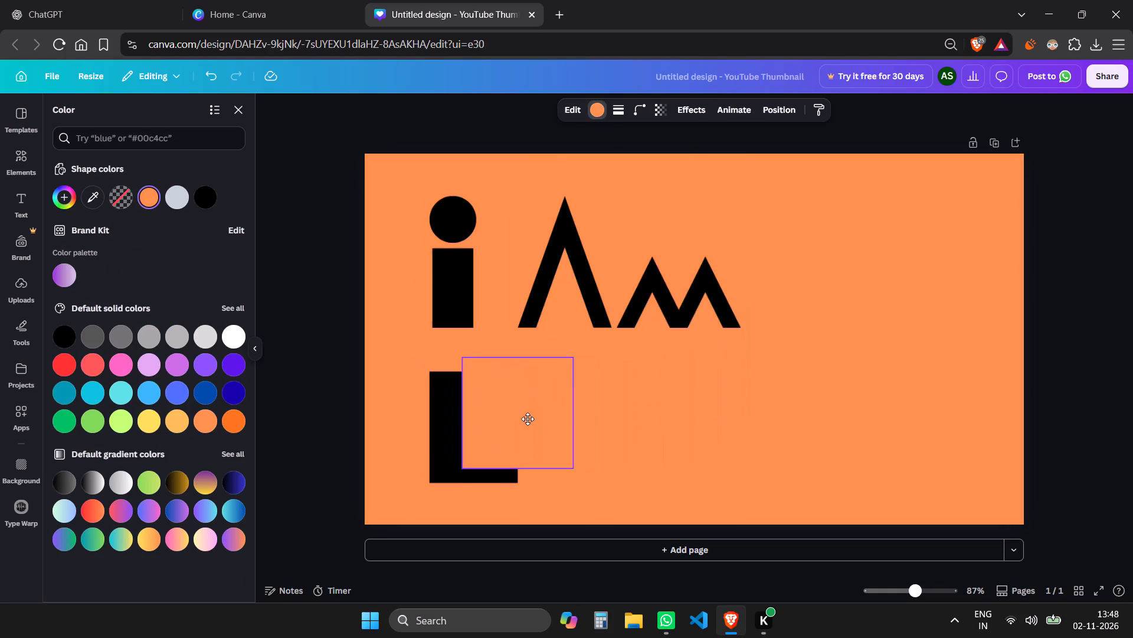
{"action": "left_click_drag", "start_coordinate": [528, 419], "coordinate": [508, 416]}
{"action": "left_click_drag", "start_coordinate": [554, 412], "coordinate": [499, 411]}
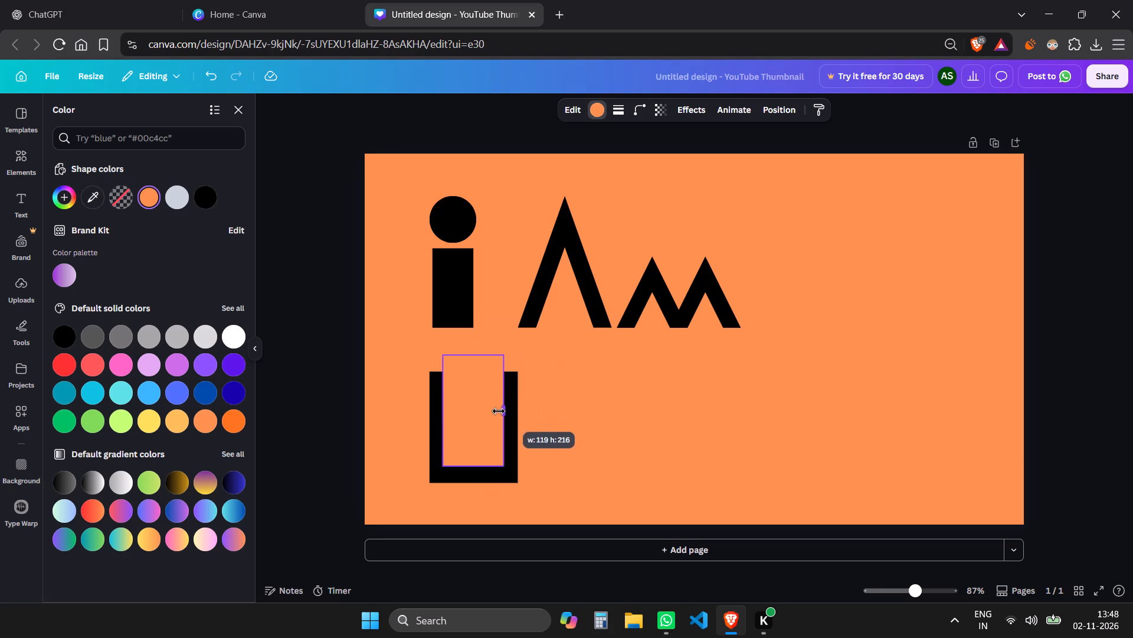
{"action": "left_click_drag", "start_coordinate": [499, 411], "coordinate": [478, 414]}
{"action": "left_click_drag", "start_coordinate": [458, 465], "coordinate": [457, 443]}
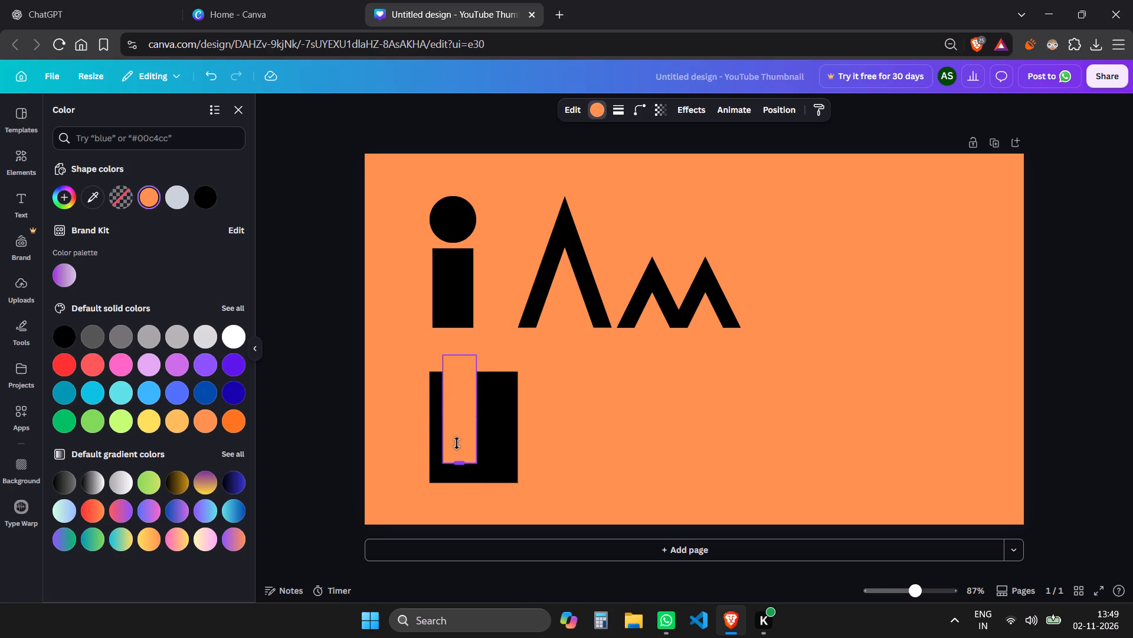
{"action": "left_click_drag", "start_coordinate": [457, 443], "coordinate": [457, 416]}
{"action": "left_click", "coordinate": [459, 387]}
{"action": "left_click_drag", "start_coordinate": [456, 353], "coordinate": [456, 365]}
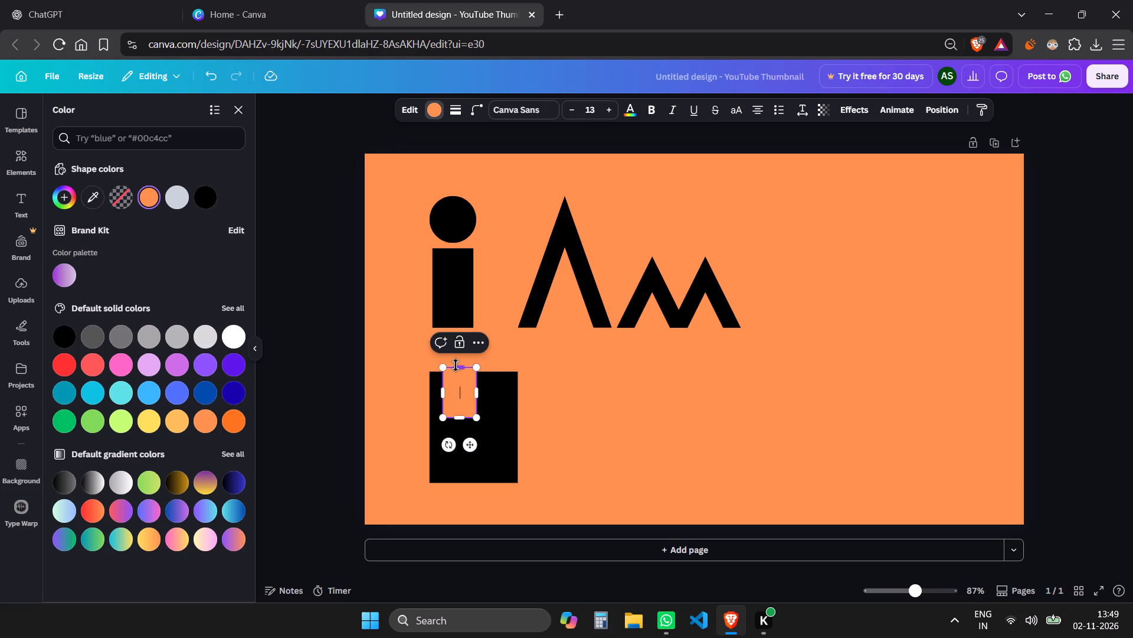
Duplicate the orange notch and place the copy directly beneath it at the rectangle's lower edge, leaving a thin black crossbar between them.
{"action": "key", "text": "ctrl+c"}
{"action": "key", "text": "ctrl+v"}
{"action": "left_click", "coordinate": [411, 407]}
{"action": "left_click", "coordinate": [461, 396]}
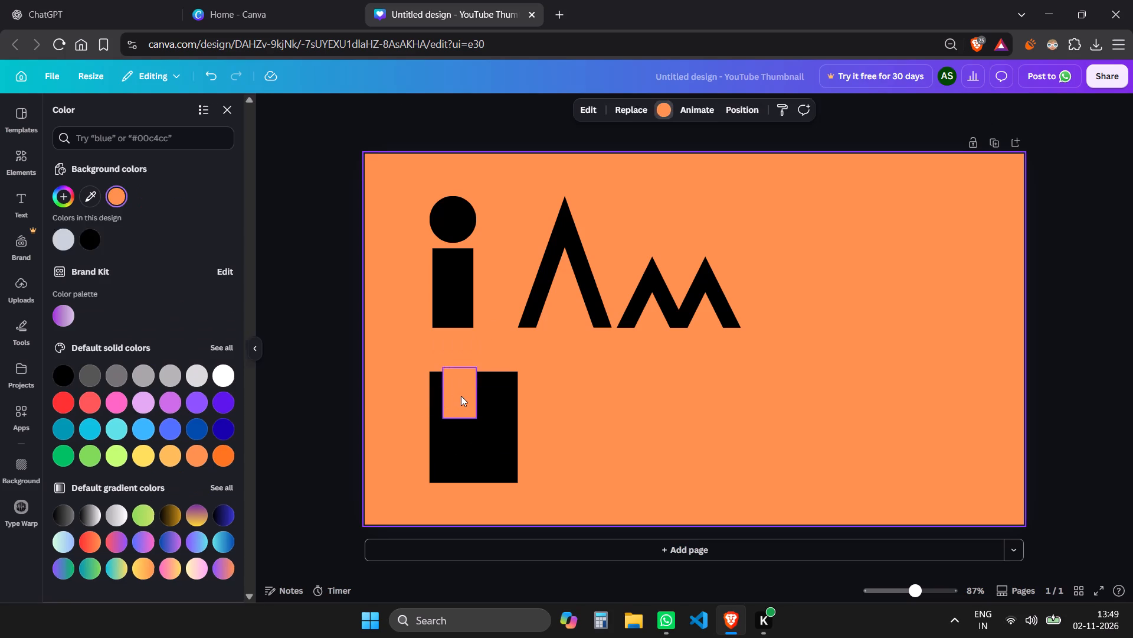
{"action": "key", "text": "ctrl+c"}
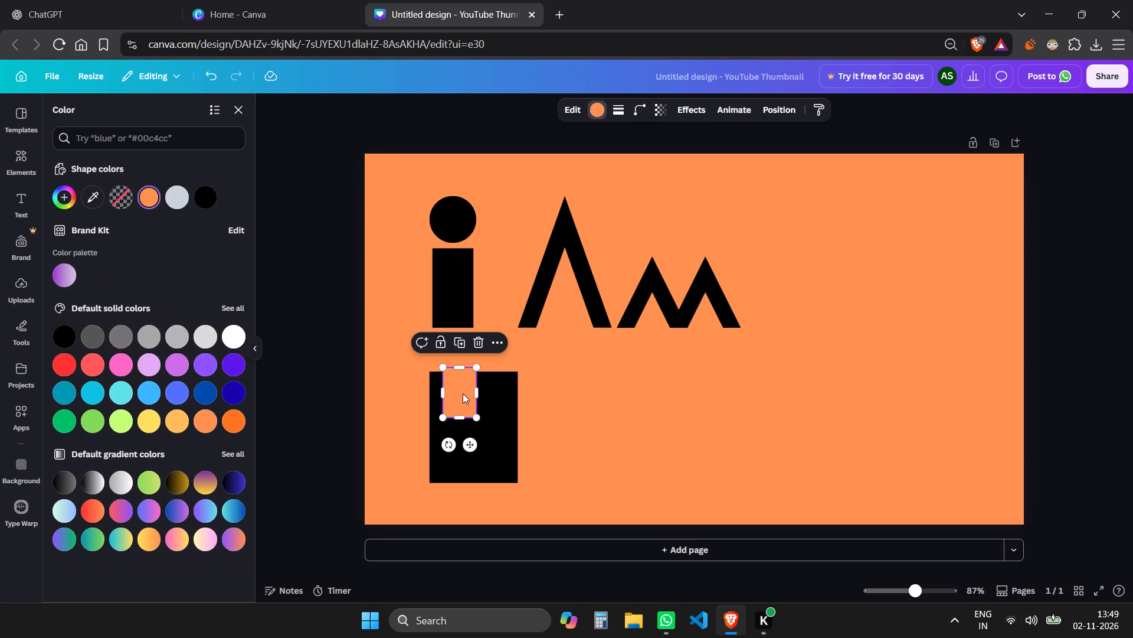
{"action": "key", "text": "ctrl+v"}
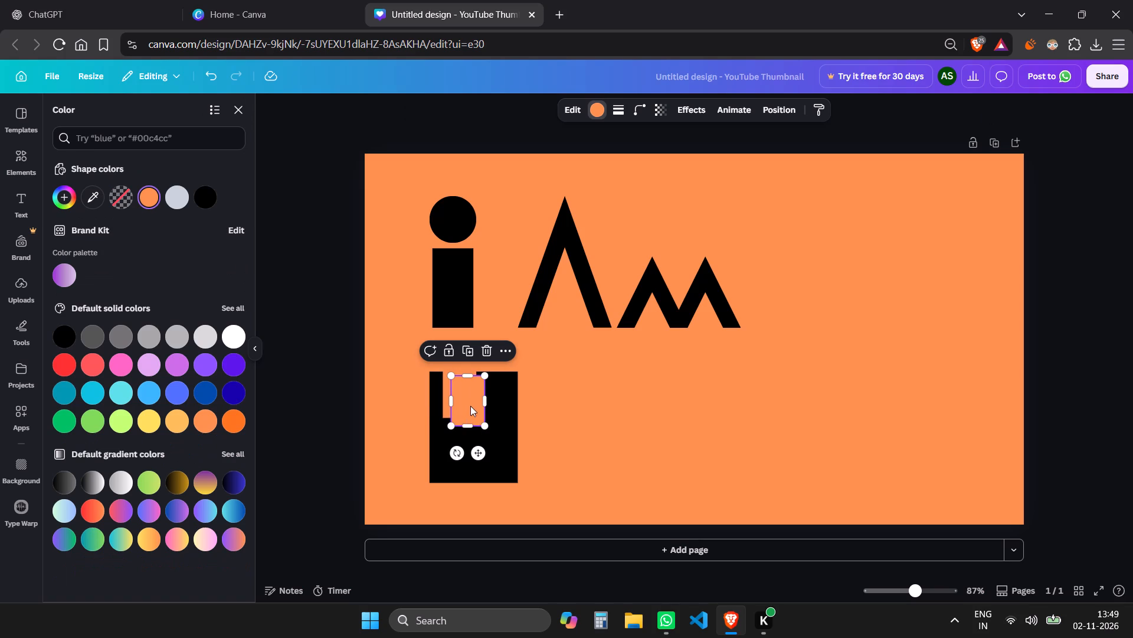
{"action": "left_click_drag", "start_coordinate": [470, 405], "coordinate": [488, 461]}
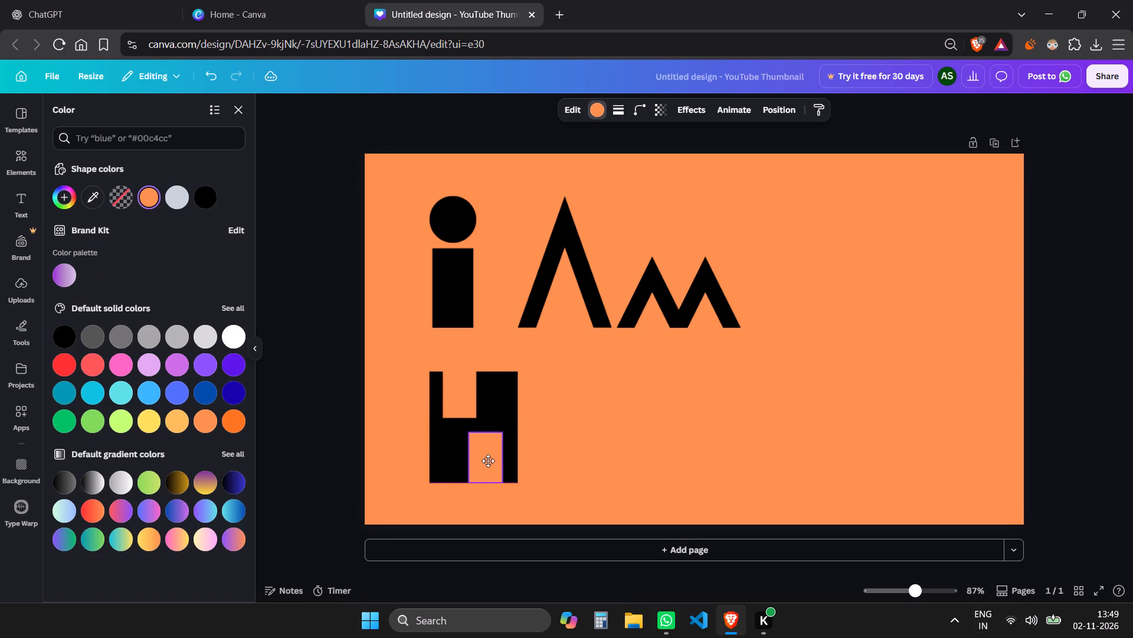
{"action": "left_click_drag", "start_coordinate": [488, 461], "coordinate": [488, 467]}
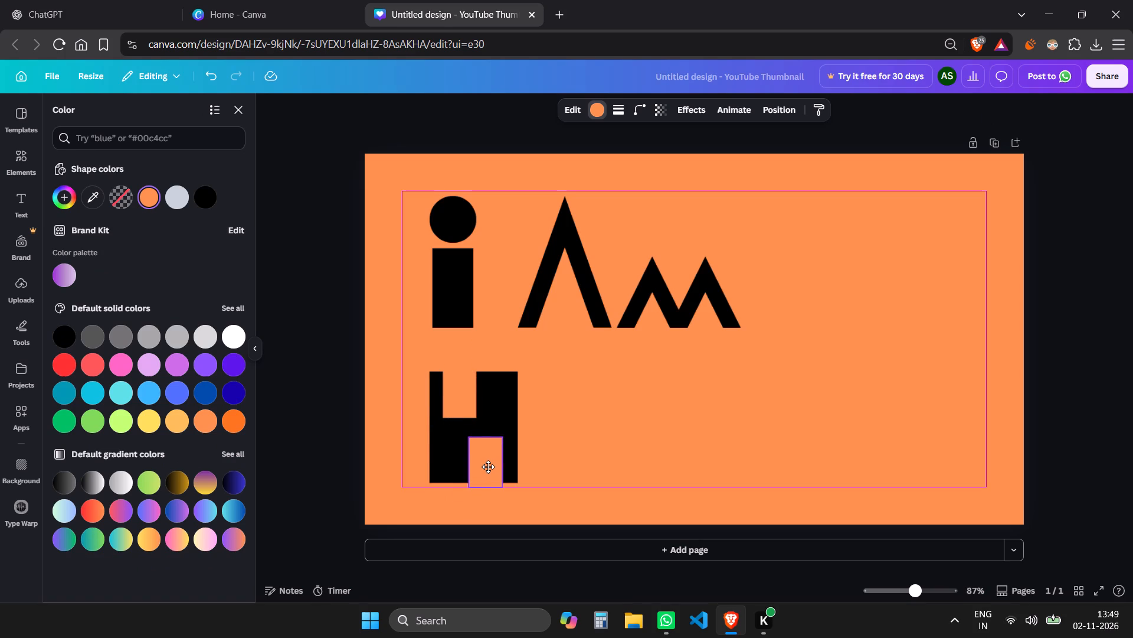
{"action": "left_click_drag", "start_coordinate": [488, 467], "coordinate": [490, 467]}
{"action": "left_click", "coordinate": [581, 463]}
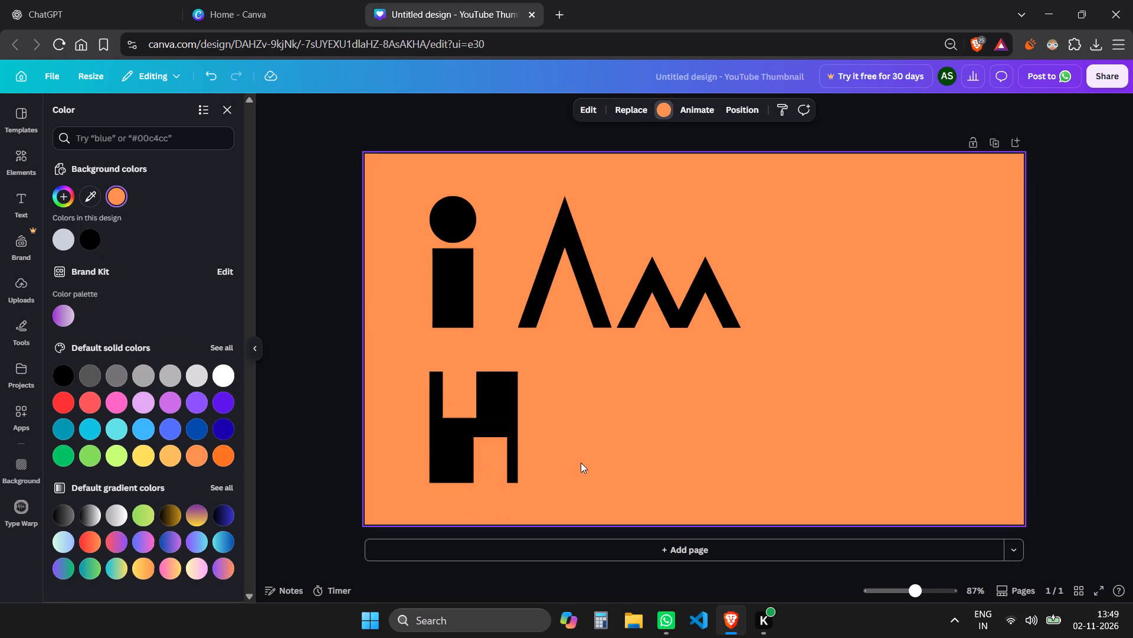
{"action": "left_click", "coordinate": [496, 455]}
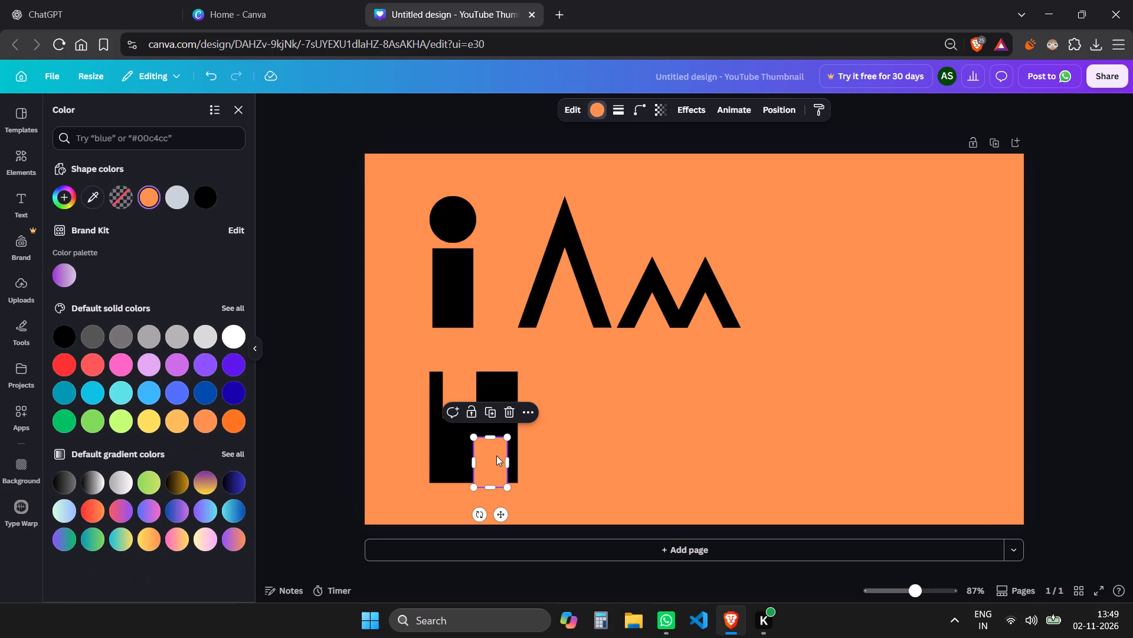
{"action": "left_click_drag", "start_coordinate": [496, 455], "coordinate": [465, 458]}
{"action": "left_click", "coordinate": [579, 445]}
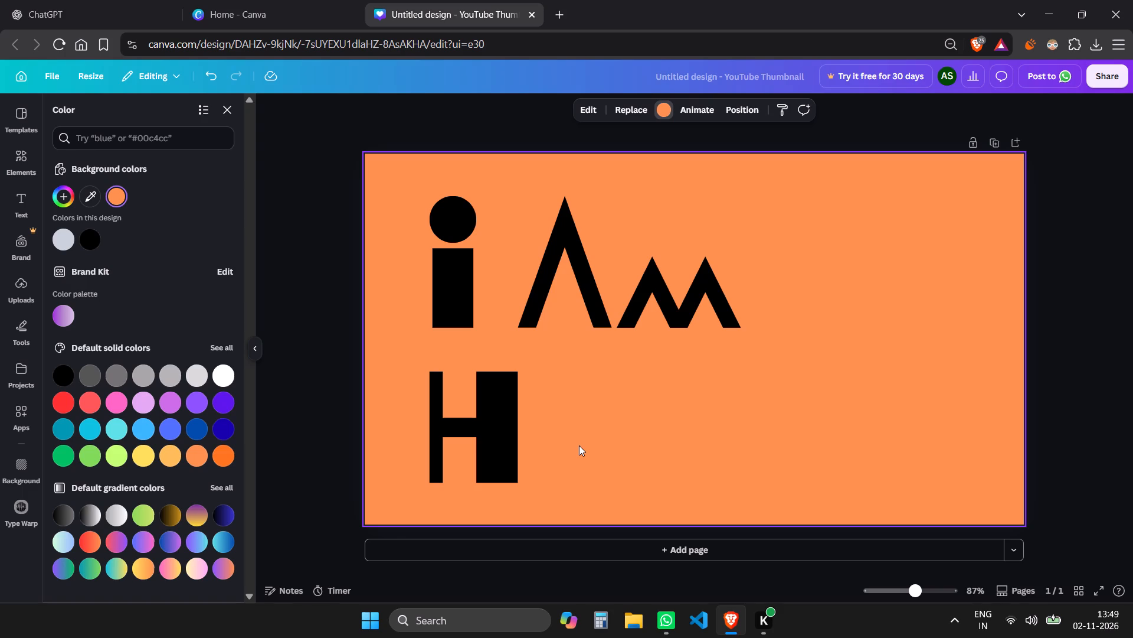
Widen the upper and lower orange cutouts of the H equally to the right, thinning its right stem.
{"action": "left_click", "coordinate": [466, 396]}
{"action": "left_click_drag", "start_coordinate": [477, 399], "coordinate": [485, 399]}
{"action": "left_click", "coordinate": [467, 459]}
{"action": "left_click_drag", "start_coordinate": [477, 457], "coordinate": [487, 458]}
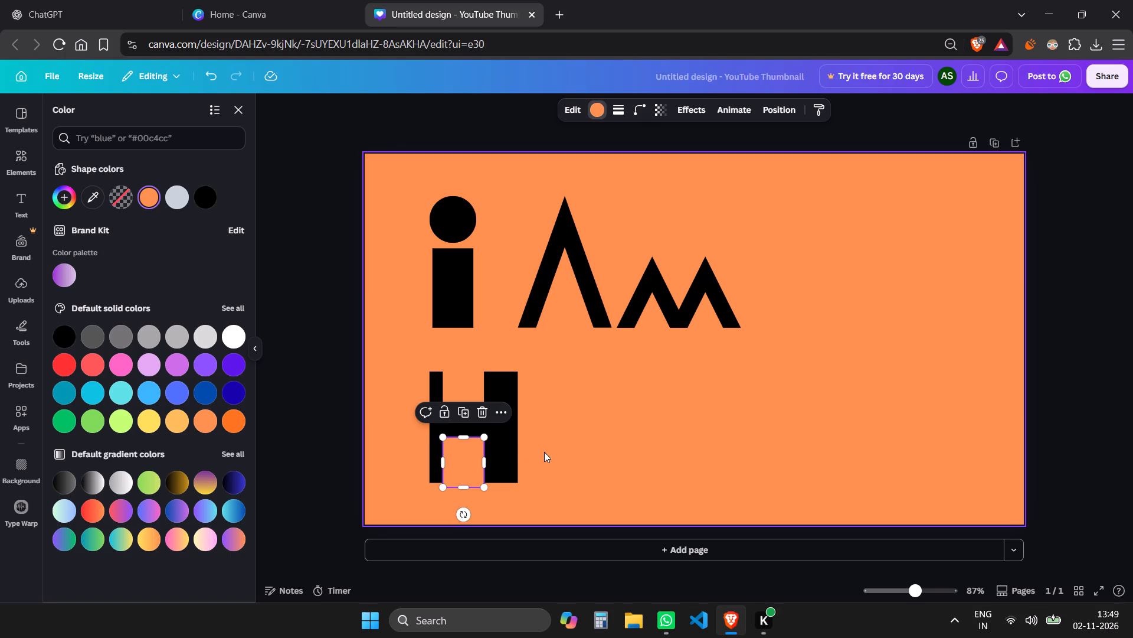
{"action": "left_click", "coordinate": [544, 452]}
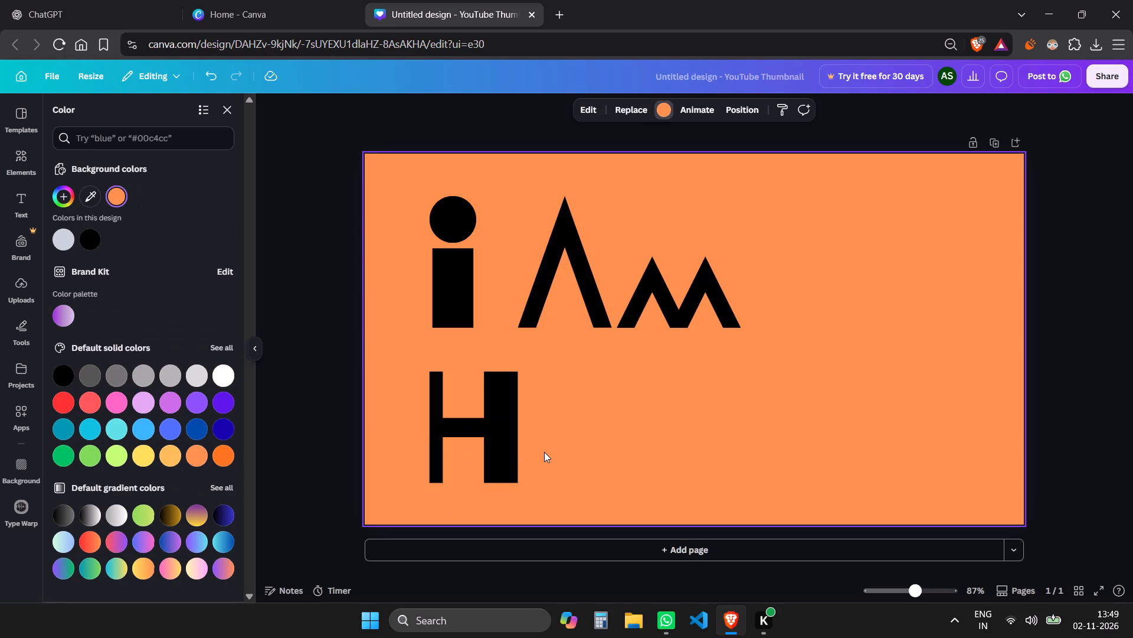
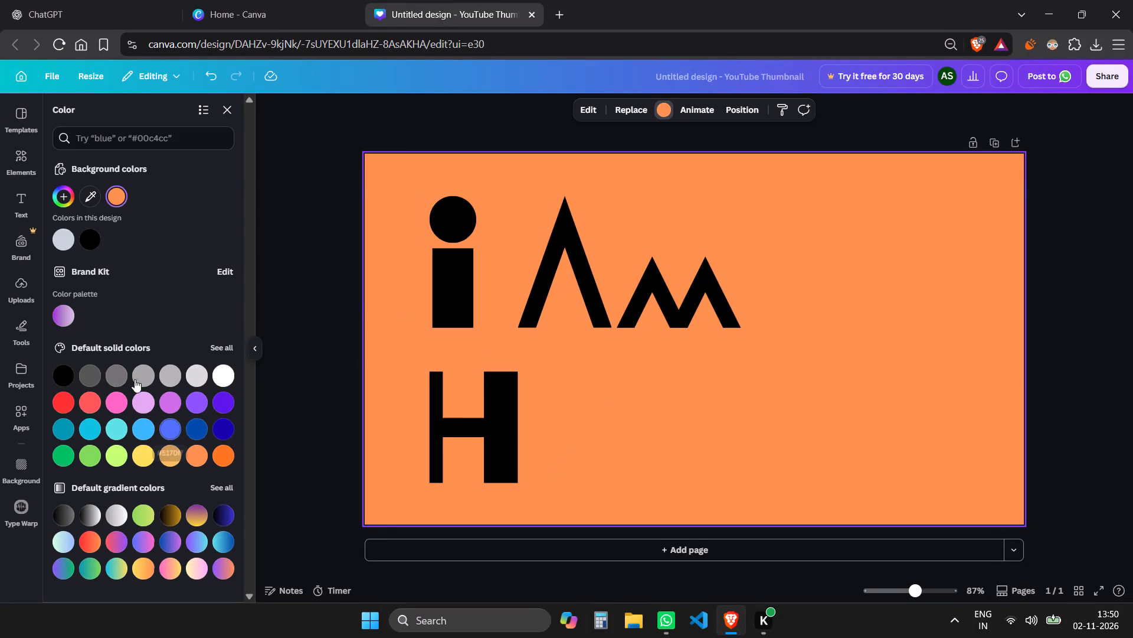
Add a circle from the recently used shapes and place it just right of the H, level with its top and bottom.
{"action": "left_click", "coordinate": [447, 226]}
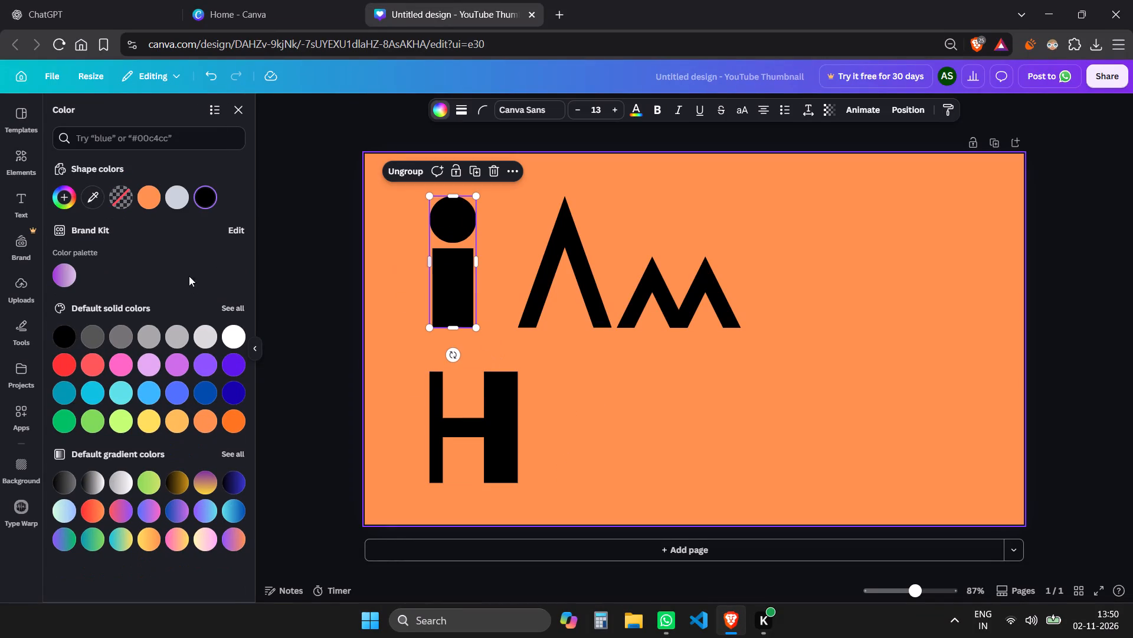
{"action": "left_click", "coordinate": [15, 158]}
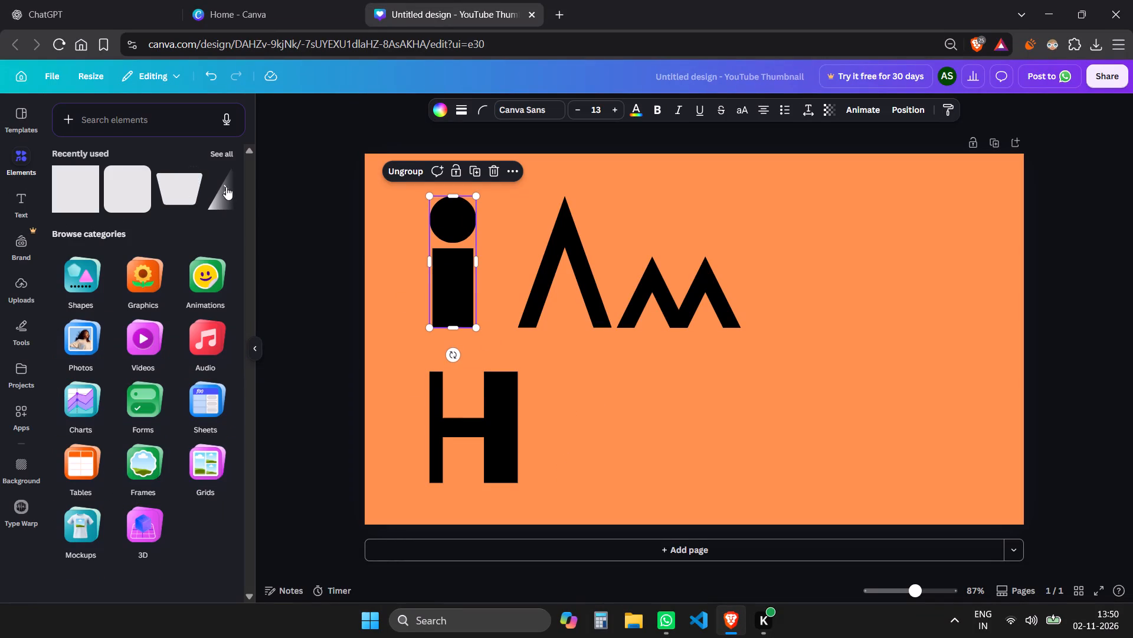
{"action": "left_click", "coordinate": [227, 189]}
{"action": "left_click", "coordinate": [229, 187]}
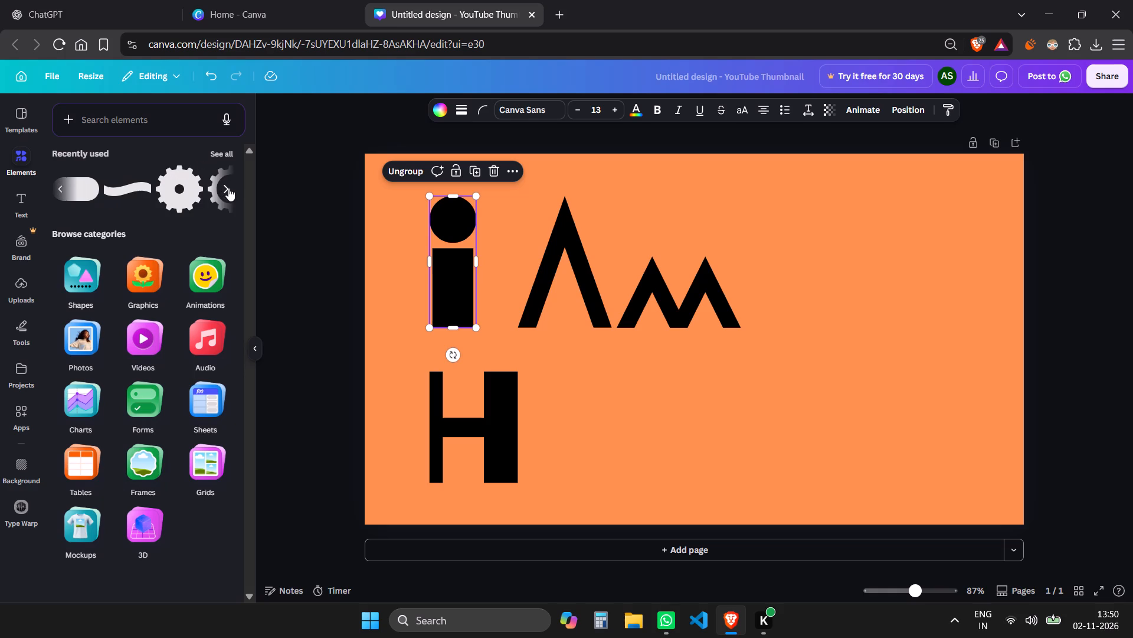
{"action": "left_click", "coordinate": [228, 188]}
{"action": "left_click", "coordinate": [228, 188]}
{"action": "triple_click", "coordinate": [63, 184]}
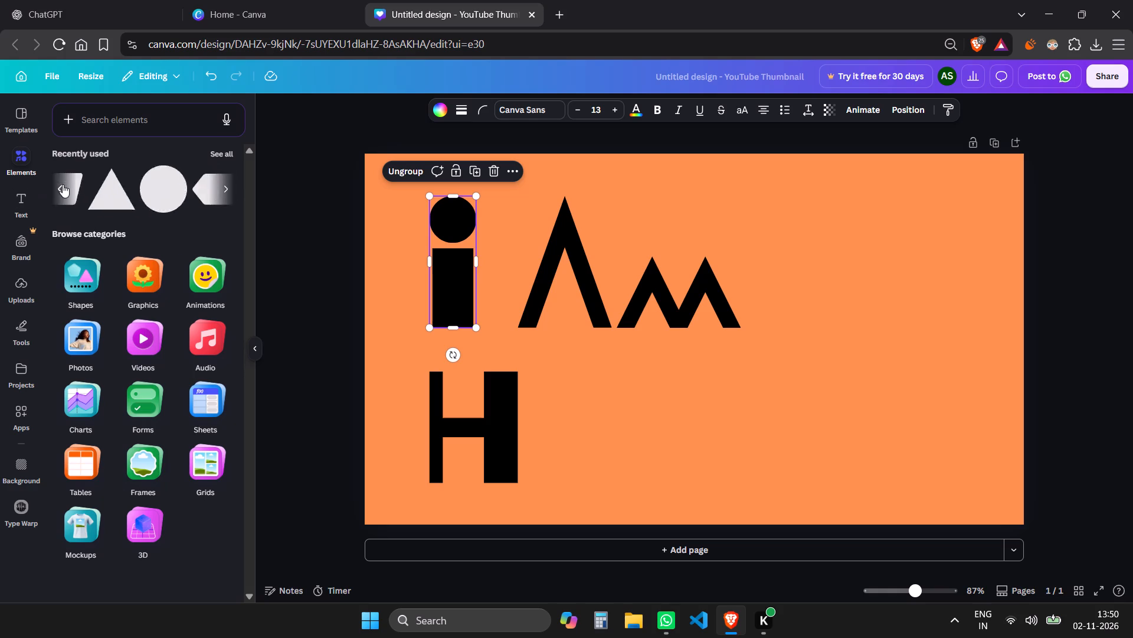
{"action": "double_click", "coordinate": [63, 184]}
{"action": "double_click", "coordinate": [222, 191]}
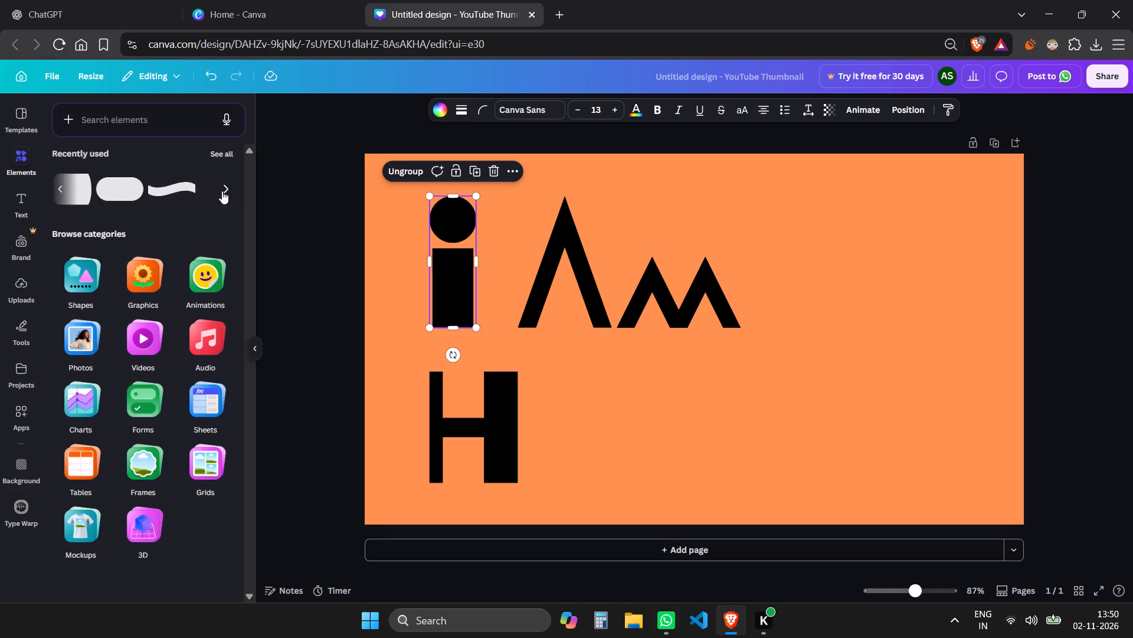
{"action": "left_click", "coordinate": [56, 184]}
{"action": "left_click", "coordinate": [135, 185]}
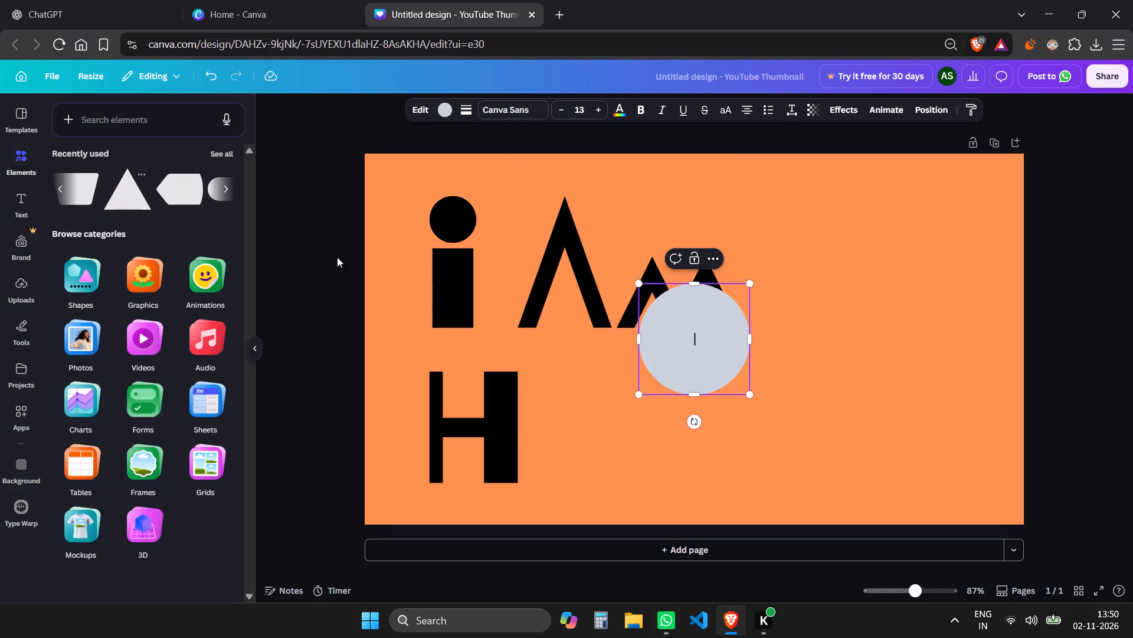
{"action": "left_click", "coordinate": [816, 391]}
{"action": "left_click_drag", "start_coordinate": [694, 350], "coordinate": [662, 407]}
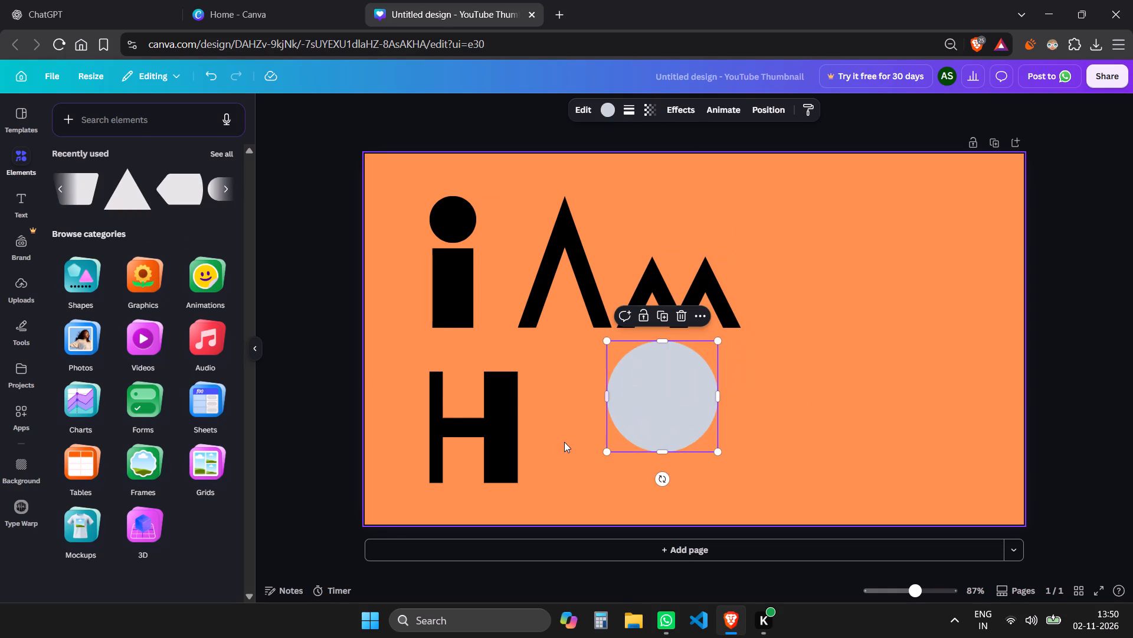
{"action": "left_click_drag", "start_coordinate": [656, 399], "coordinate": [572, 429]}
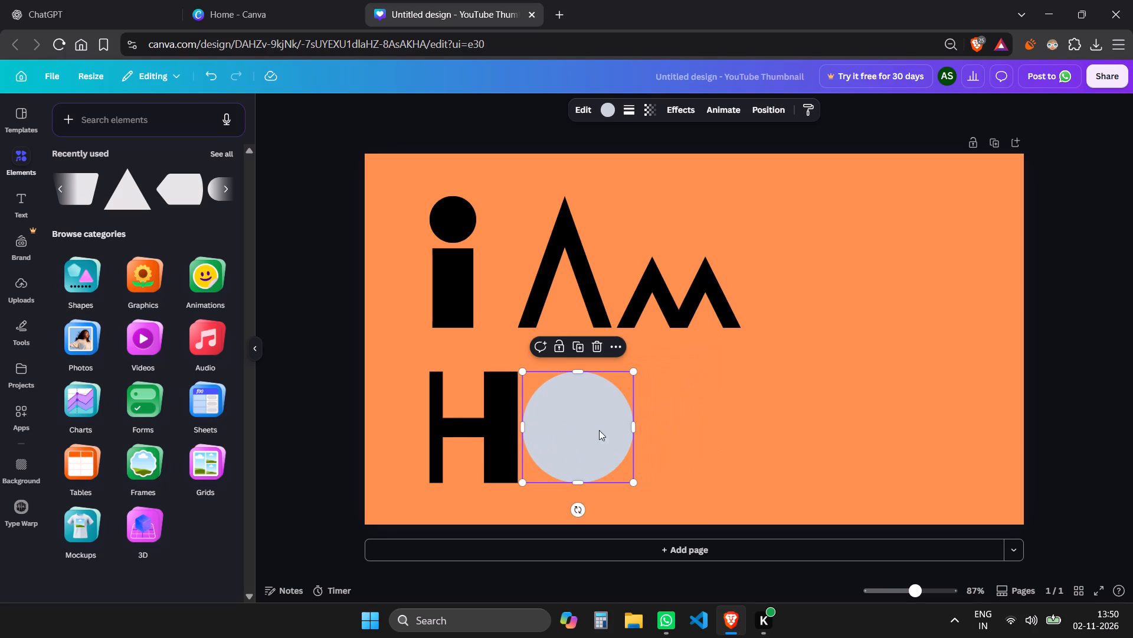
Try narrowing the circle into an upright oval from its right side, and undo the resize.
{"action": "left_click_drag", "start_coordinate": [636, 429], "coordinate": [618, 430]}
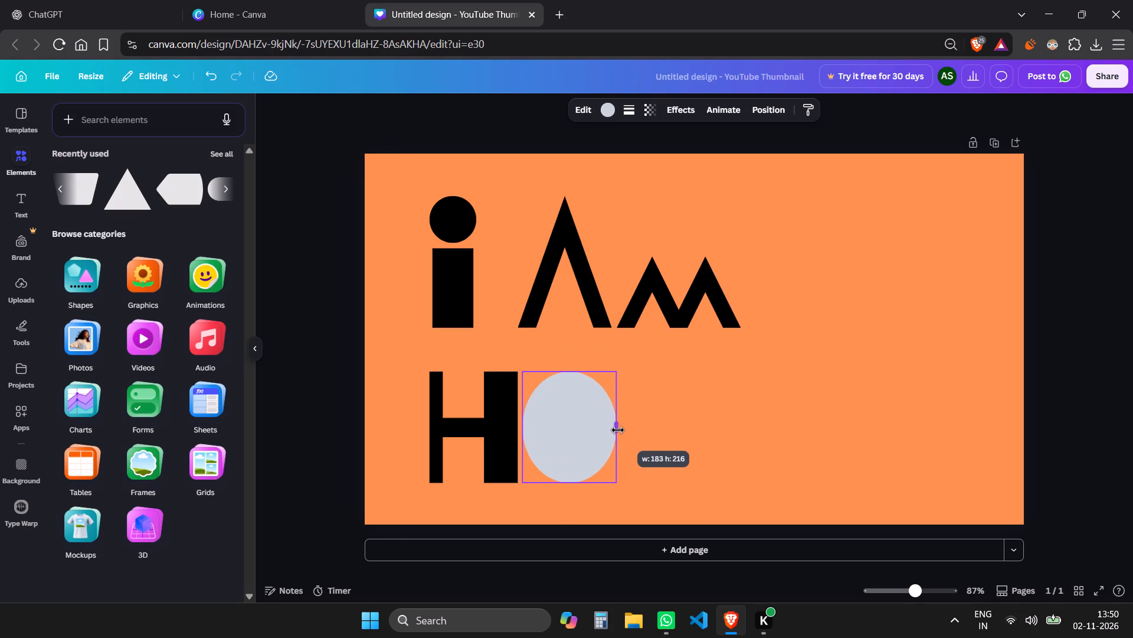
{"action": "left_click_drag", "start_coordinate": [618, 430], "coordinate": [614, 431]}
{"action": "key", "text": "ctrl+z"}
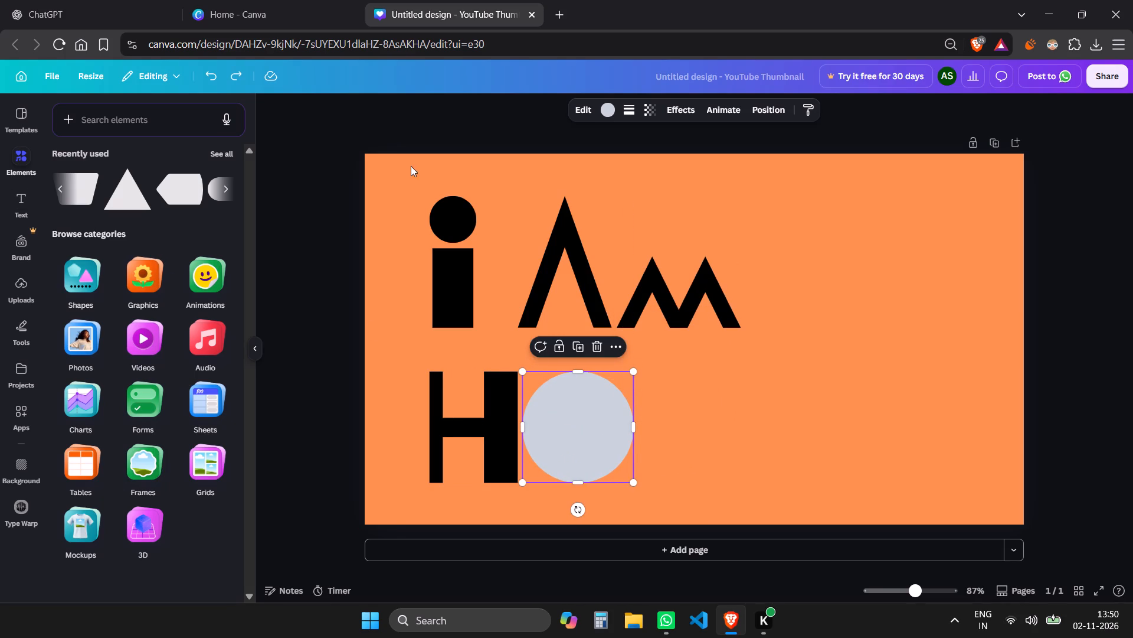
Fill the circle beside the H with black to form the O.
{"action": "left_click", "coordinate": [604, 105]}
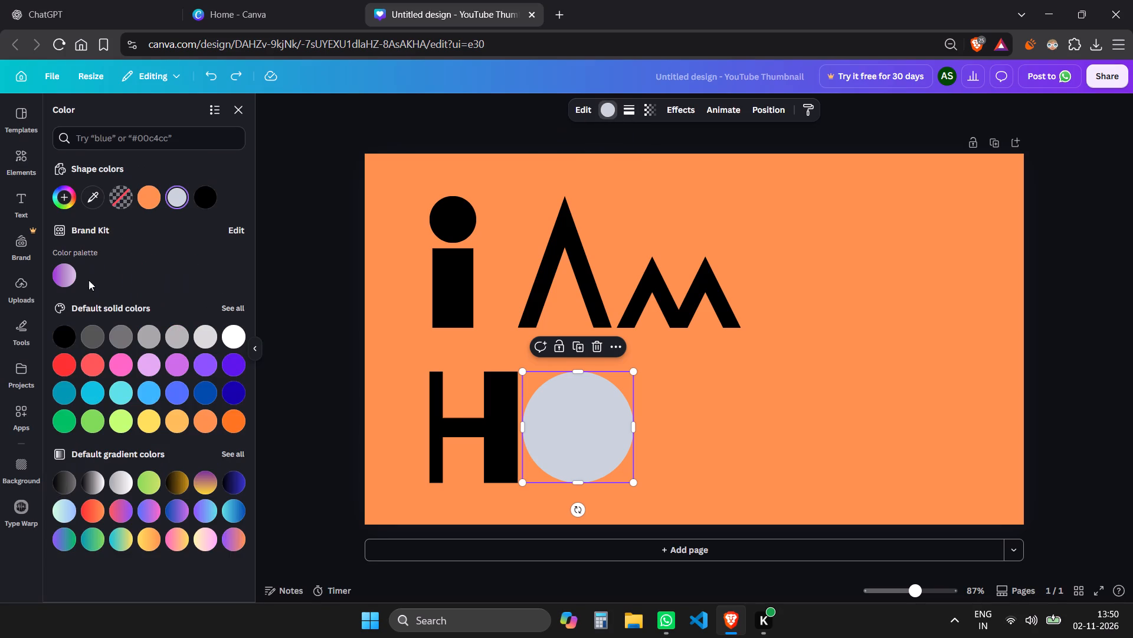
{"action": "left_click", "coordinate": [64, 333]}
{"action": "left_click", "coordinate": [678, 425]}
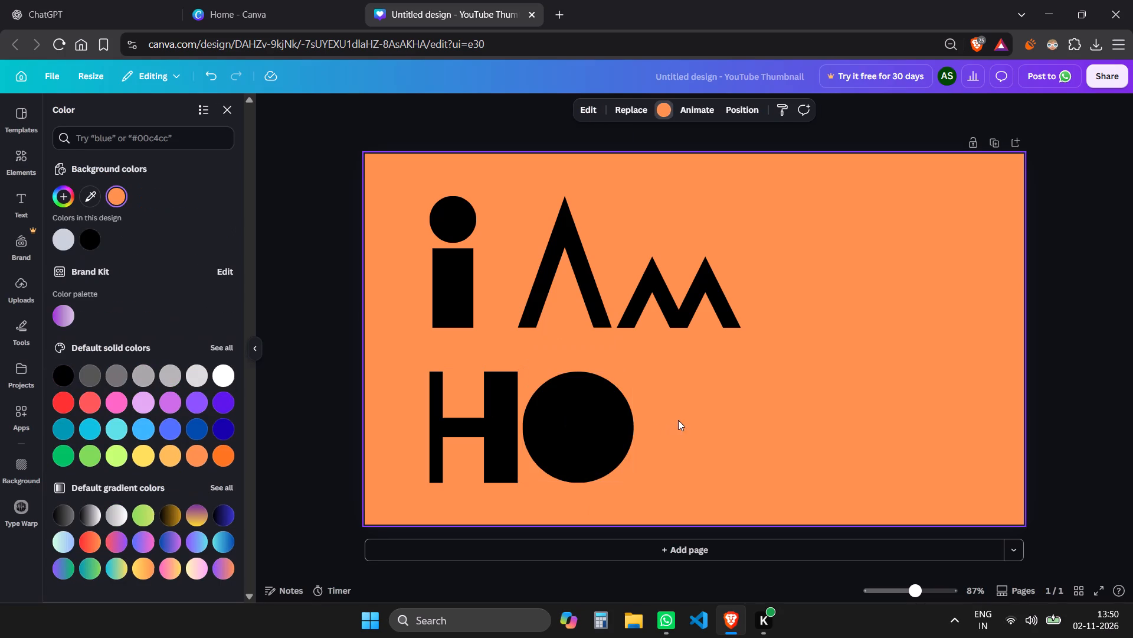
Ungroup the combined A and m lettering in the upper line.
{"action": "left_click", "coordinate": [813, 317]}
{"action": "left_click", "coordinate": [650, 304]}
{"action": "left_click", "coordinate": [674, 300]}
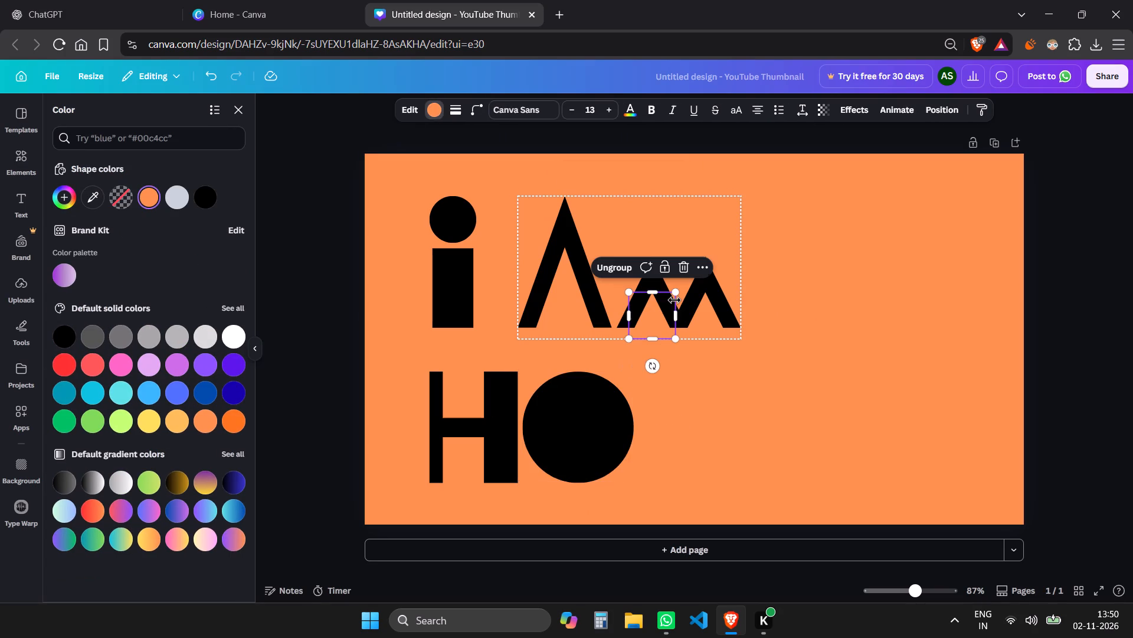
{"action": "left_click", "coordinate": [719, 290]}
{"action": "left_click", "coordinate": [637, 257]}
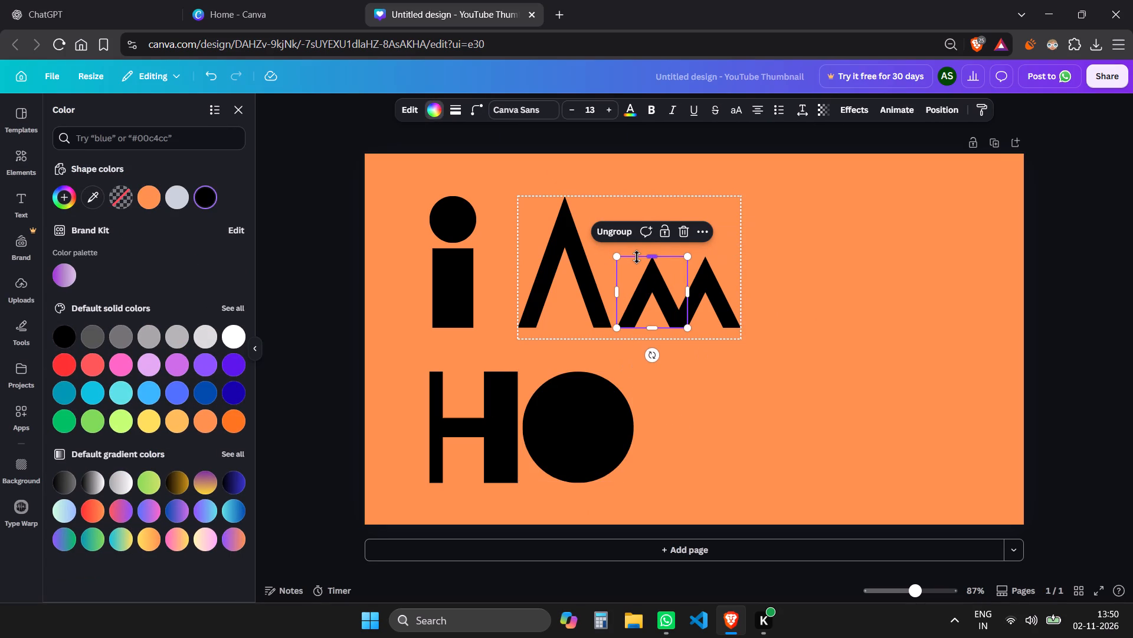
{"action": "left_click", "coordinate": [790, 287]}
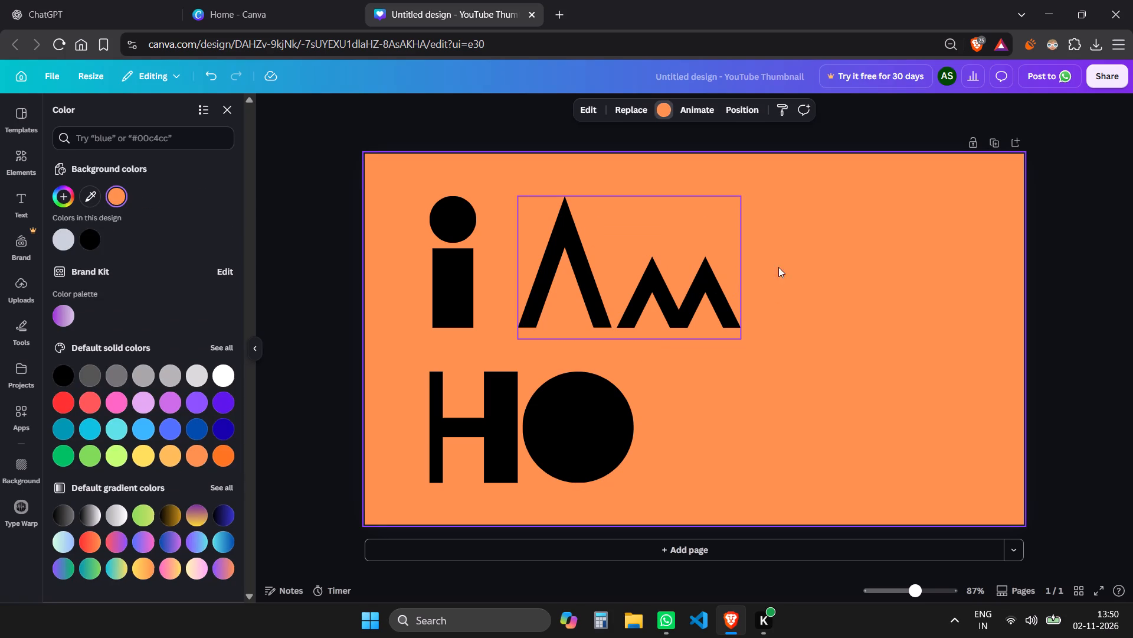
{"action": "left_click_drag", "start_coordinate": [772, 272], "coordinate": [637, 314]}
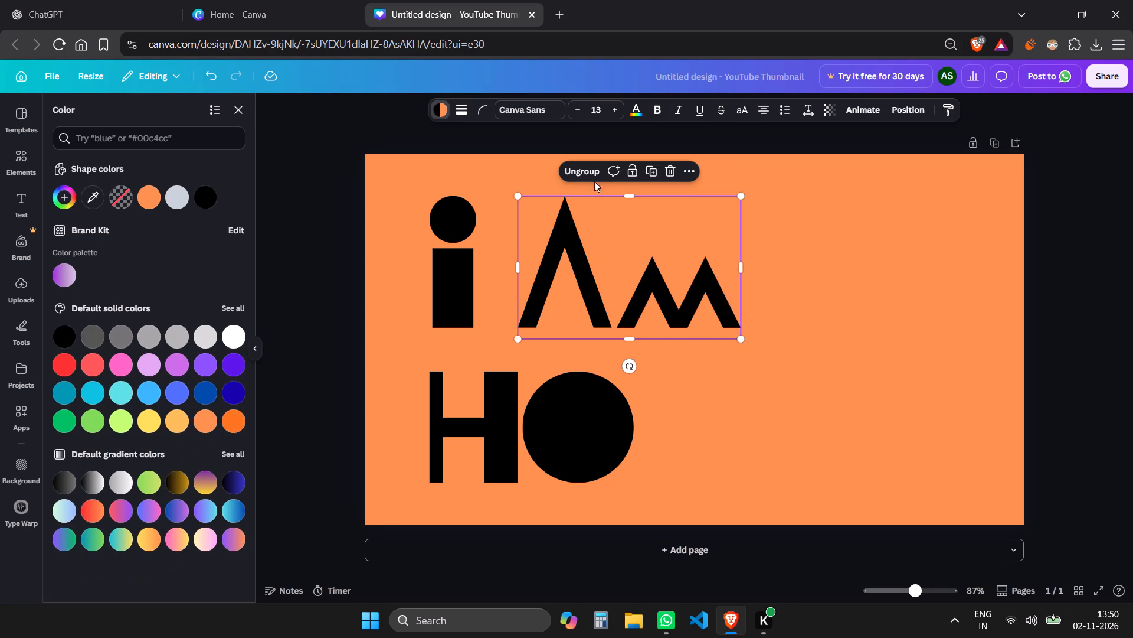
{"action": "left_click", "coordinate": [576, 164]}
{"action": "left_click", "coordinate": [846, 281]}
Group only the shapes that make up the small m.
{"action": "left_click_drag", "start_coordinate": [786, 261], "coordinate": [702, 273]}
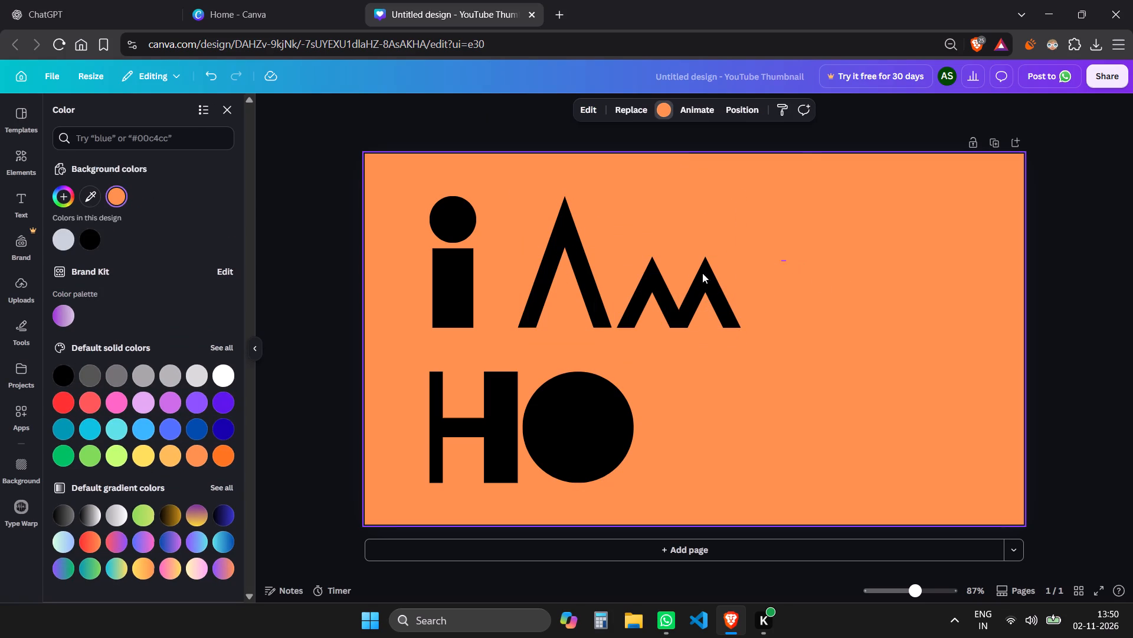
{"action": "left_click_drag", "start_coordinate": [702, 273], "coordinate": [623, 323]}
{"action": "left_click", "coordinate": [647, 237]}
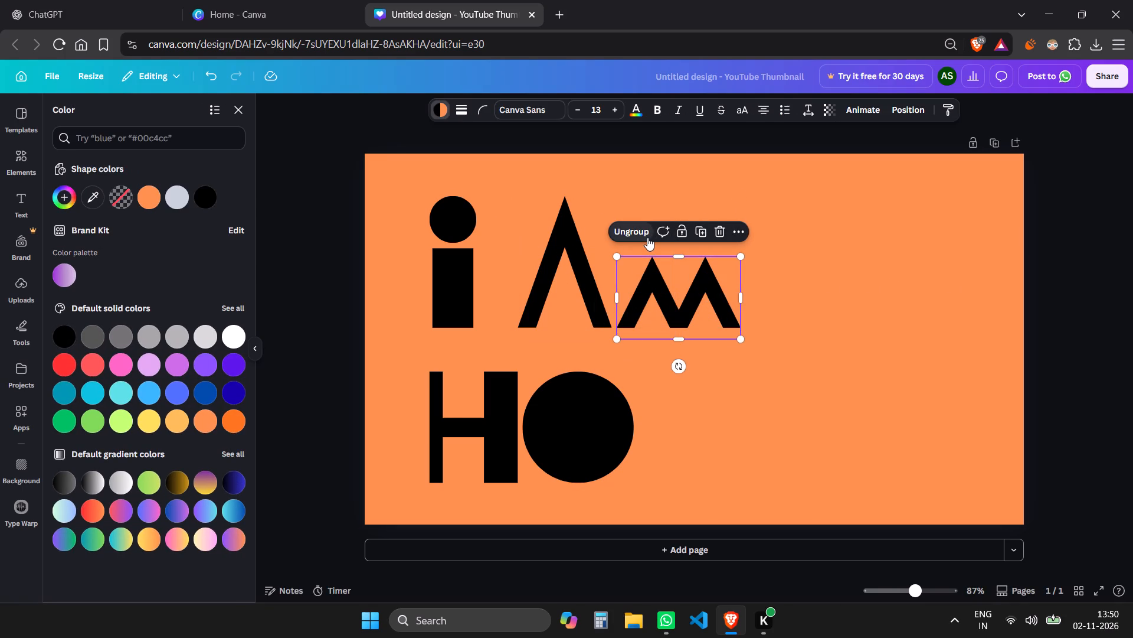
Copy the m group and place the duplicate just right of the O, its frame aligned with the bottom of the H.
{"action": "key", "text": "ctrl+c"}
{"action": "key", "text": "ctrl+v"}
{"action": "scroll", "coordinate": [648, 236], "scroll_direction": "up", "scroll_amount": 1}
{"action": "left_click_drag", "start_coordinate": [698, 301], "coordinate": [710, 428]}
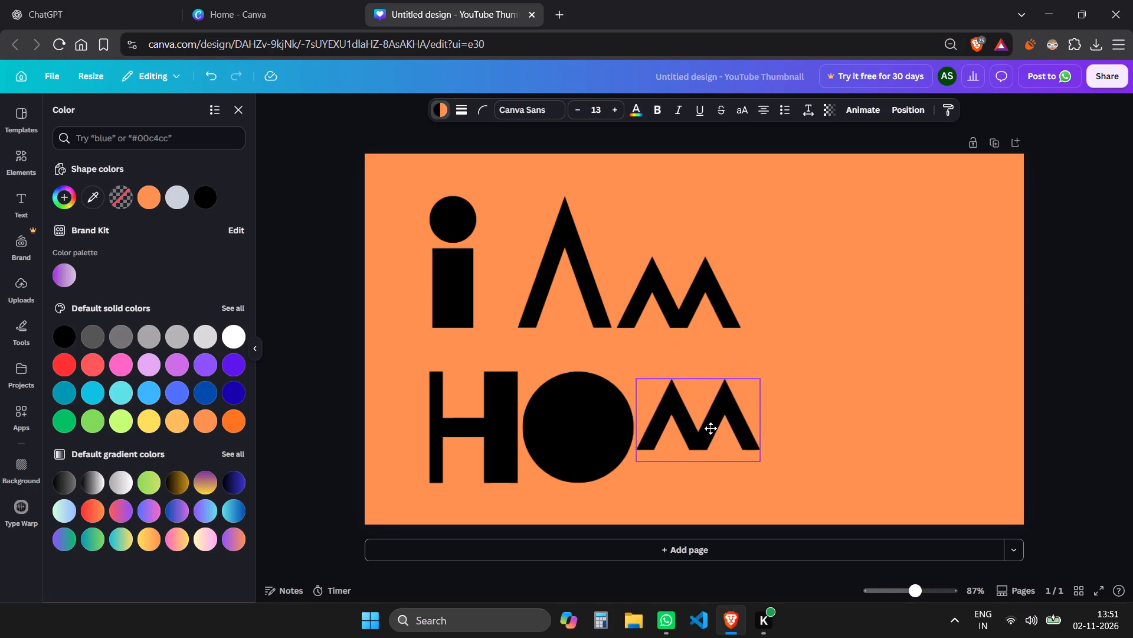
{"action": "left_click_drag", "start_coordinate": [710, 428], "coordinate": [716, 438]}
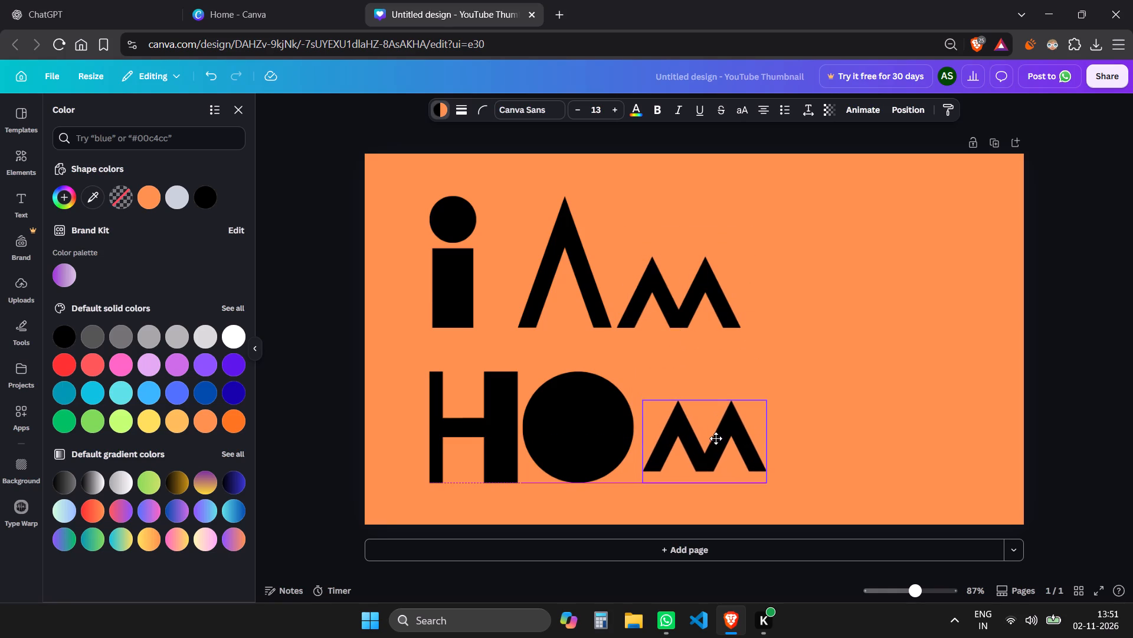
{"action": "left_click_drag", "start_coordinate": [716, 438], "coordinate": [706, 441]}
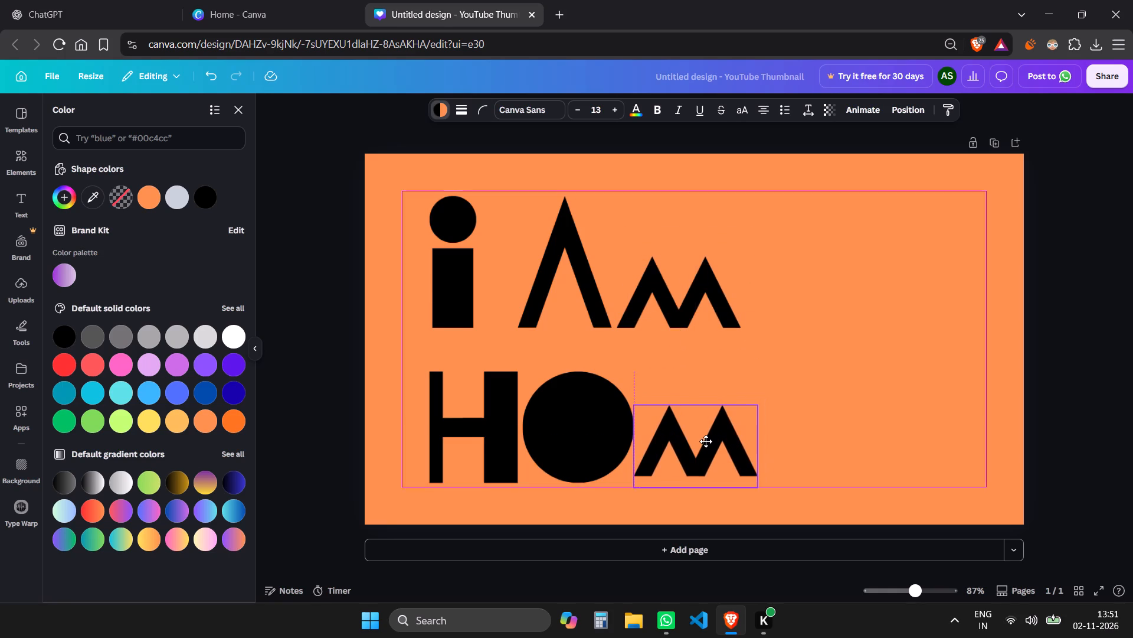
{"action": "left_click_drag", "start_coordinate": [706, 441], "coordinate": [709, 435]}
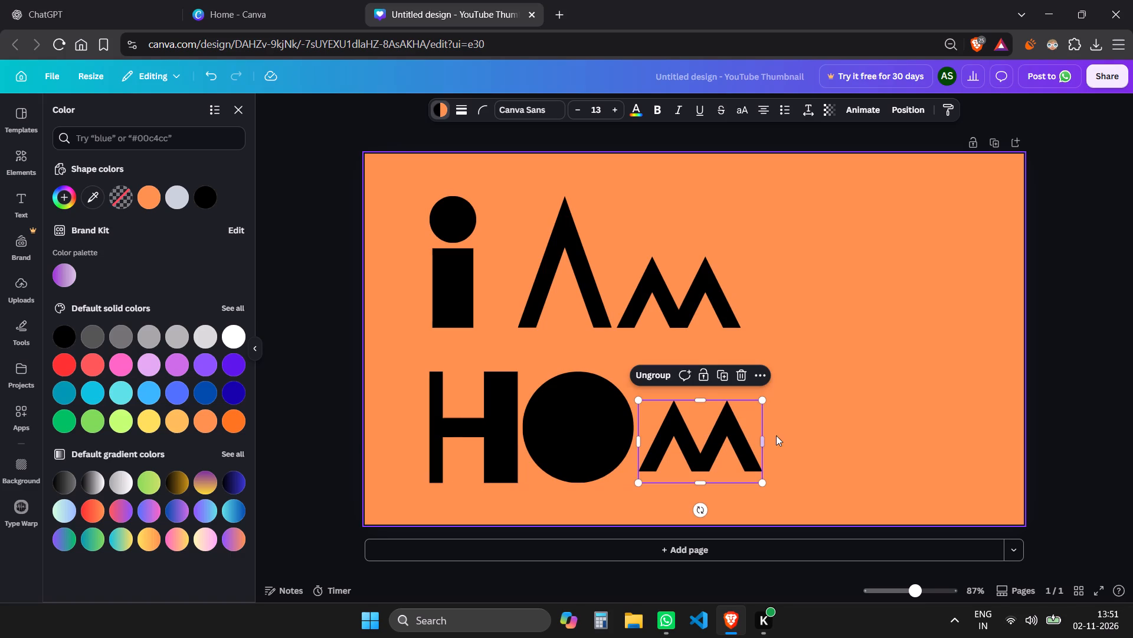
{"action": "left_click", "coordinate": [786, 433]}
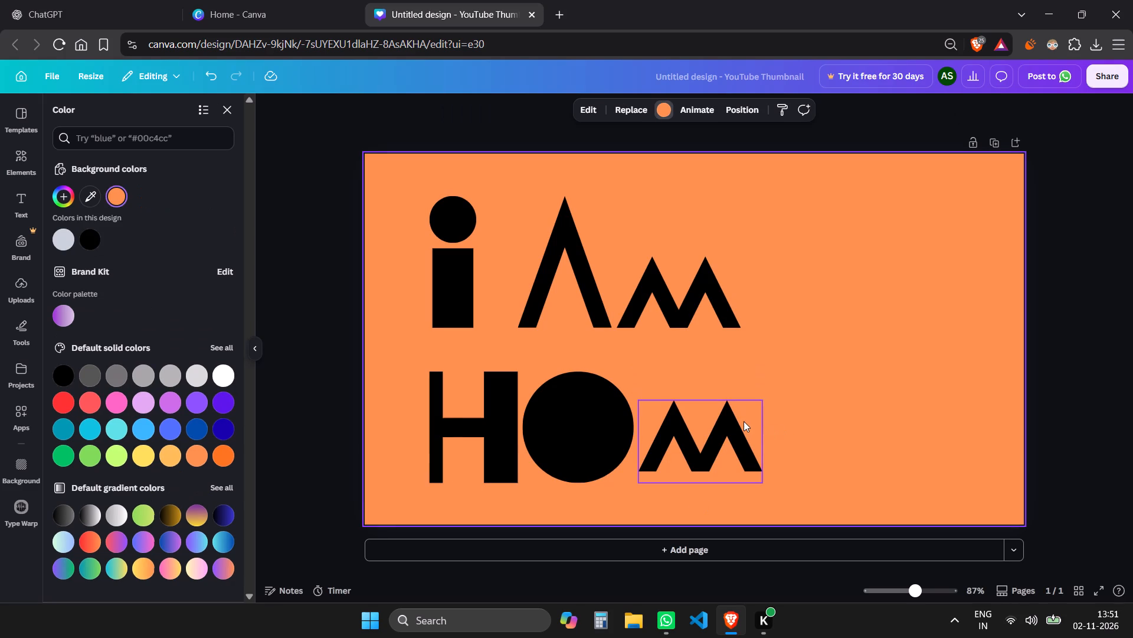
Paste another m, rotate it a quarter turn so its peaks point left, and place it right of the lower m as an E.
{"action": "key", "text": "ctrl+v"}
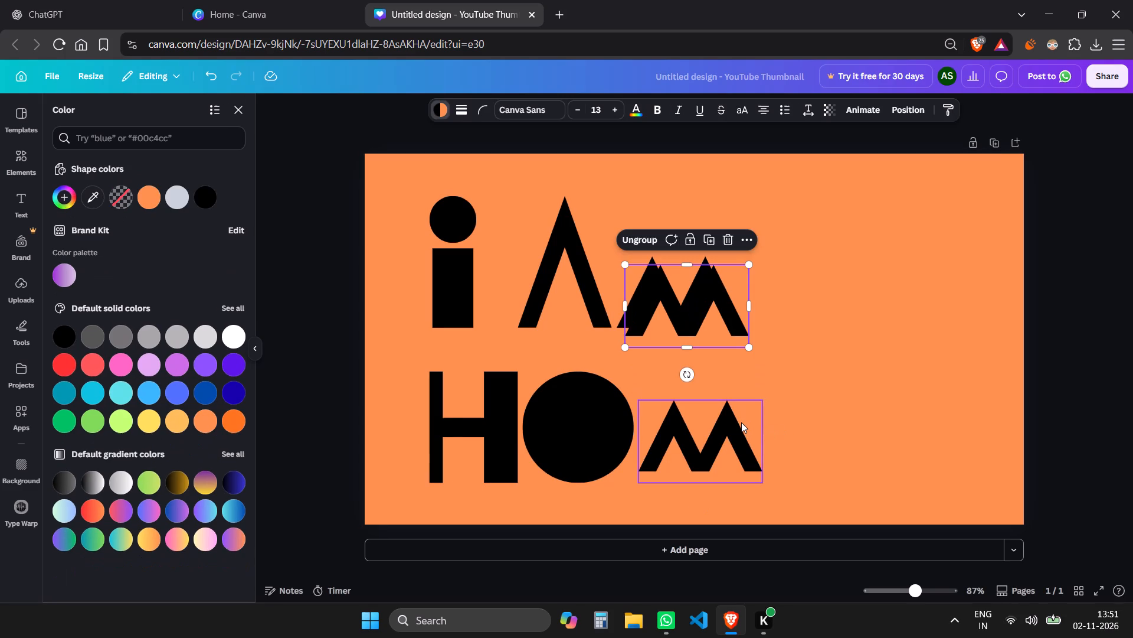
{"action": "left_click_drag", "start_coordinate": [689, 375], "coordinate": [754, 341]}
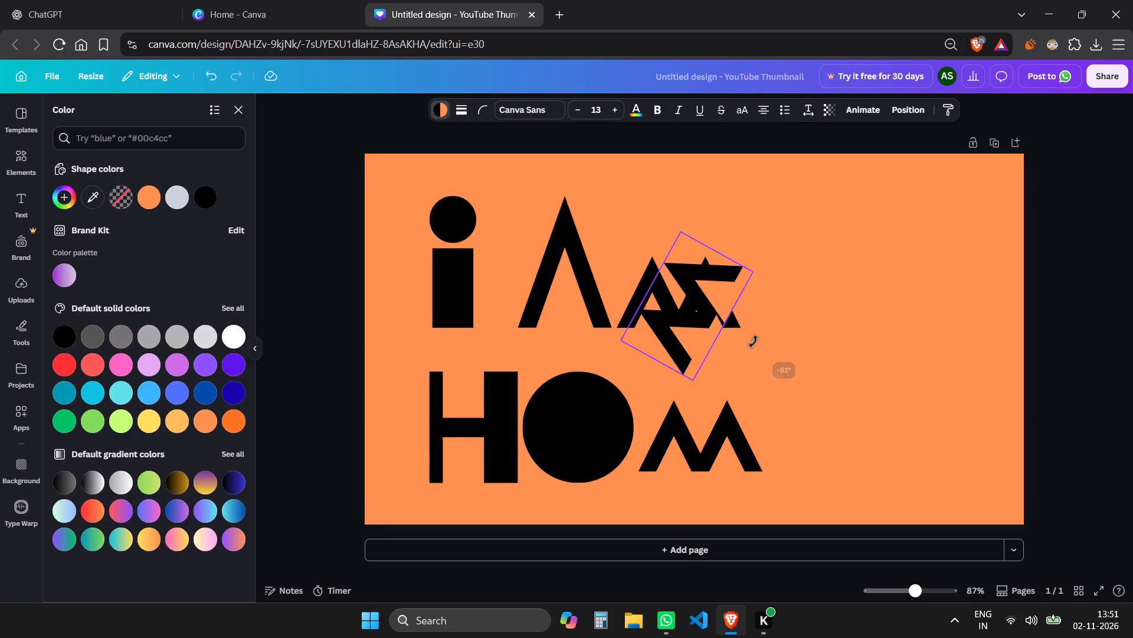
{"action": "left_click_drag", "start_coordinate": [754, 341], "coordinate": [746, 304]}
{"action": "left_click_drag", "start_coordinate": [665, 349], "coordinate": [781, 450]}
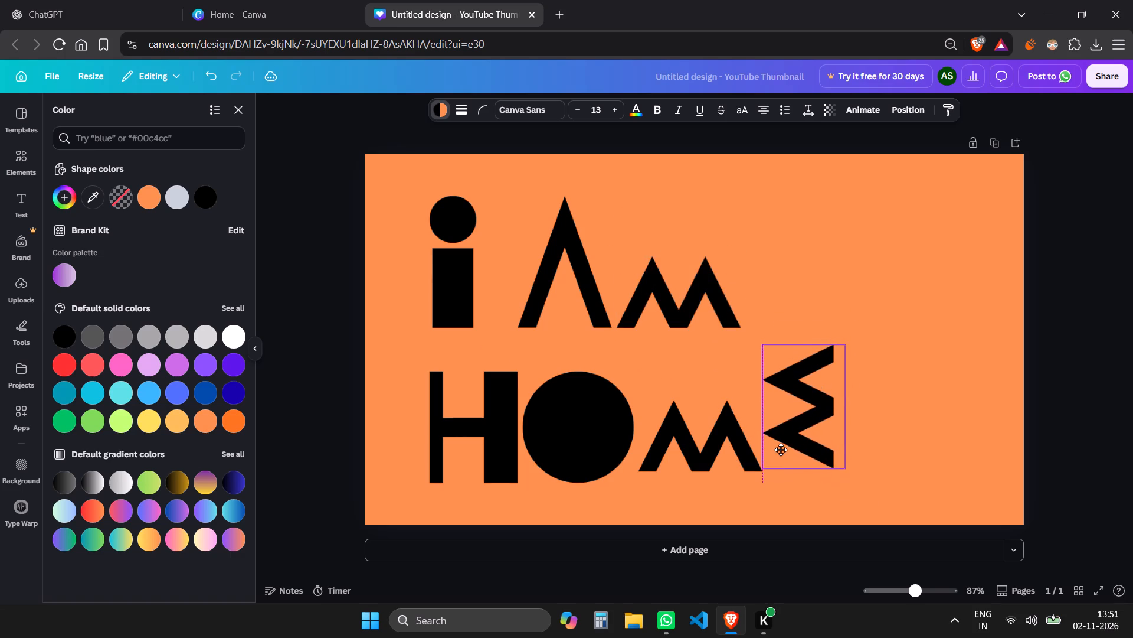
{"action": "left_click_drag", "start_coordinate": [781, 450], "coordinate": [781, 451]}
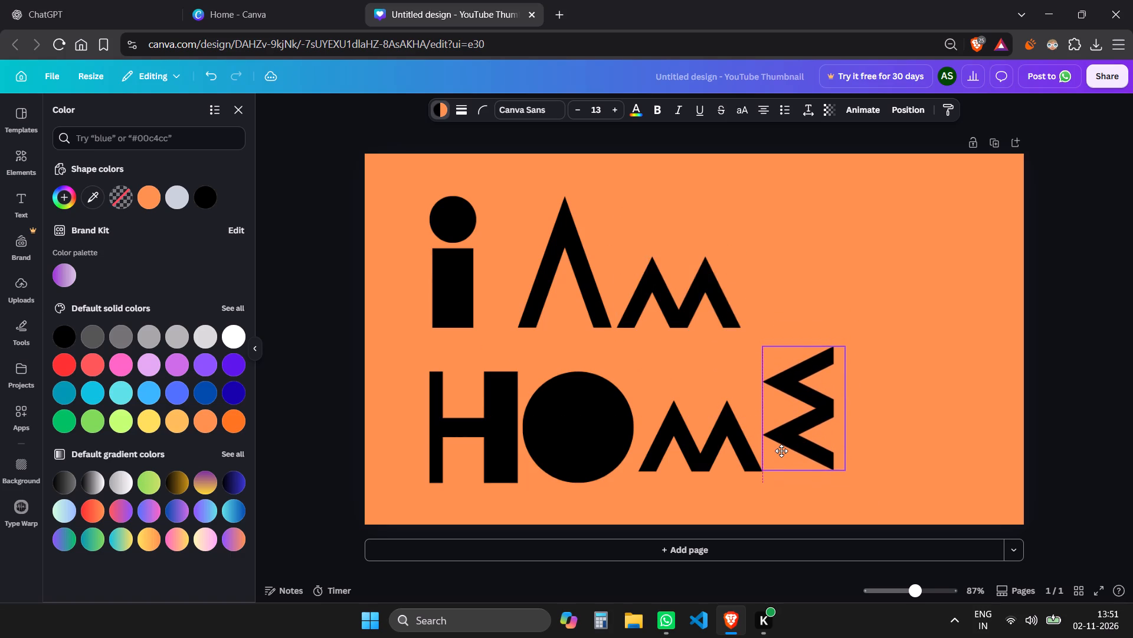
{"action": "left_click_drag", "start_coordinate": [781, 451], "coordinate": [781, 450]}
{"action": "left_click_drag", "start_coordinate": [781, 450], "coordinate": [785, 452]}
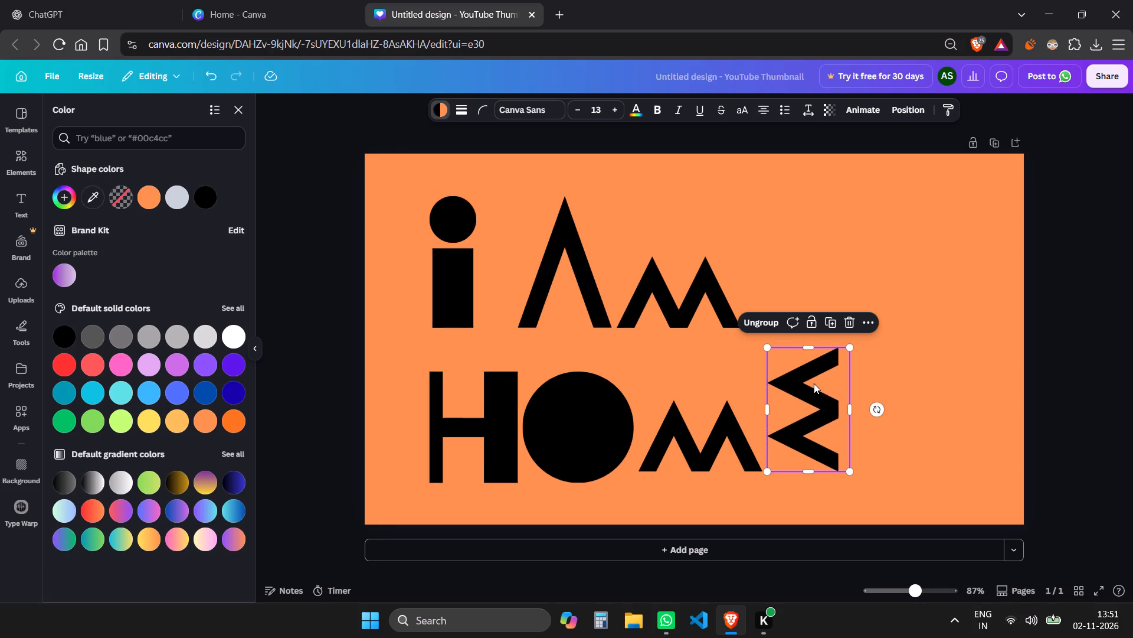
Shorten the sideways m that forms the E from its upper edge to roughly the level of the H's top.
{"action": "left_click_drag", "start_coordinate": [807, 347], "coordinate": [808, 364]}
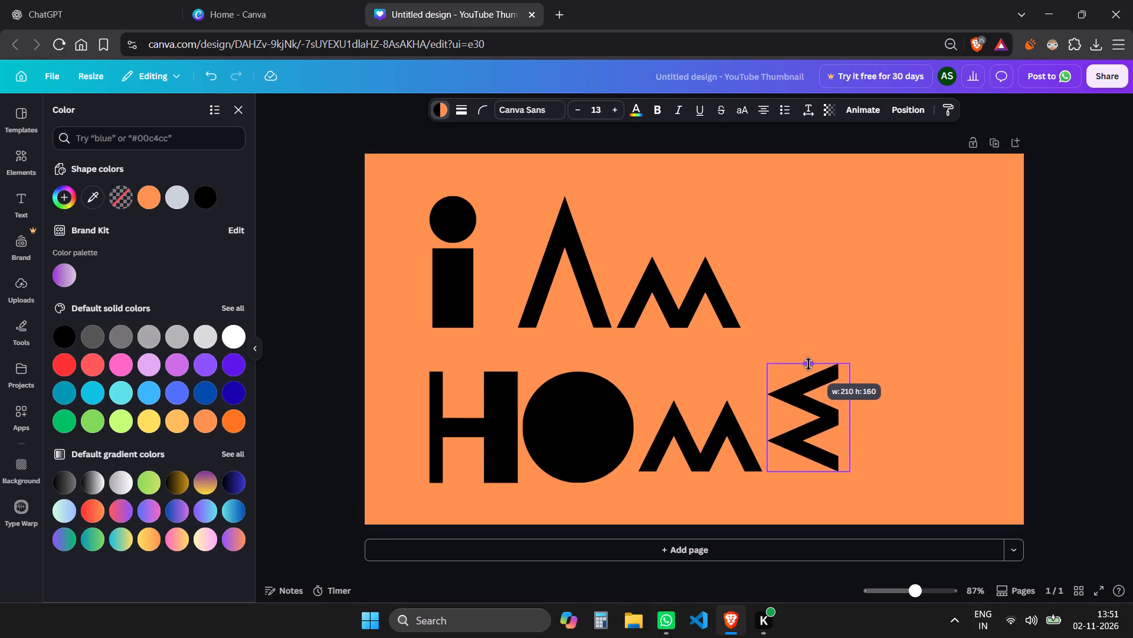
{"action": "left_click_drag", "start_coordinate": [808, 364], "coordinate": [808, 364]}
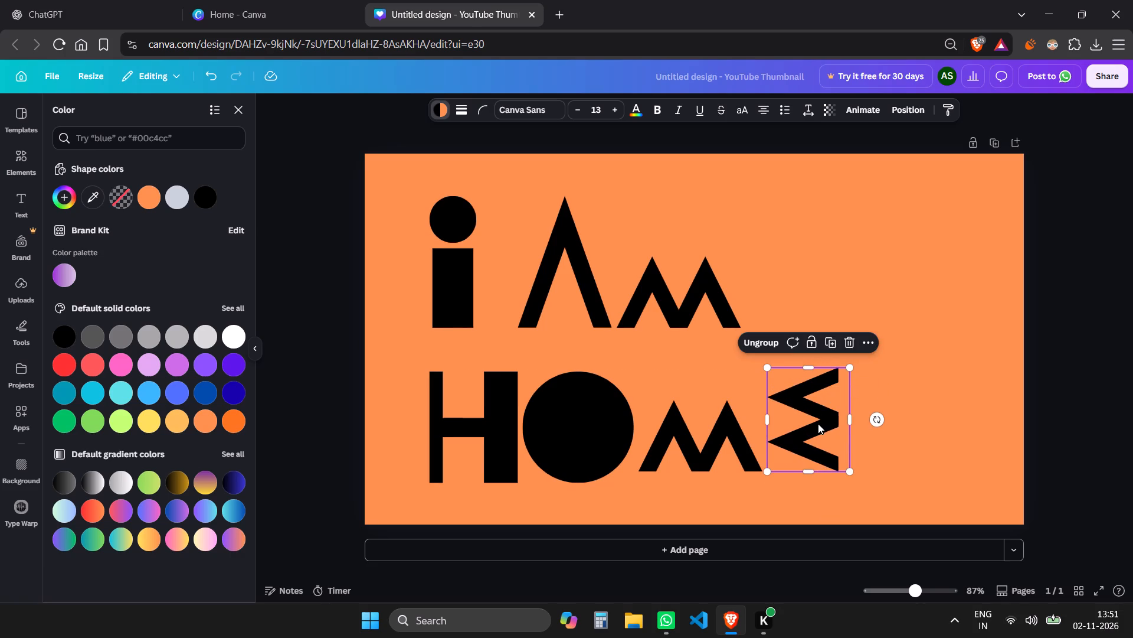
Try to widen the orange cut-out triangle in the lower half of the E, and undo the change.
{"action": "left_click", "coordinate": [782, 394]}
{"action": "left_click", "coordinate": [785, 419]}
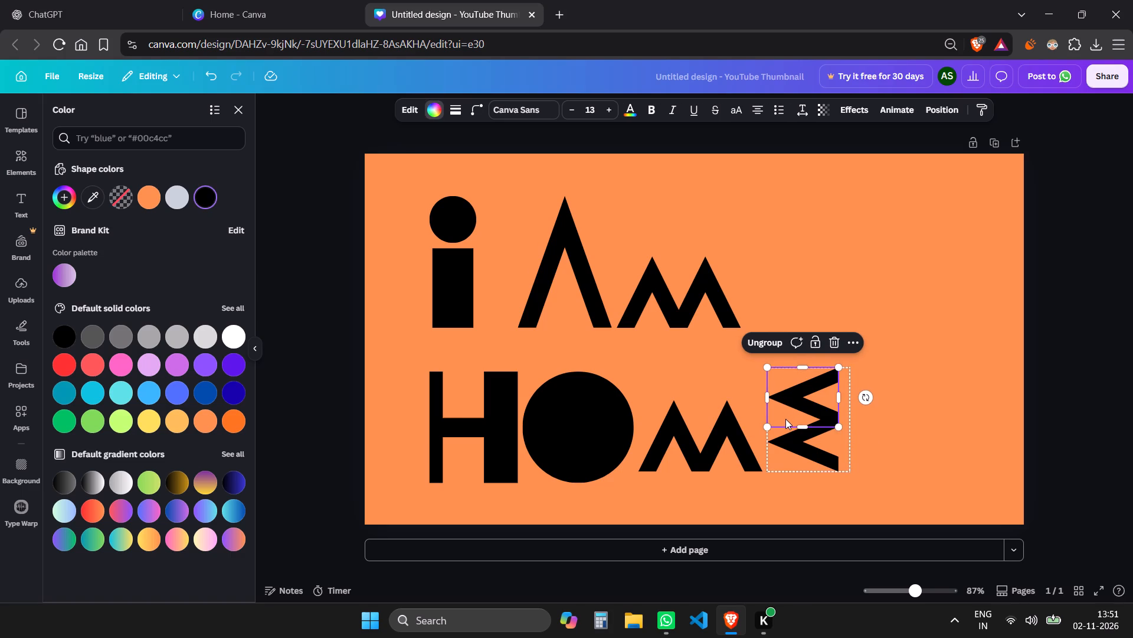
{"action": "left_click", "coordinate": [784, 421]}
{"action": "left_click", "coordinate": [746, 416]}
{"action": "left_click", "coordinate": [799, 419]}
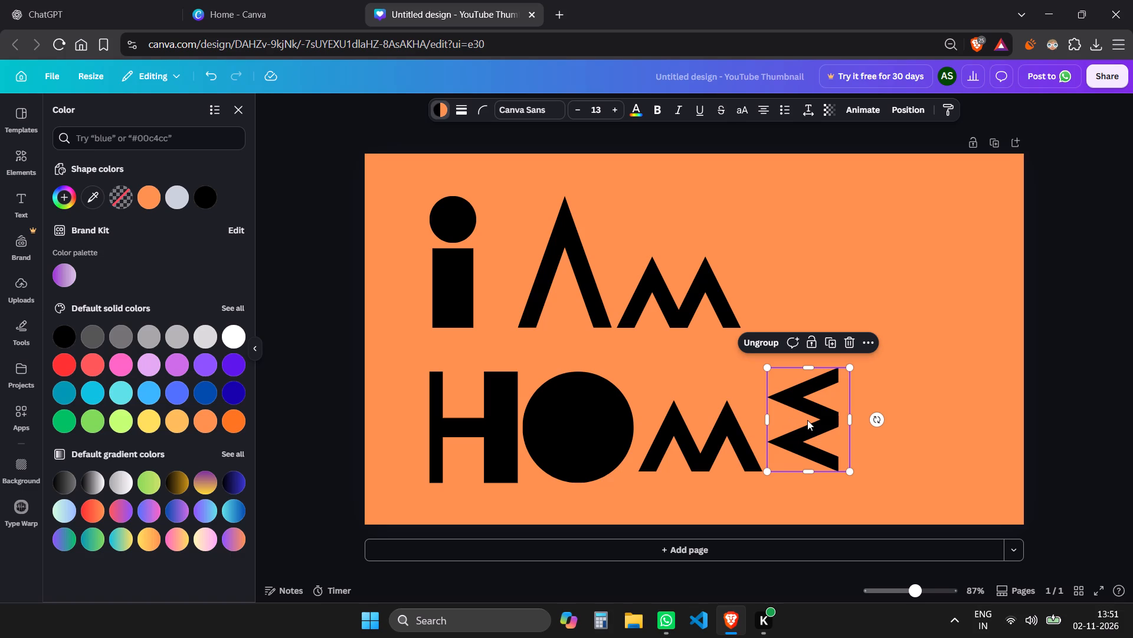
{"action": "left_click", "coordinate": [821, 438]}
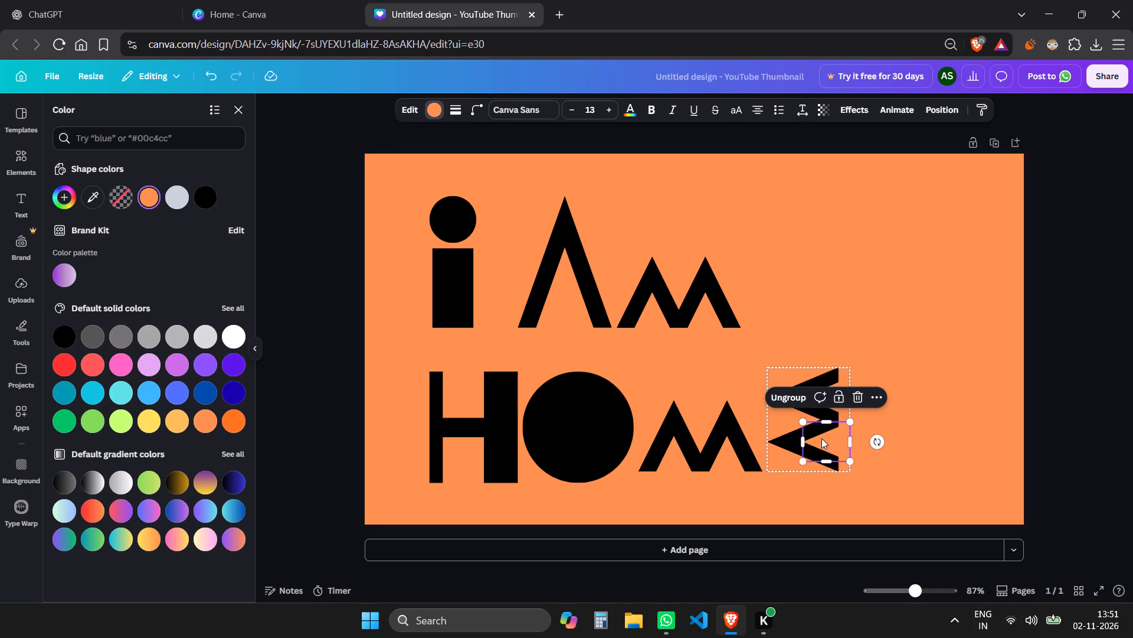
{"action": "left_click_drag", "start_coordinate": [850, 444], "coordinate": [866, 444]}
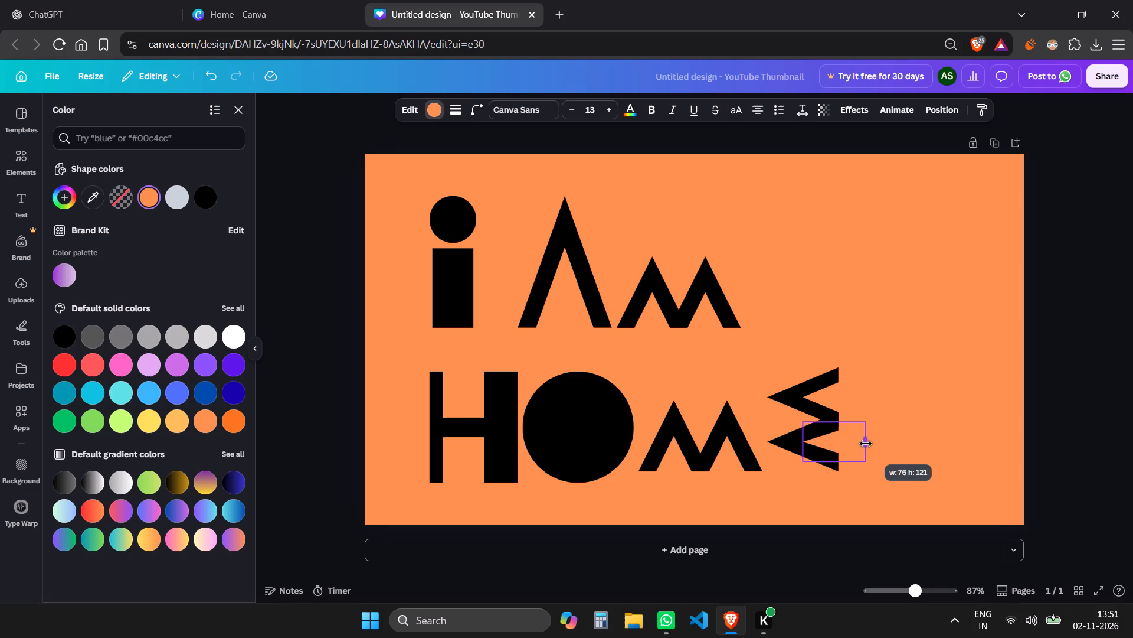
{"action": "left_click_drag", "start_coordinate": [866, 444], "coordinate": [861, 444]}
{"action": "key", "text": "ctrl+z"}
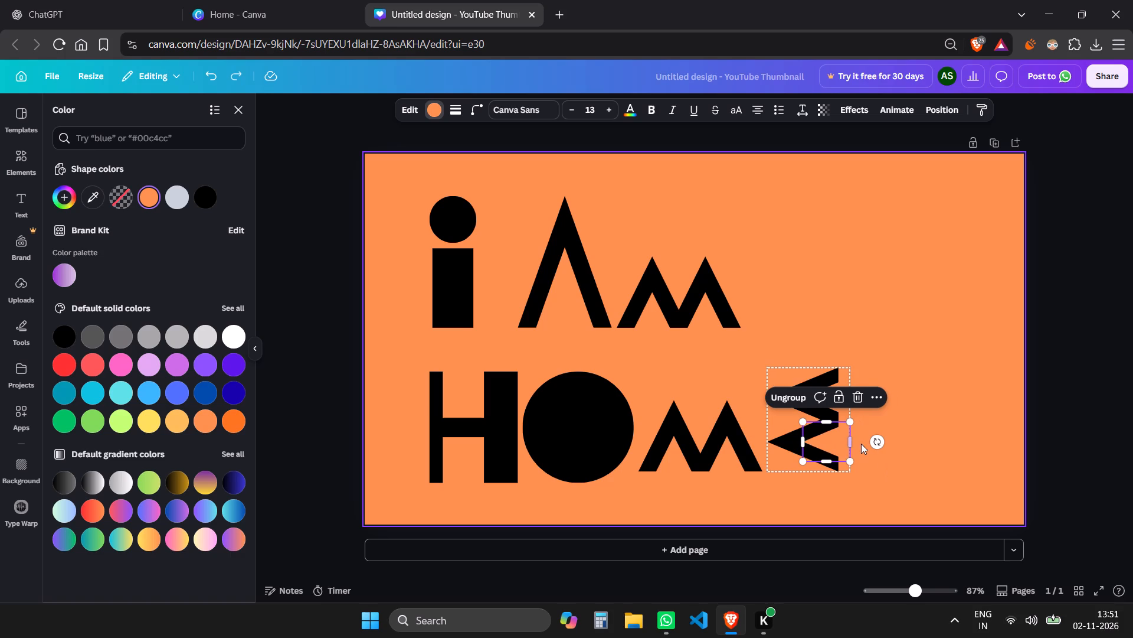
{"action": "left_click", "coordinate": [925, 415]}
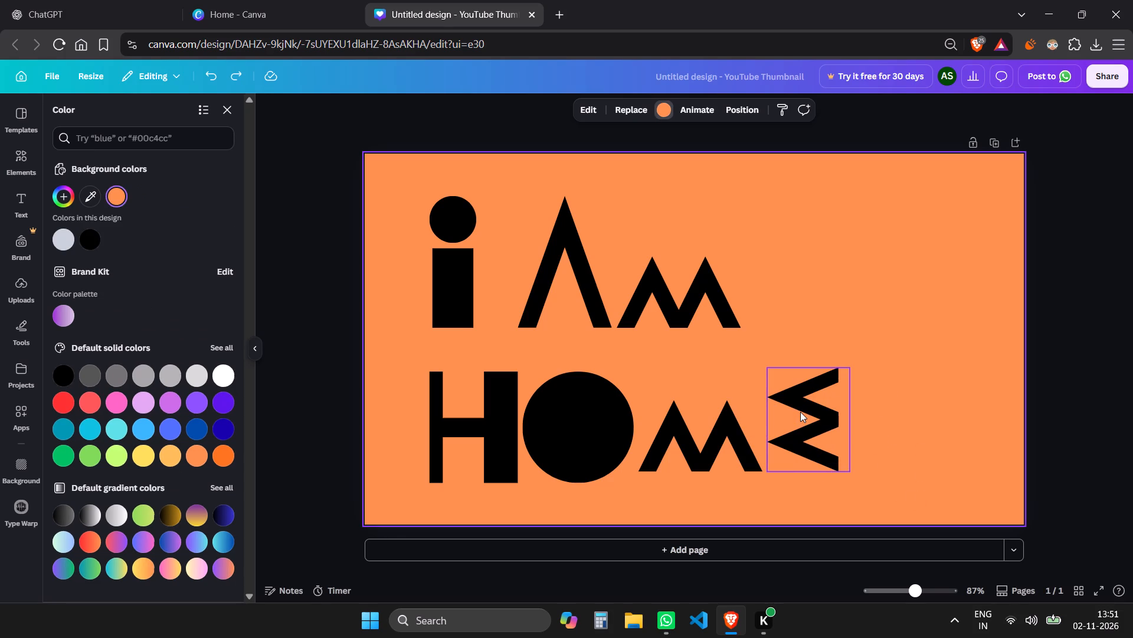
Enlarge the E slightly from its upper-left corner, and stretch its bottom edge down to the page's lower edge.
{"action": "left_click", "coordinate": [791, 392]}
{"action": "left_click_drag", "start_coordinate": [766, 370], "coordinate": [756, 367]}
{"action": "left_click", "coordinate": [928, 425]}
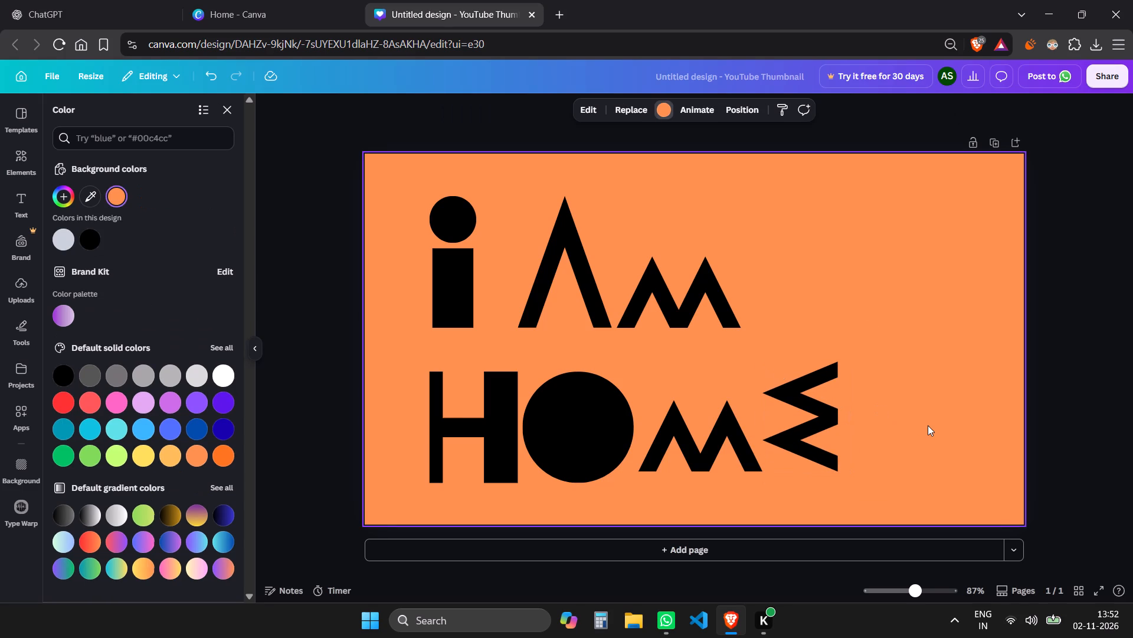
{"action": "left_click", "coordinate": [805, 445]}
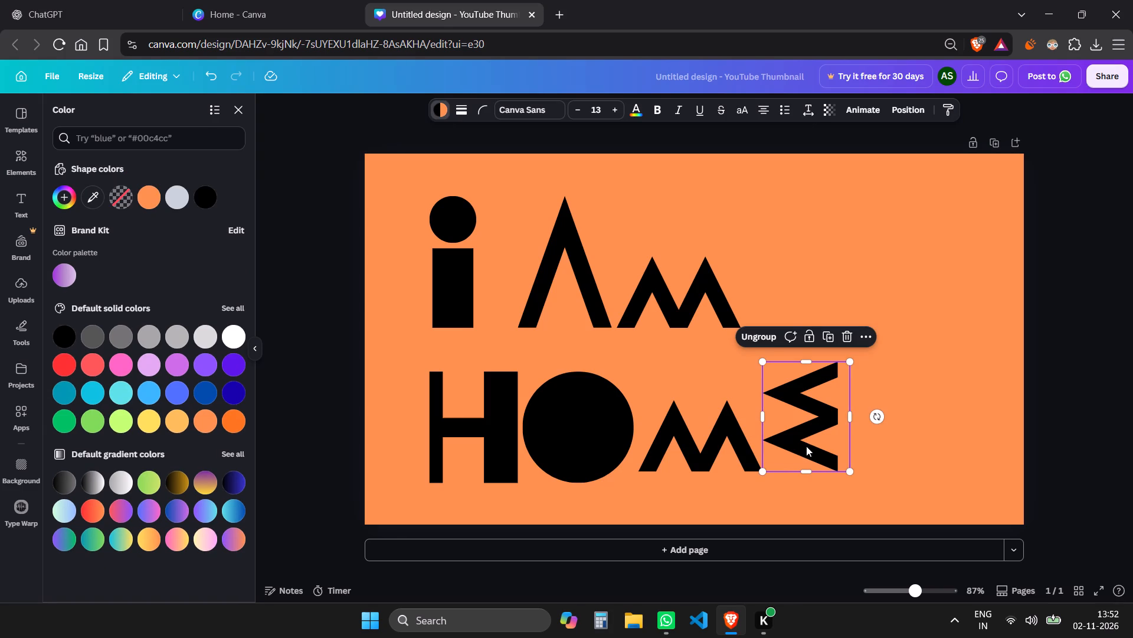
{"action": "left_click_drag", "start_coordinate": [807, 473], "coordinate": [807, 476]}
{"action": "left_click_drag", "start_coordinate": [807, 476], "coordinate": [823, 523]}
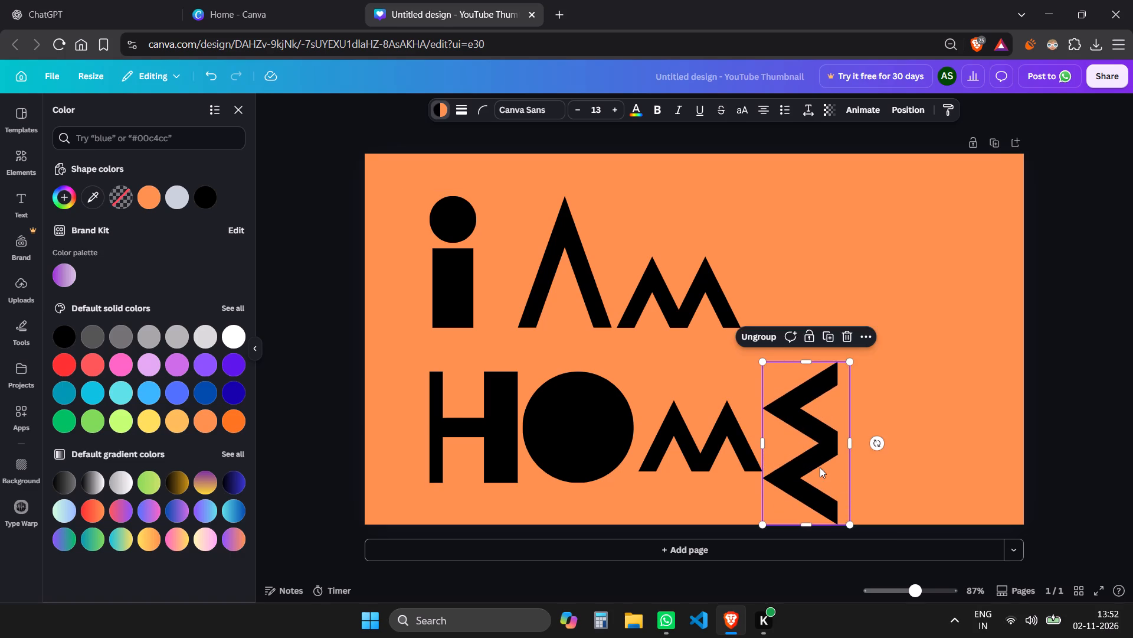
Move the E up until it is roughly centred on the H's height, spaced from the m like the other letters.
{"action": "left_click_drag", "start_coordinate": [820, 467], "coordinate": [825, 444]}
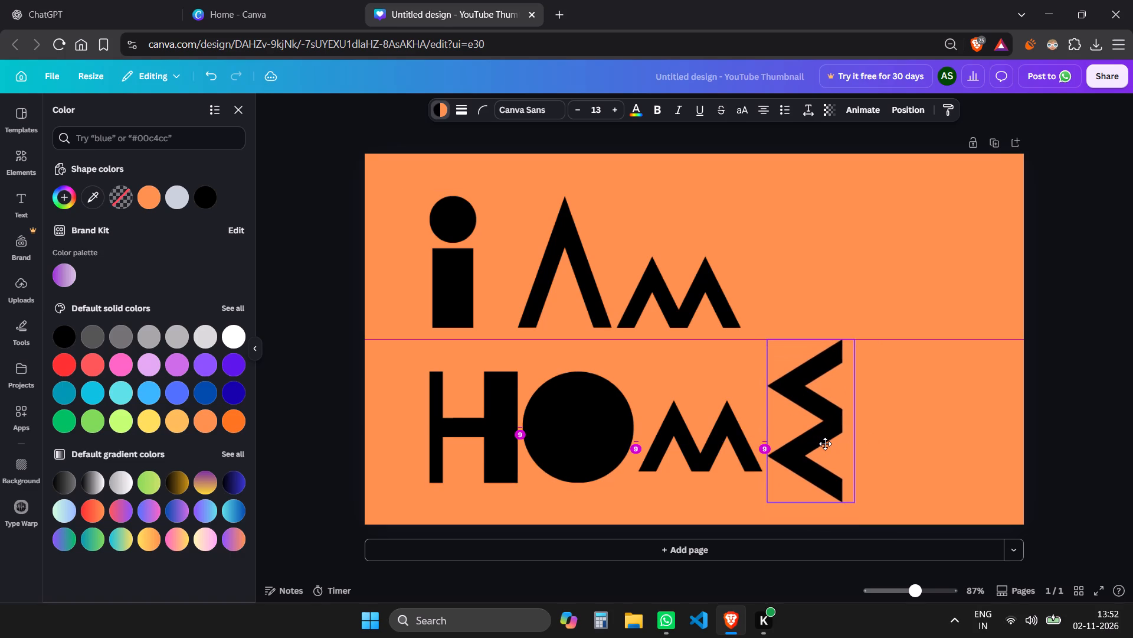
{"action": "left_click_drag", "start_coordinate": [825, 444], "coordinate": [825, 441]}
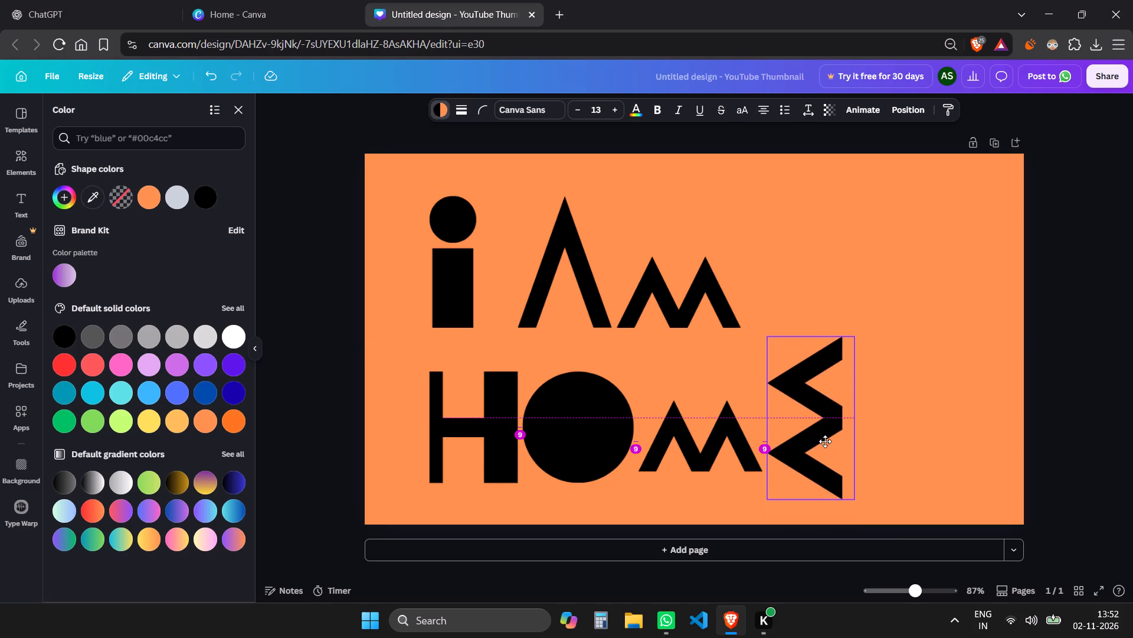
{"action": "left_click_drag", "start_coordinate": [825, 441], "coordinate": [825, 444]}
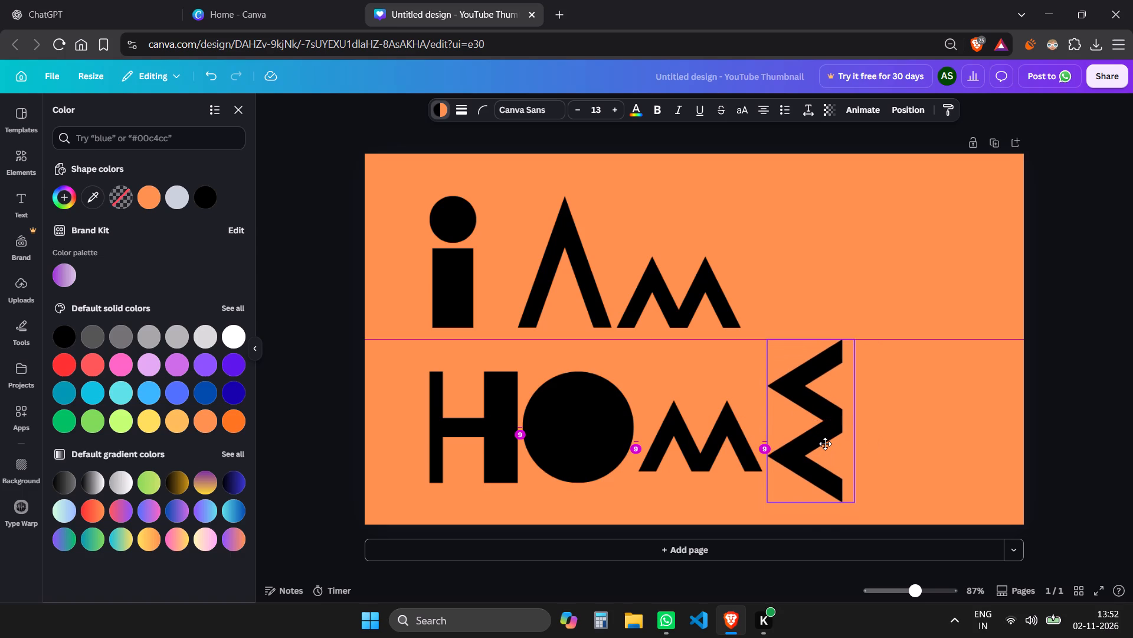
{"action": "left_click_drag", "start_coordinate": [825, 444], "coordinate": [823, 440]}
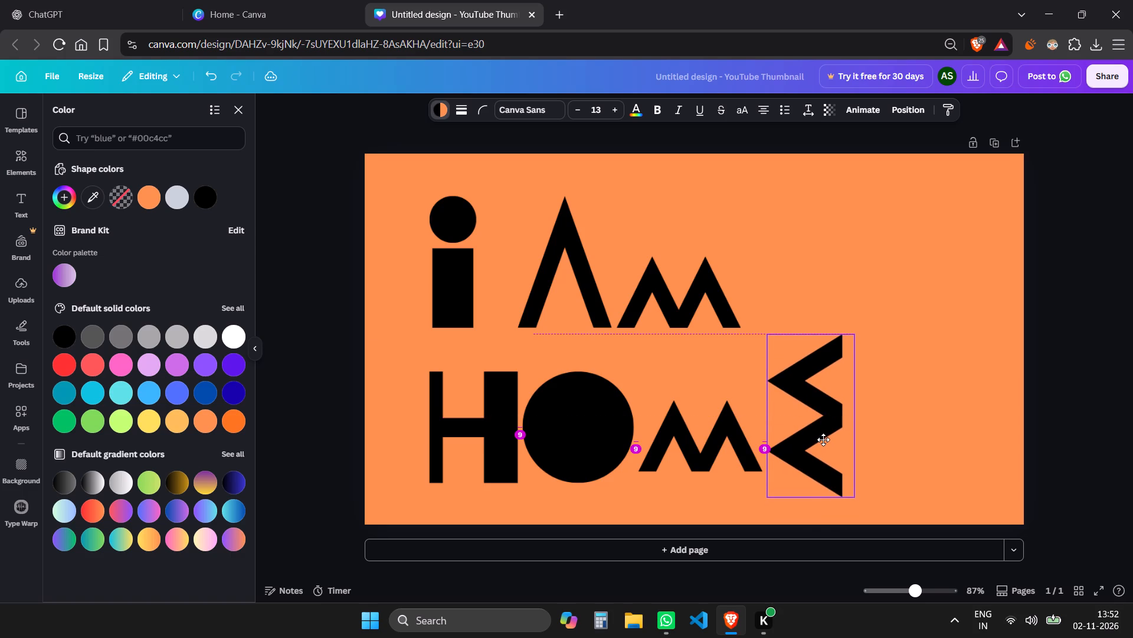
{"action": "left_click_drag", "start_coordinate": [823, 440], "coordinate": [823, 446]}
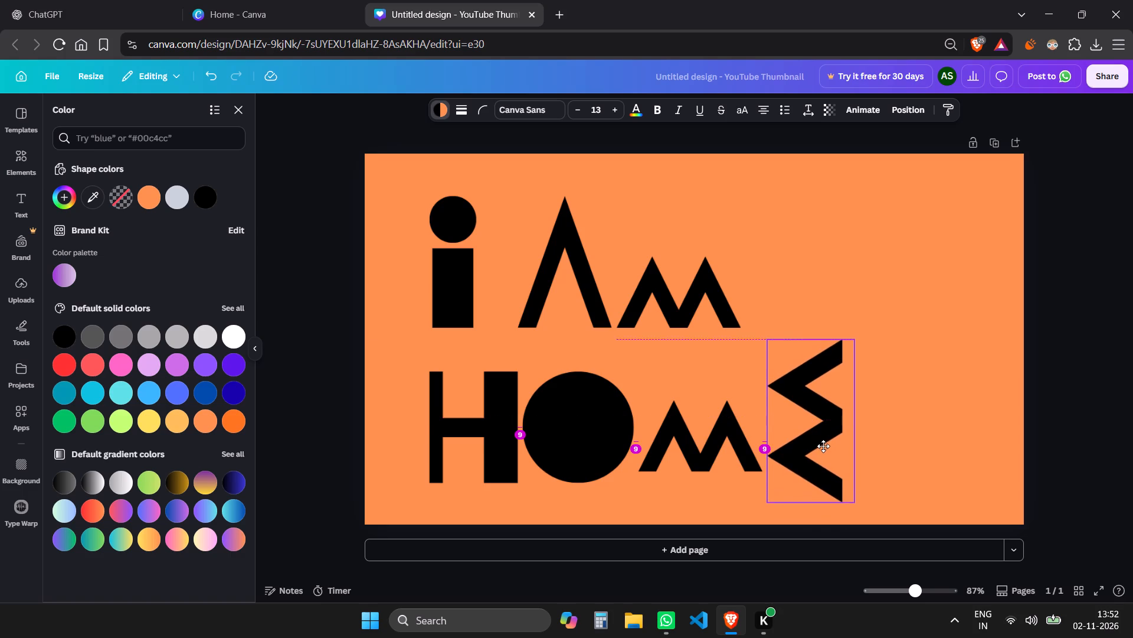
{"action": "left_click_drag", "start_coordinate": [823, 446], "coordinate": [823, 451]}
{"action": "left_click", "coordinate": [947, 448]}
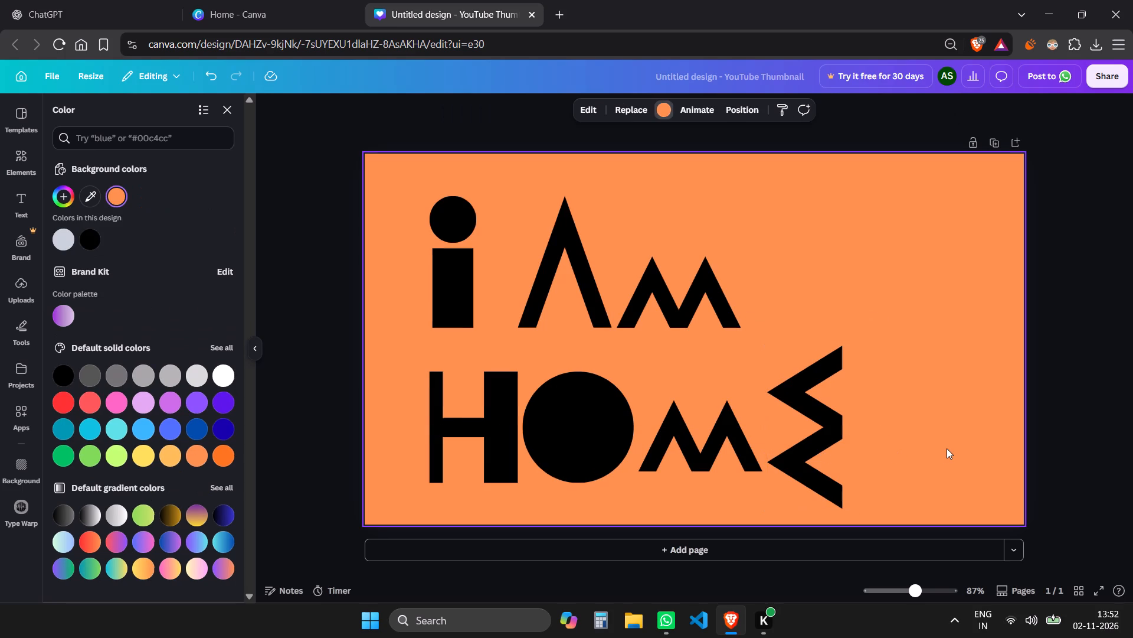
Stretch the lower m to about 241 by 260 so it spans from roughly the H's top to its baseline.
{"action": "left_click", "coordinate": [721, 463]}
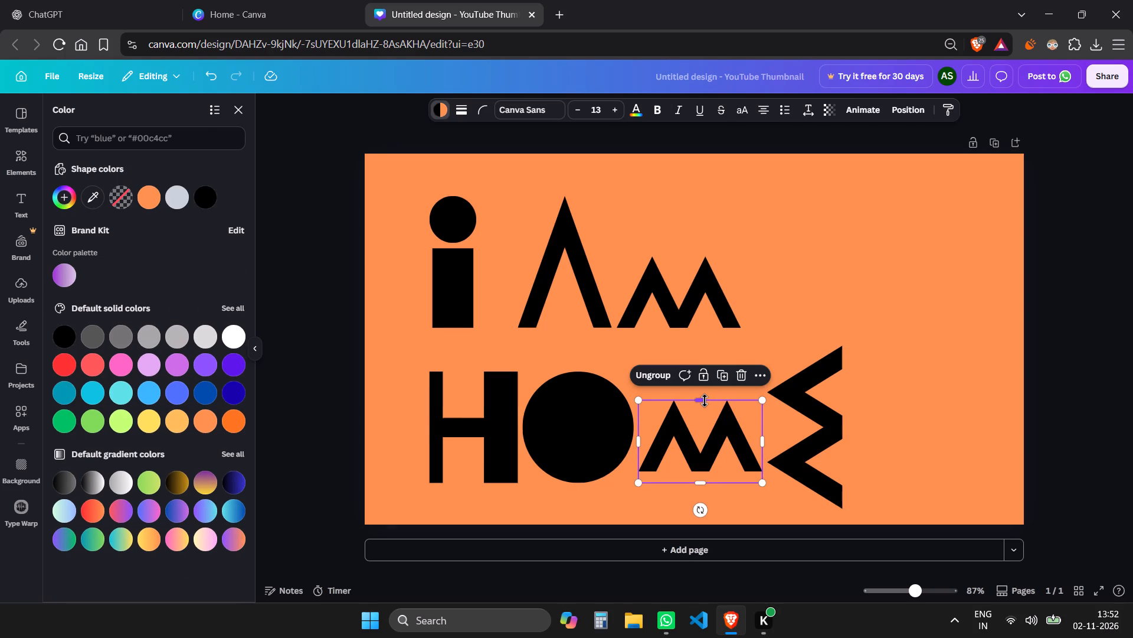
{"action": "left_click_drag", "start_coordinate": [705, 401], "coordinate": [703, 370]}
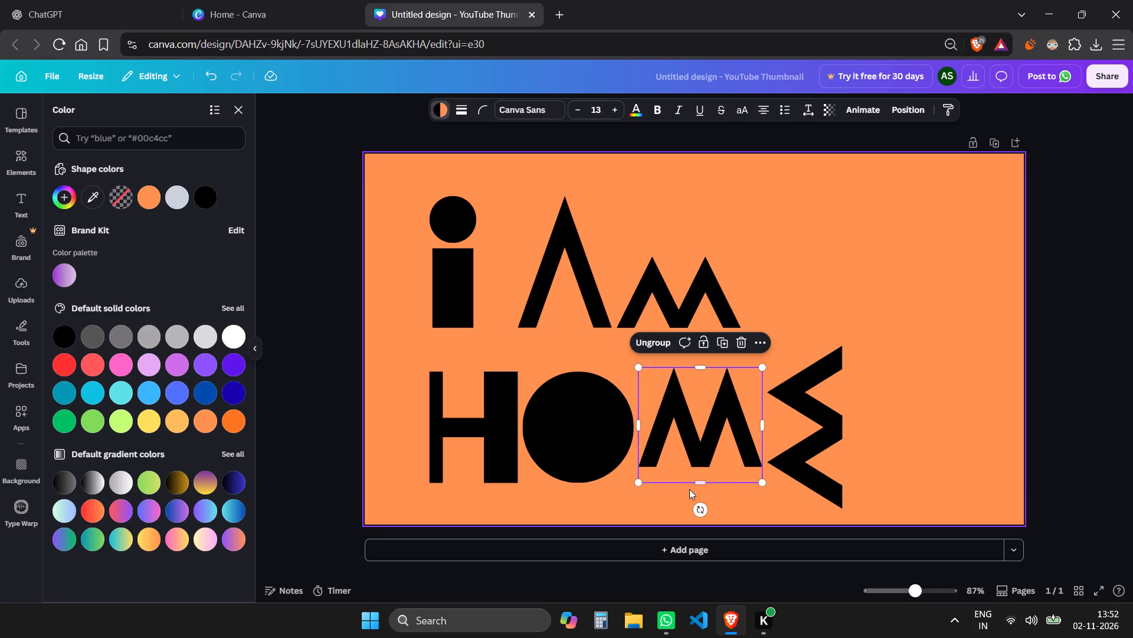
{"action": "left_click_drag", "start_coordinate": [702, 480], "coordinate": [703, 492]}
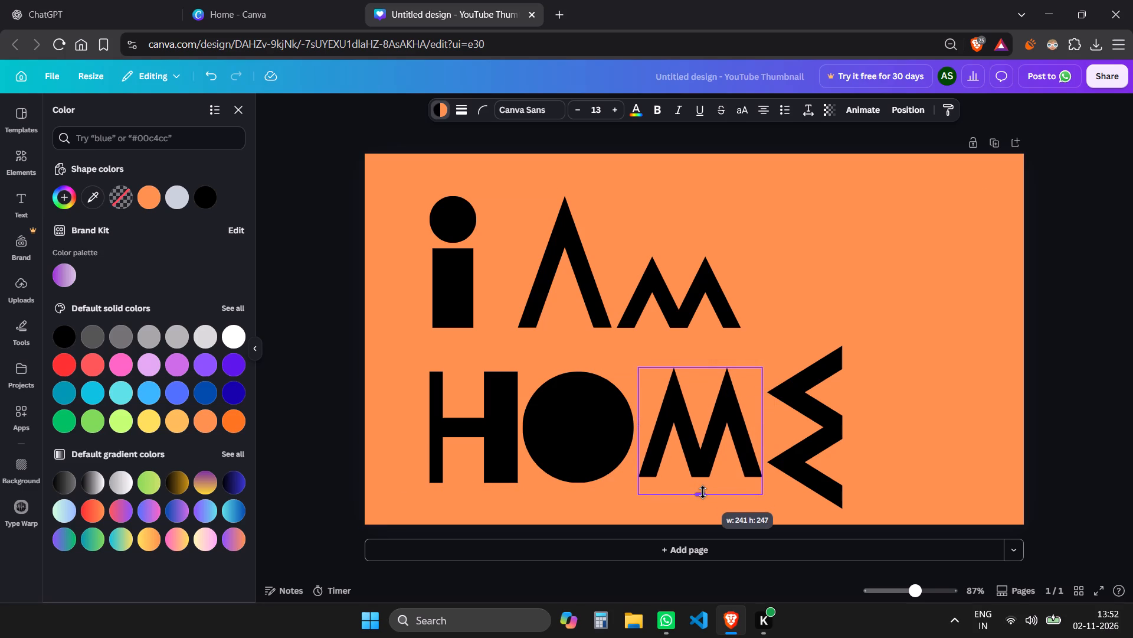
{"action": "left_click_drag", "start_coordinate": [703, 492], "coordinate": [703, 495]}
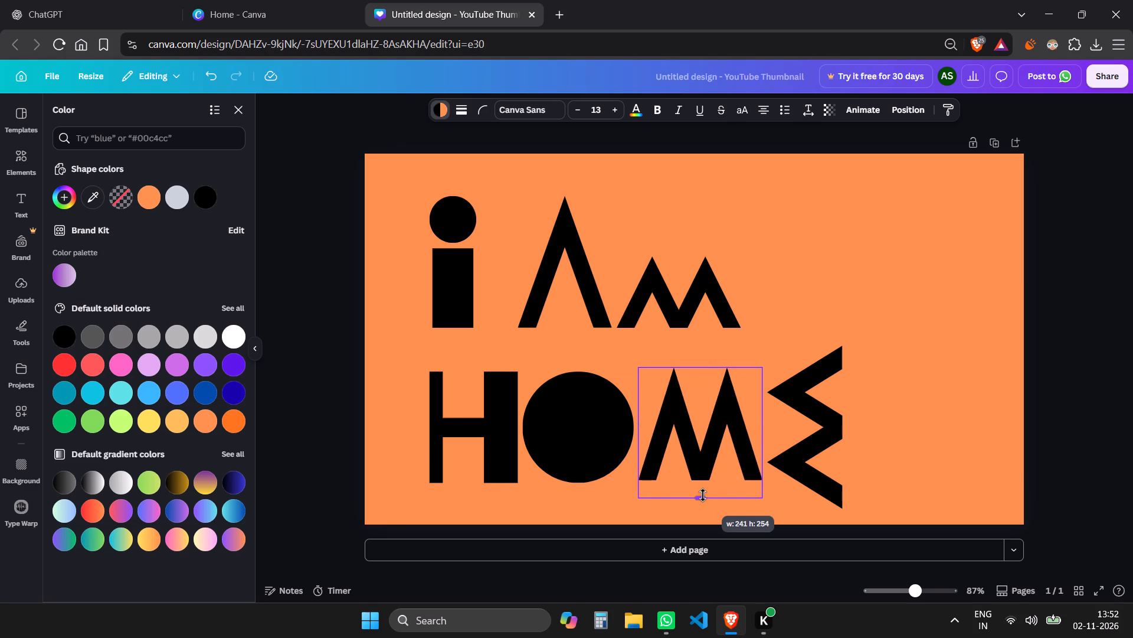
{"action": "left_click_drag", "start_coordinate": [703, 495], "coordinate": [702, 480]}
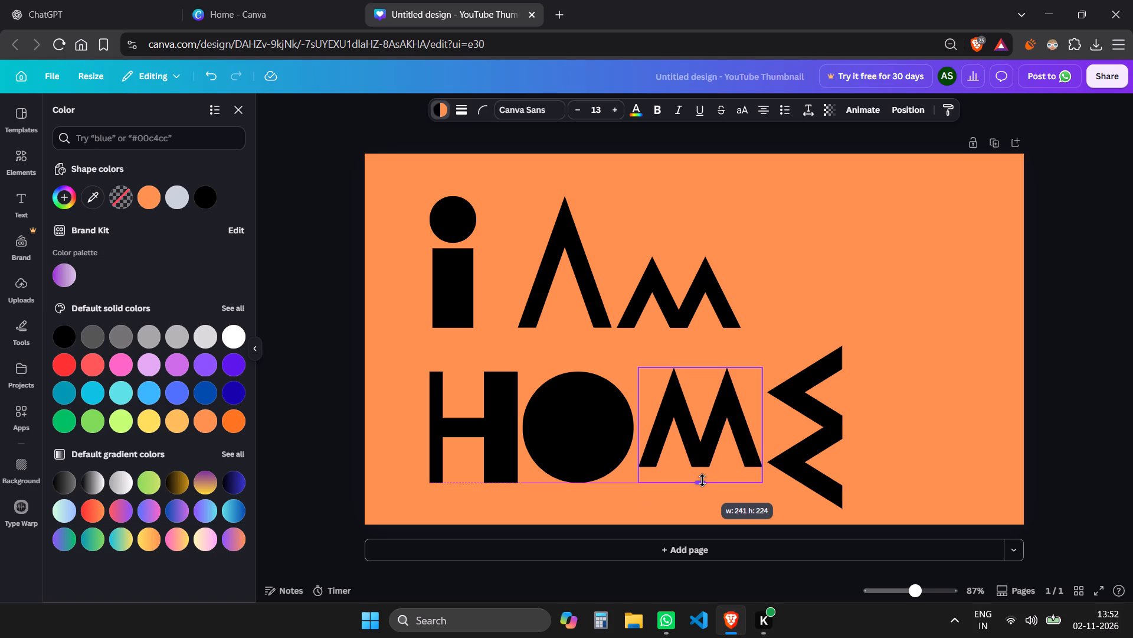
{"action": "left_click_drag", "start_coordinate": [702, 480], "coordinate": [703, 484]}
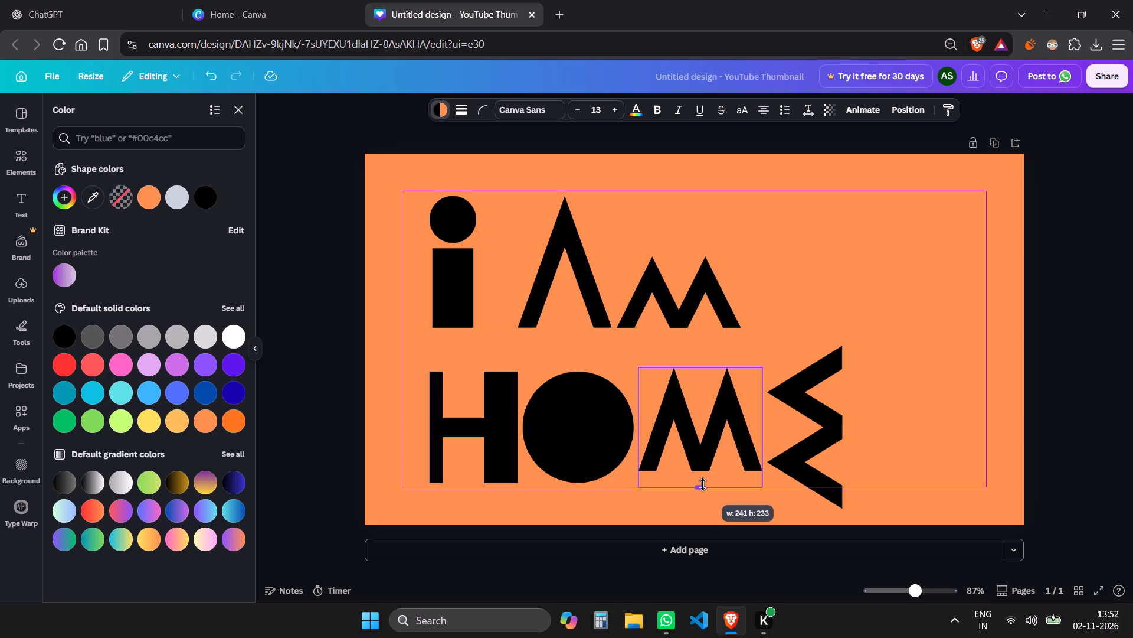
{"action": "left_click_drag", "start_coordinate": [703, 484], "coordinate": [703, 497]}
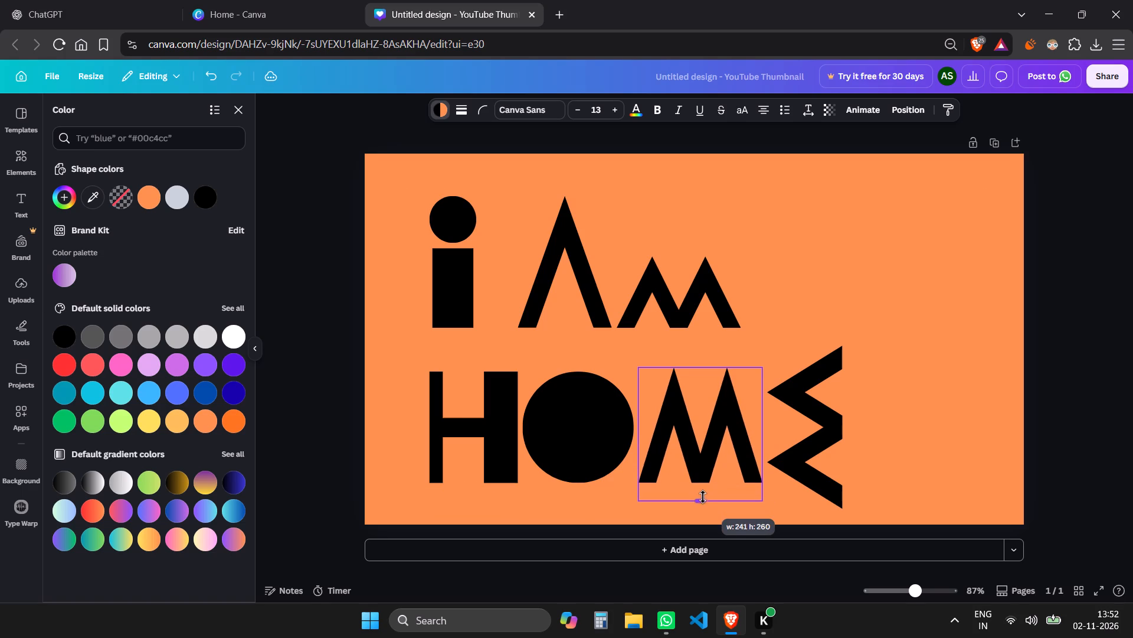
{"action": "left_click_drag", "start_coordinate": [703, 497], "coordinate": [703, 497]}
{"action": "left_click", "coordinate": [949, 421]}
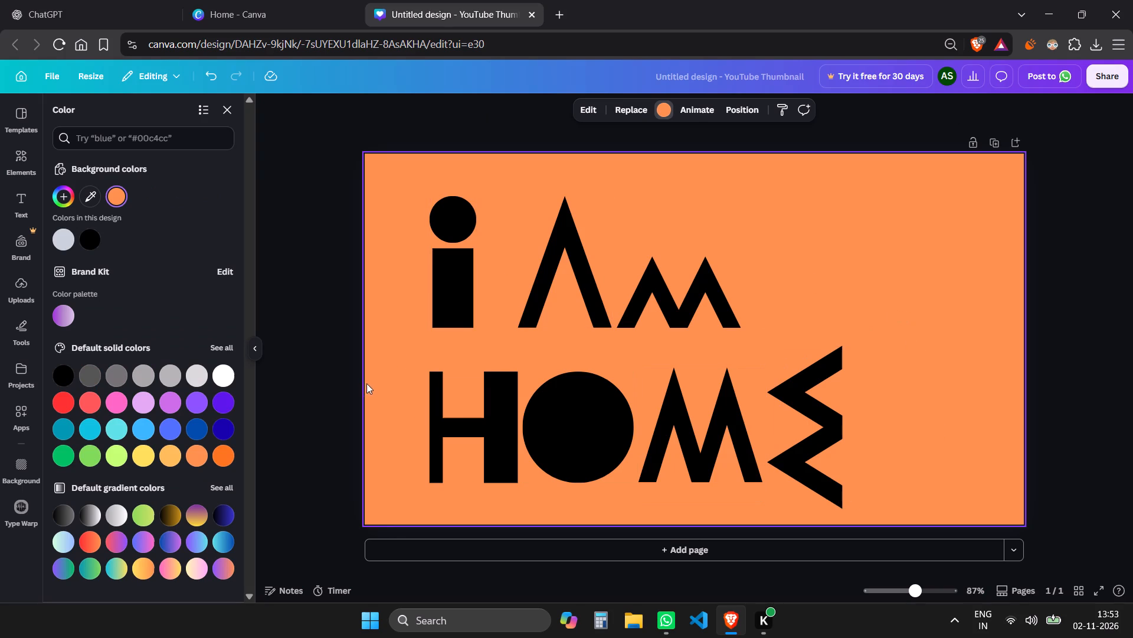
Group all the letters of HOME and scale the group down proportionally to about the width of the "i Am" line.
{"action": "left_click_drag", "start_coordinate": [366, 372], "coordinate": [1003, 493]}
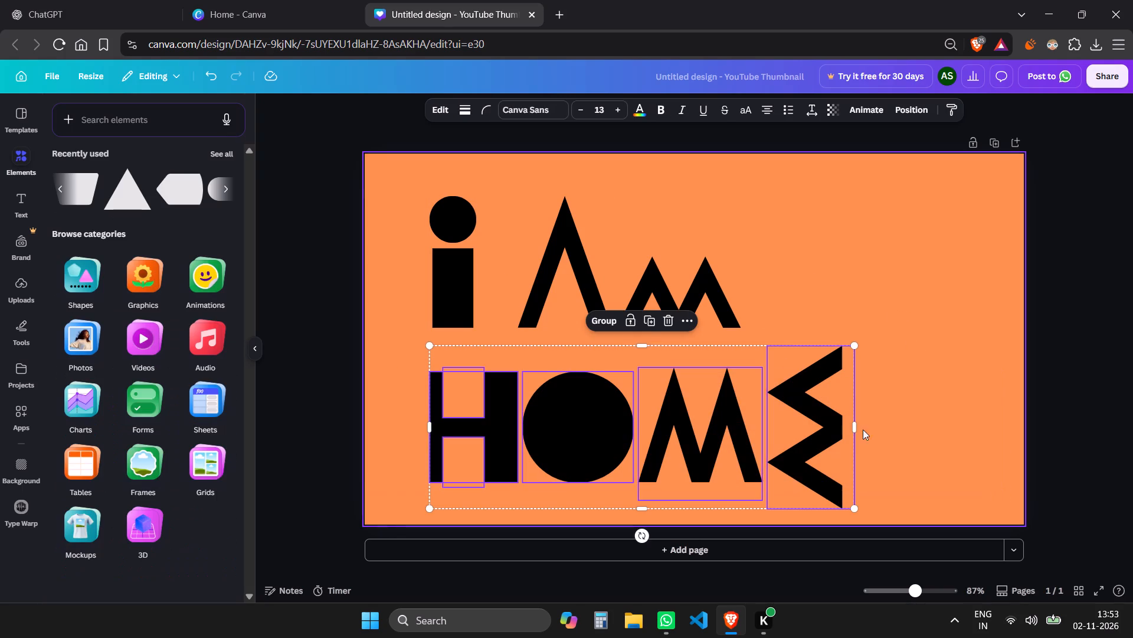
{"action": "left_click", "coordinate": [594, 324]}
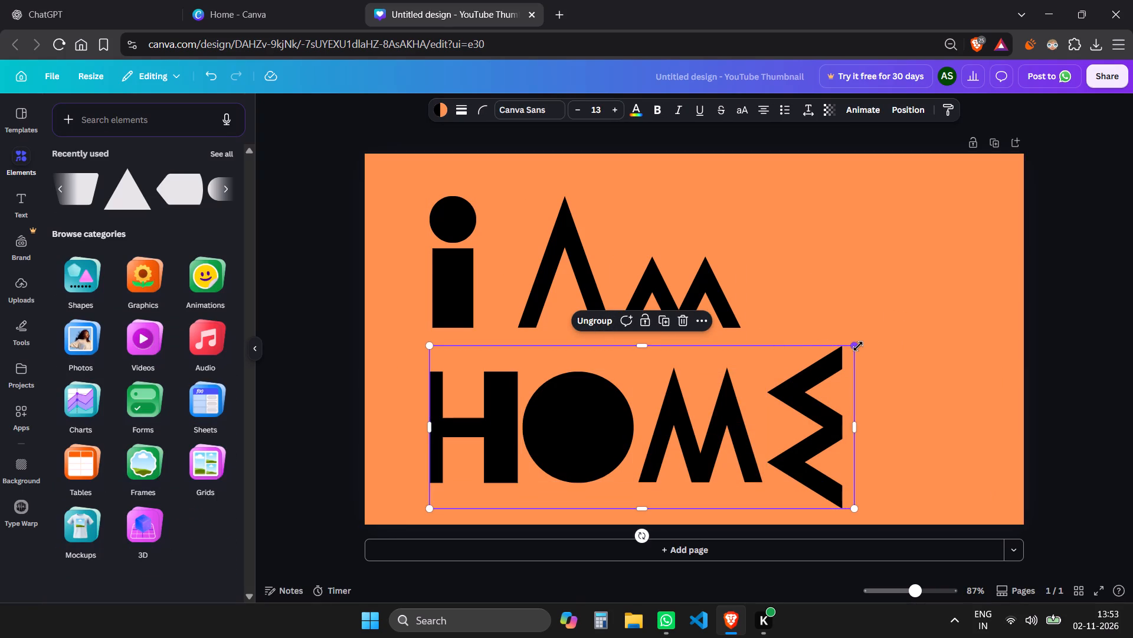
{"action": "left_click_drag", "start_coordinate": [858, 346], "coordinate": [744, 374]}
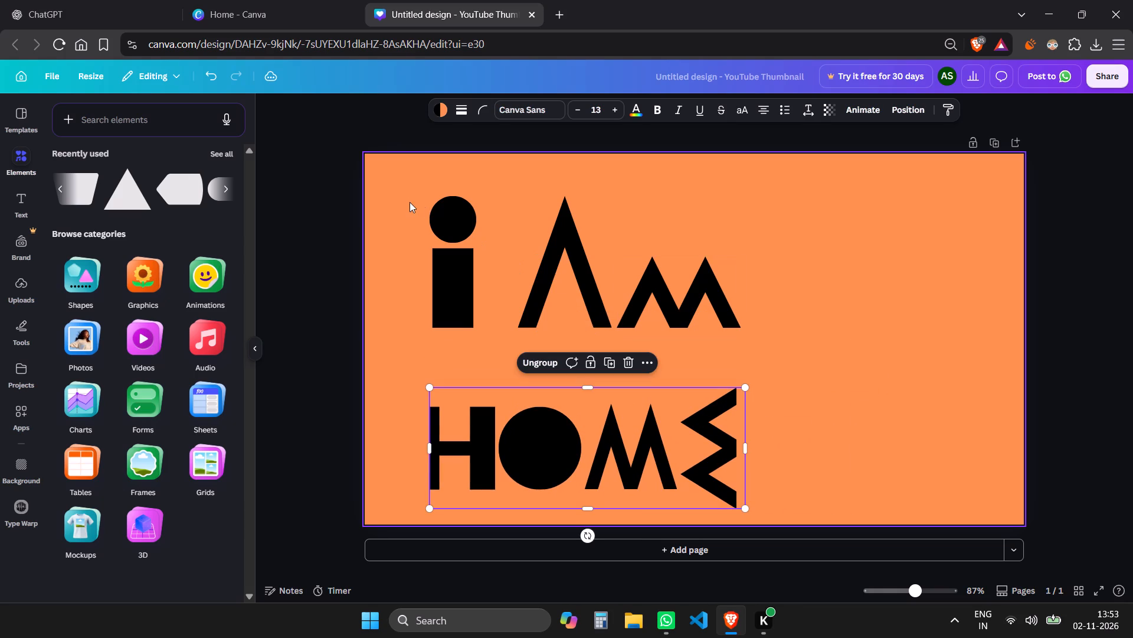
Group the letters of "i Am" and scale the group down proportionally to a little over half its size.
{"action": "left_click_drag", "start_coordinate": [406, 199], "coordinate": [872, 324]}
{"action": "left_click", "coordinate": [543, 171]}
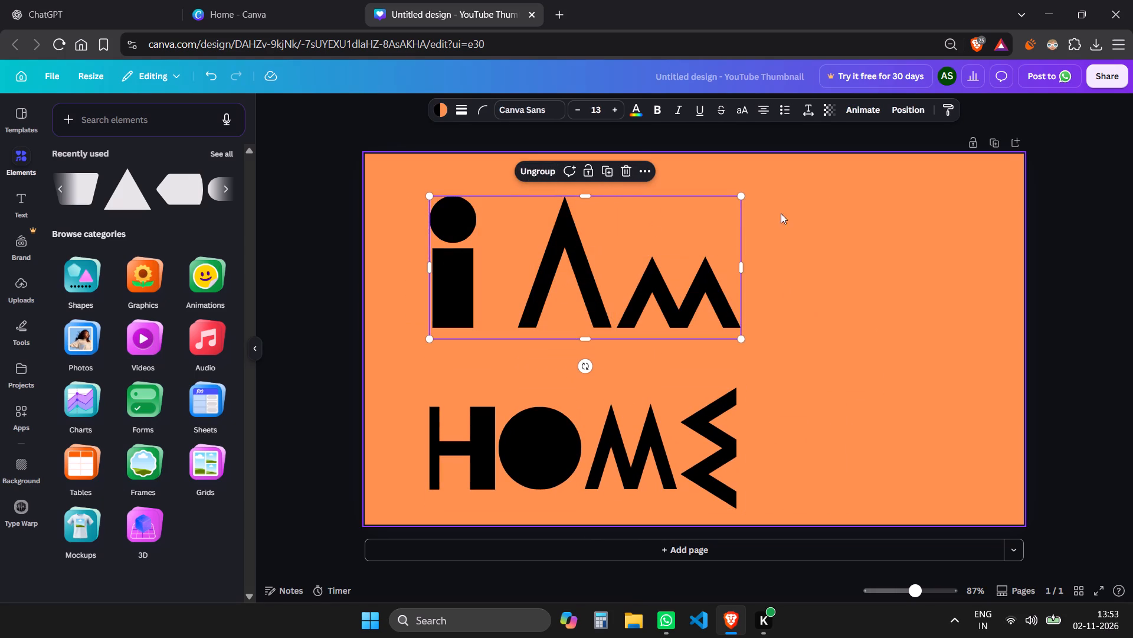
{"action": "left_click_drag", "start_coordinate": [743, 194], "coordinate": [614, 270]}
Move "i Am" to the page's upper-left margin and place HOME just below it, aligned with its left edge.
{"action": "left_click_drag", "start_coordinate": [548, 302], "coordinate": [549, 307]}
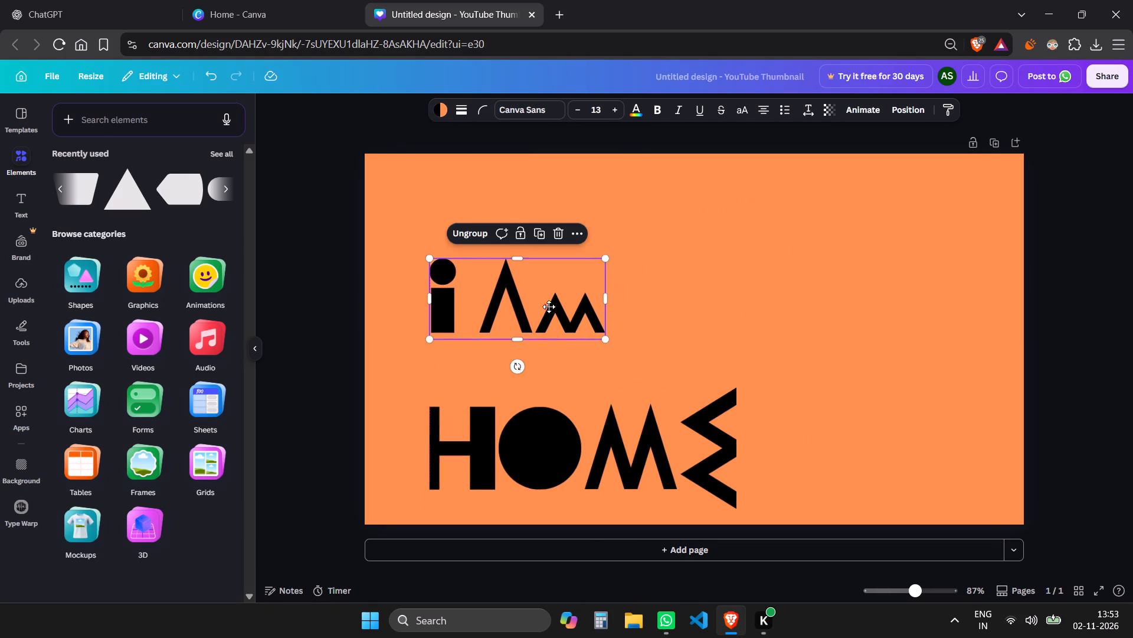
{"action": "left_click_drag", "start_coordinate": [549, 307], "coordinate": [519, 235]}
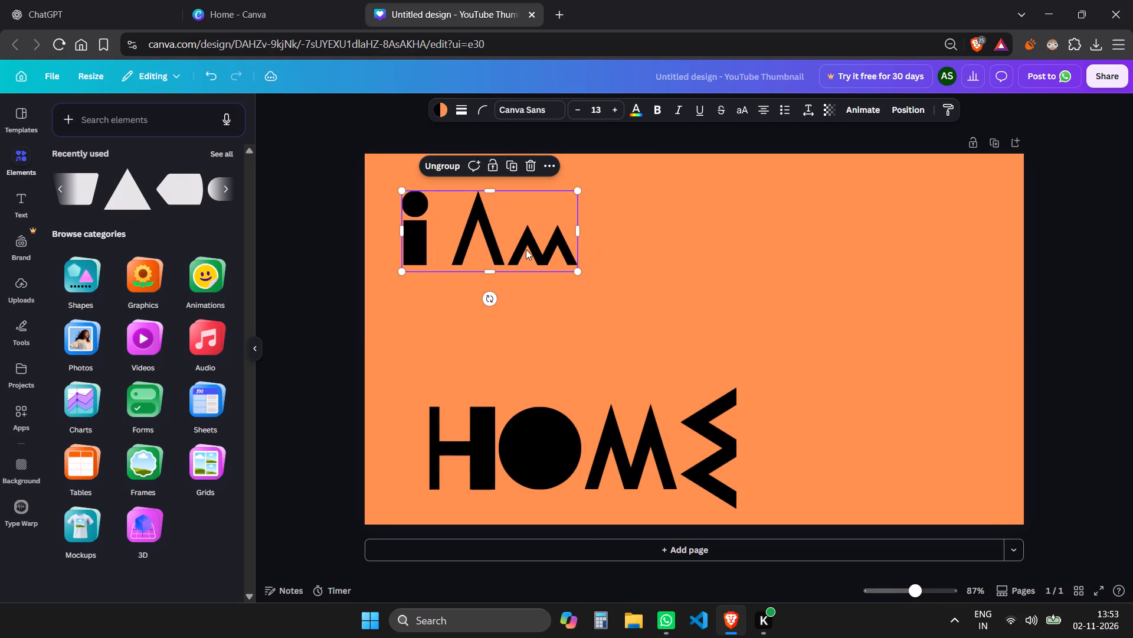
{"action": "left_click_drag", "start_coordinate": [587, 416], "coordinate": [559, 303]}
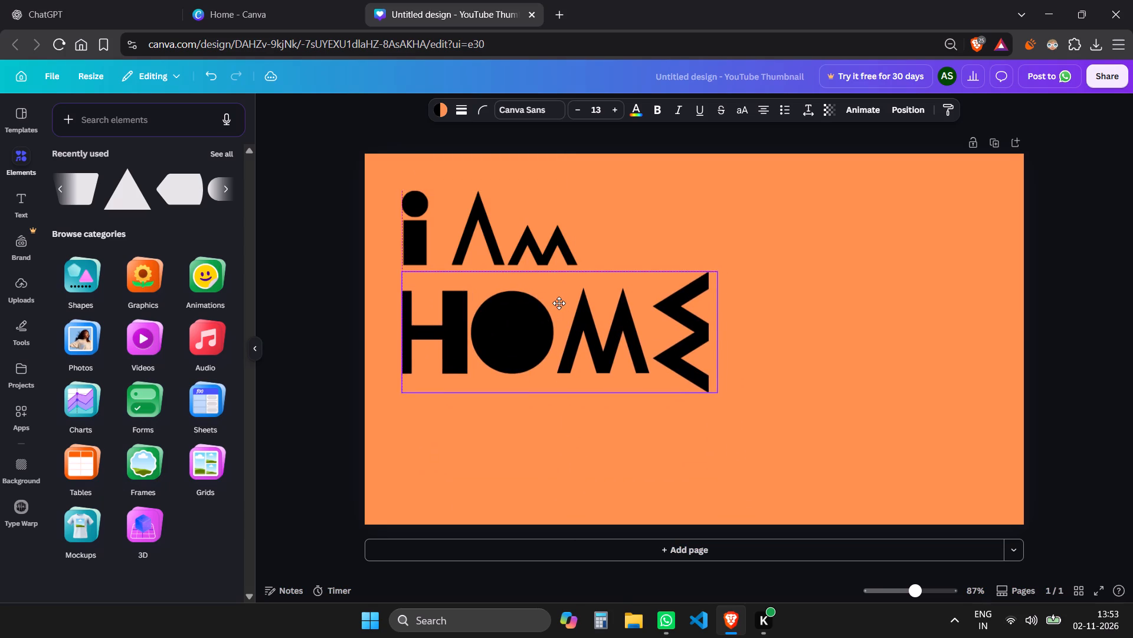
{"action": "left_click_drag", "start_coordinate": [559, 303], "coordinate": [561, 305]}
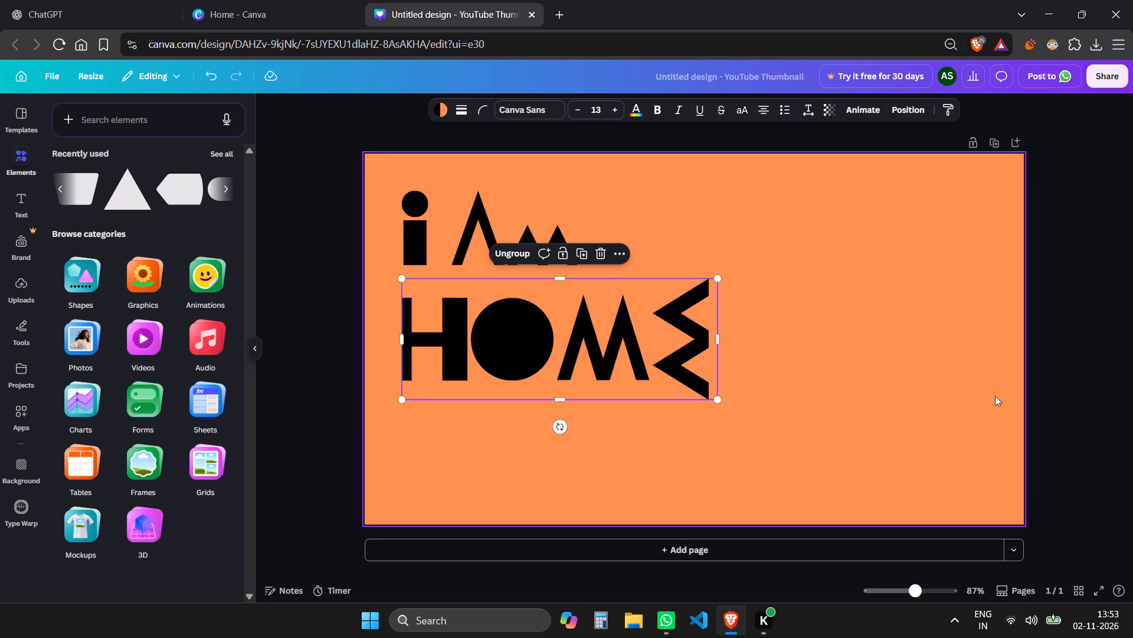
{"action": "left_click", "coordinate": [1056, 398]}
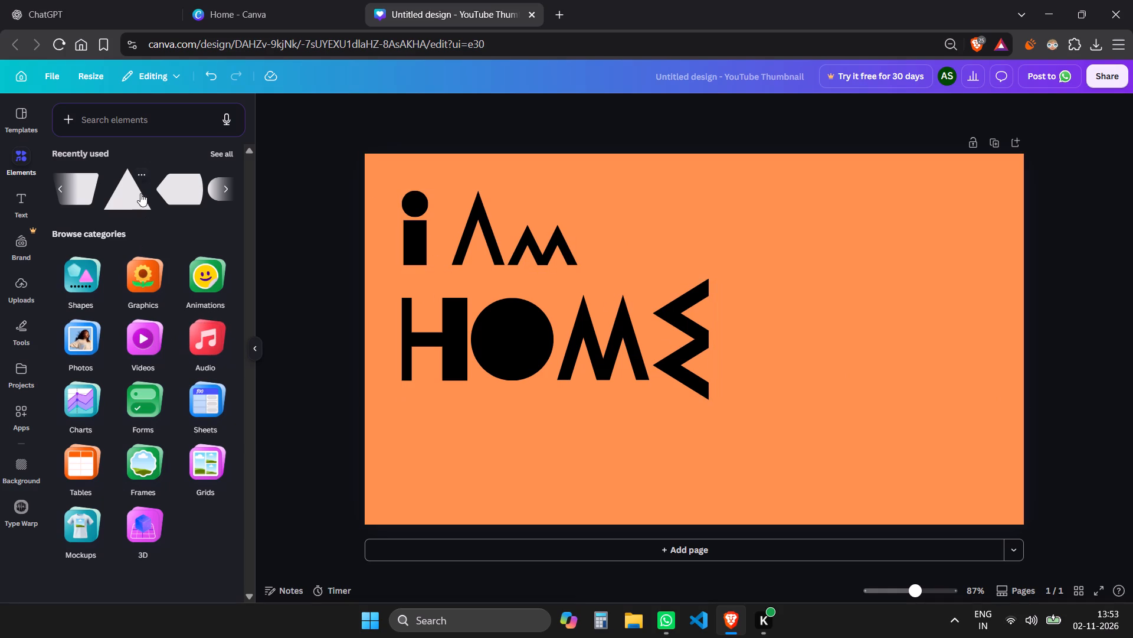
Add a gear shape, scale it down to under half its size, and centre it inside the O of HOME.
{"action": "left_click", "coordinate": [225, 189]}
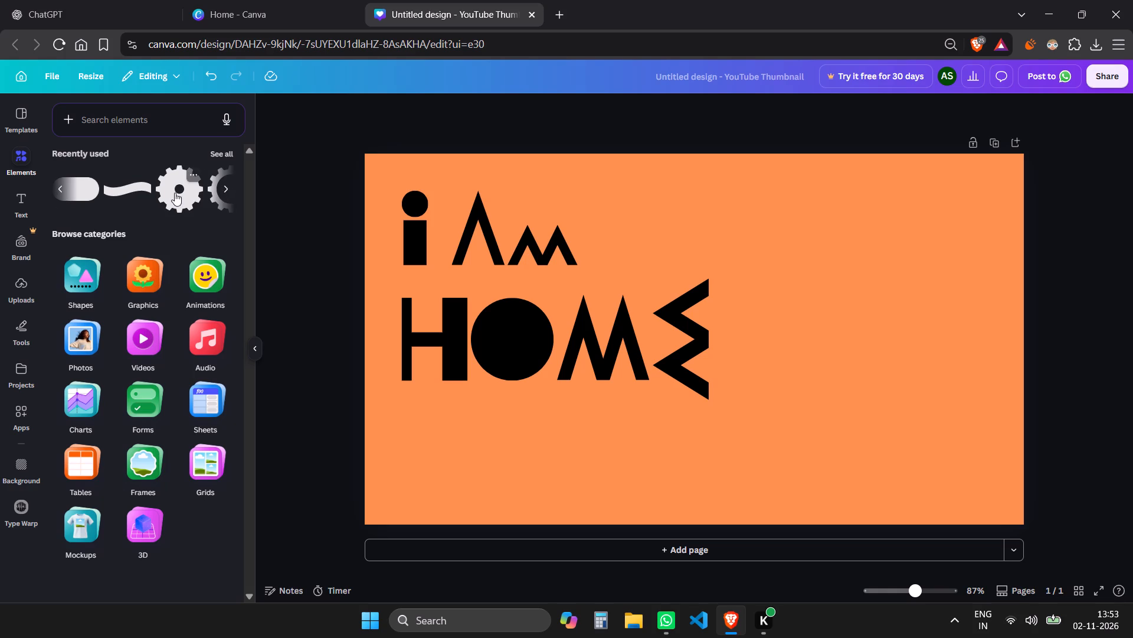
{"action": "left_click", "coordinate": [184, 190]}
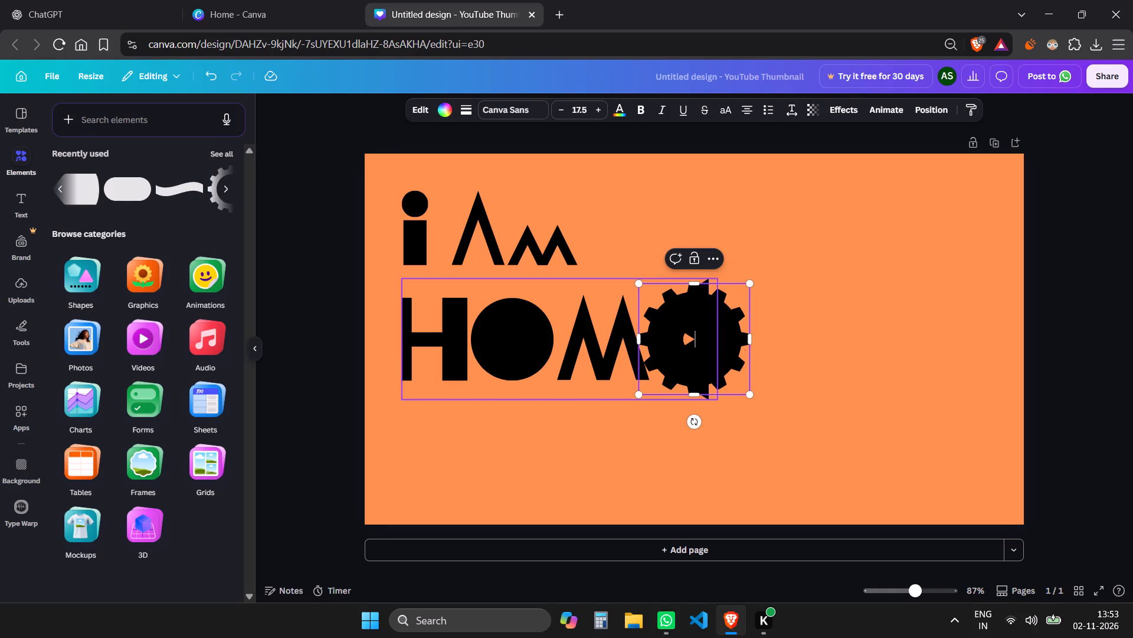
{"action": "left_click_drag", "start_coordinate": [752, 398], "coordinate": [670, 345]}
{"action": "left_click", "coordinate": [784, 294]}
{"action": "left_click_drag", "start_coordinate": [659, 302], "coordinate": [523, 336]}
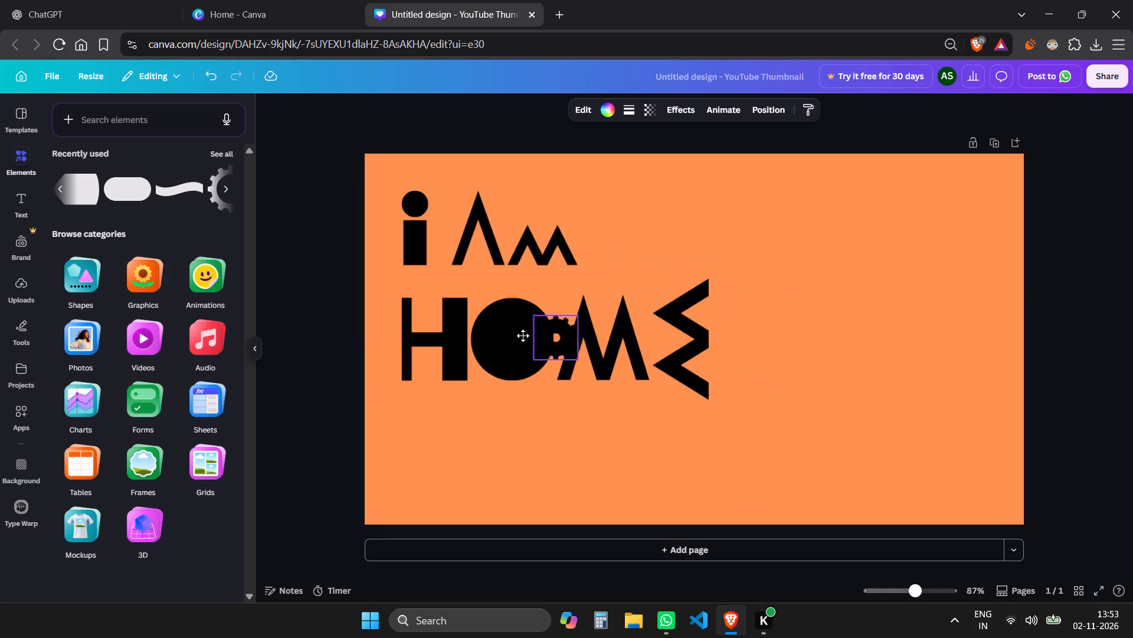
{"action": "left_click_drag", "start_coordinate": [523, 336], "coordinate": [515, 341]}
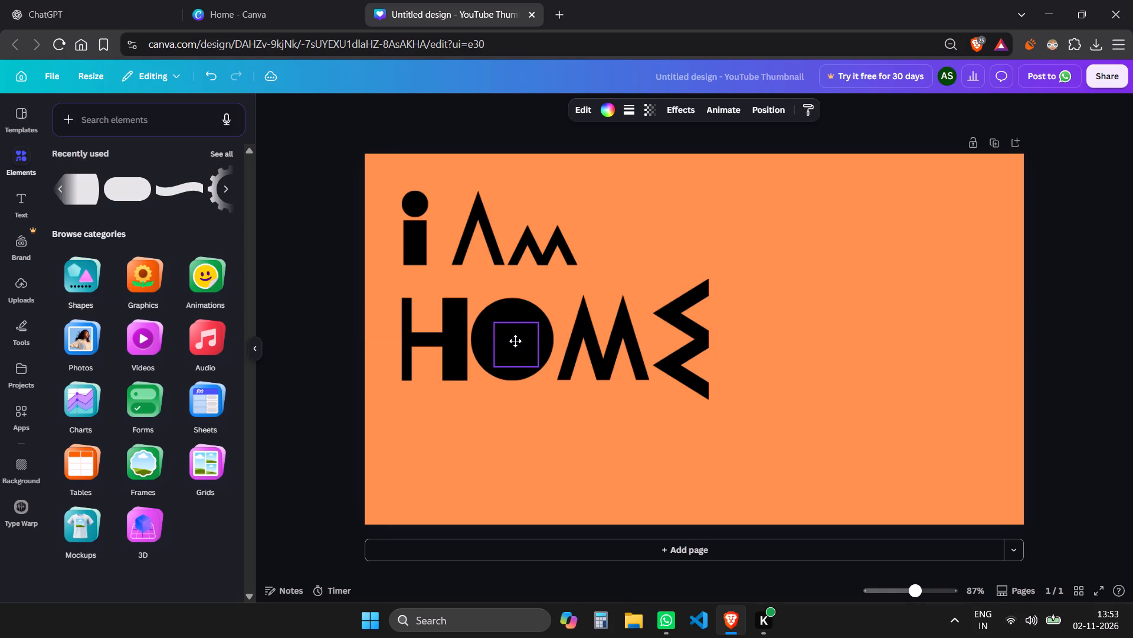
{"action": "left_click_drag", "start_coordinate": [515, 341], "coordinate": [515, 337]}
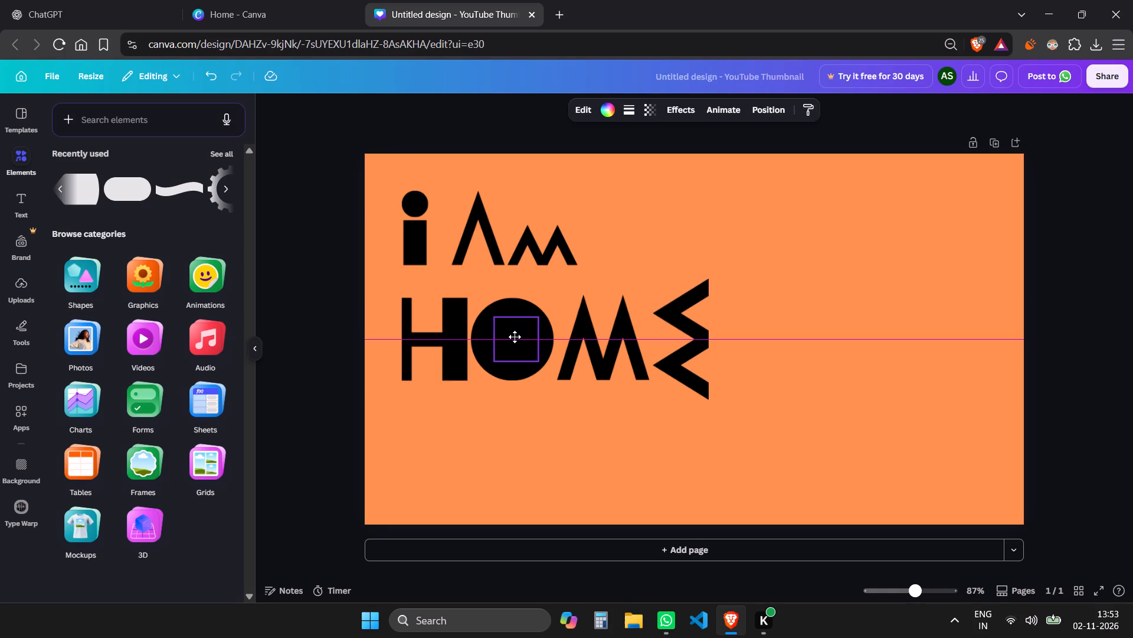
{"action": "left_click_drag", "start_coordinate": [515, 337], "coordinate": [513, 337]}
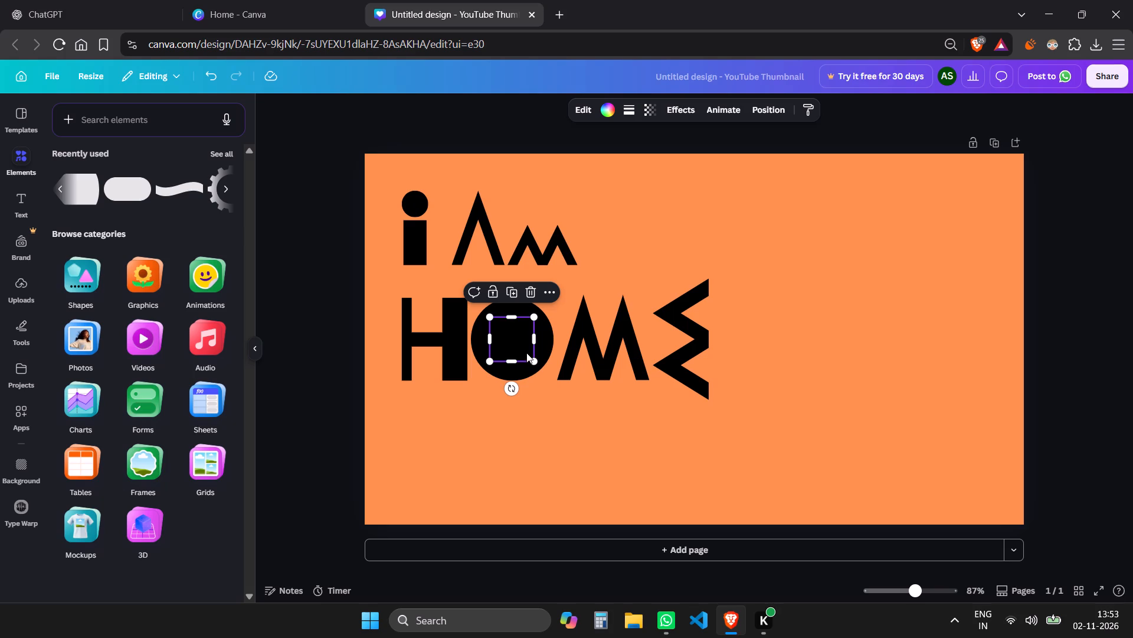
Ungroup the letters of HOME.
{"action": "left_click", "coordinate": [518, 309]}
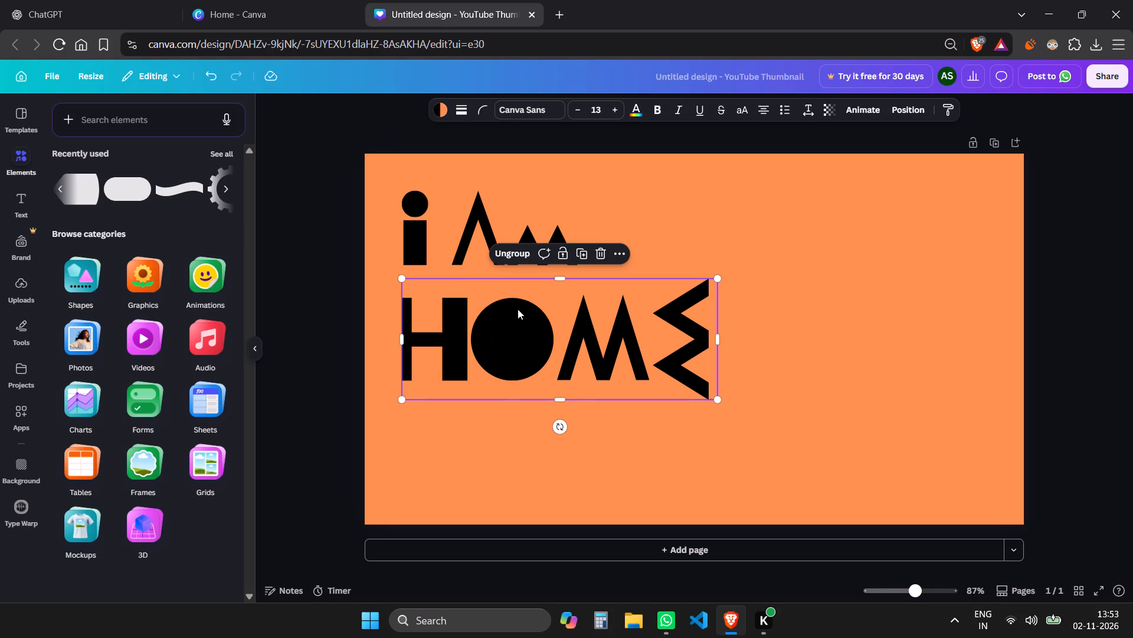
{"action": "left_click", "coordinate": [517, 252]}
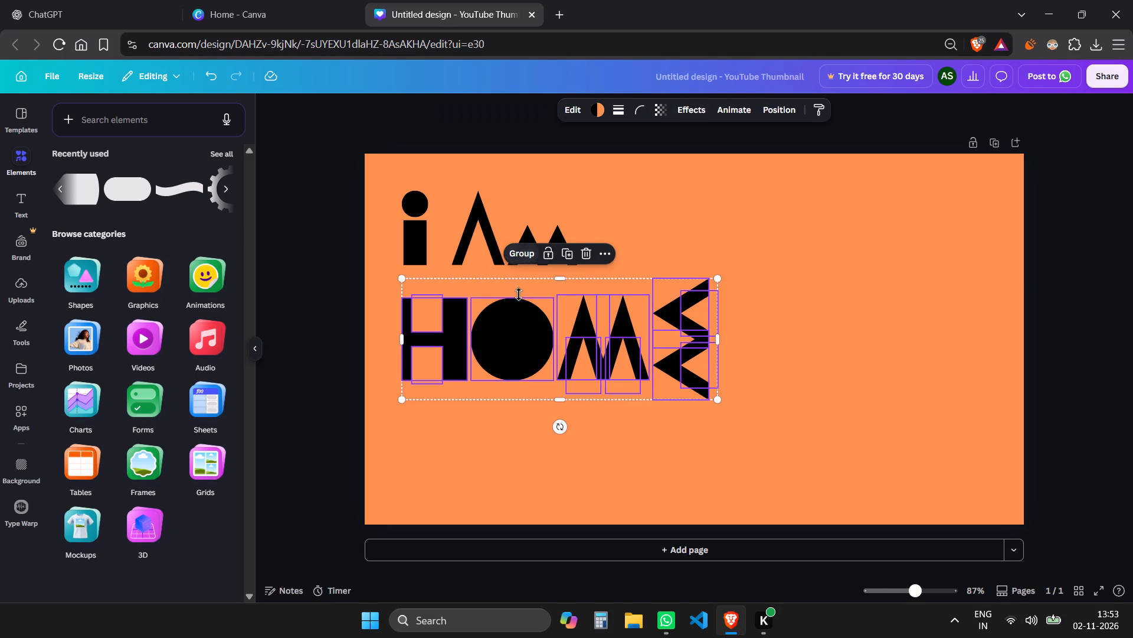
Recolour the gear inside the O to the background orange.
{"action": "left_click", "coordinate": [518, 335]}
{"action": "left_click", "coordinate": [608, 112]}
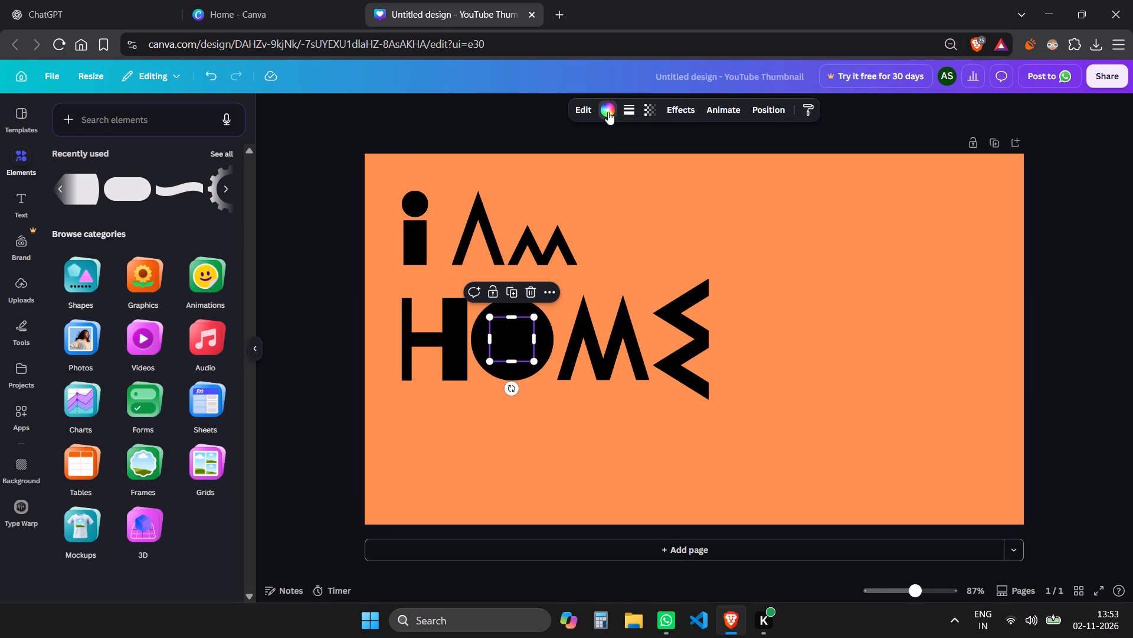
{"action": "left_click", "coordinate": [147, 194]}
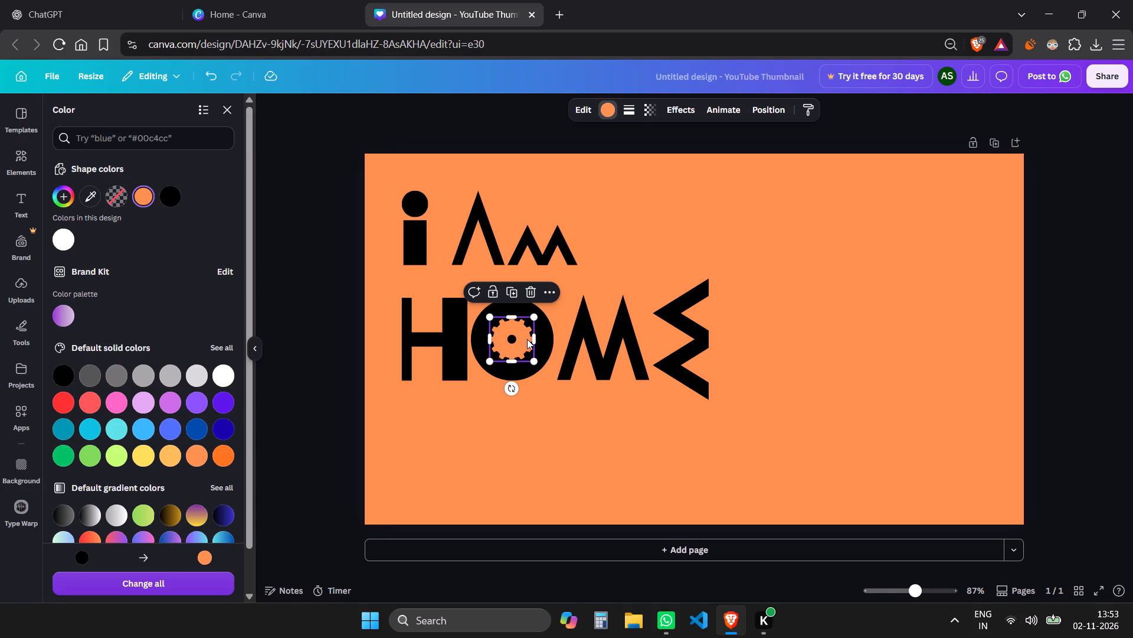
Enlarge the orange gear proportionally to about four fifths of the O's diameter and centre it in the O.
{"action": "left_click", "coordinate": [931, 595]}
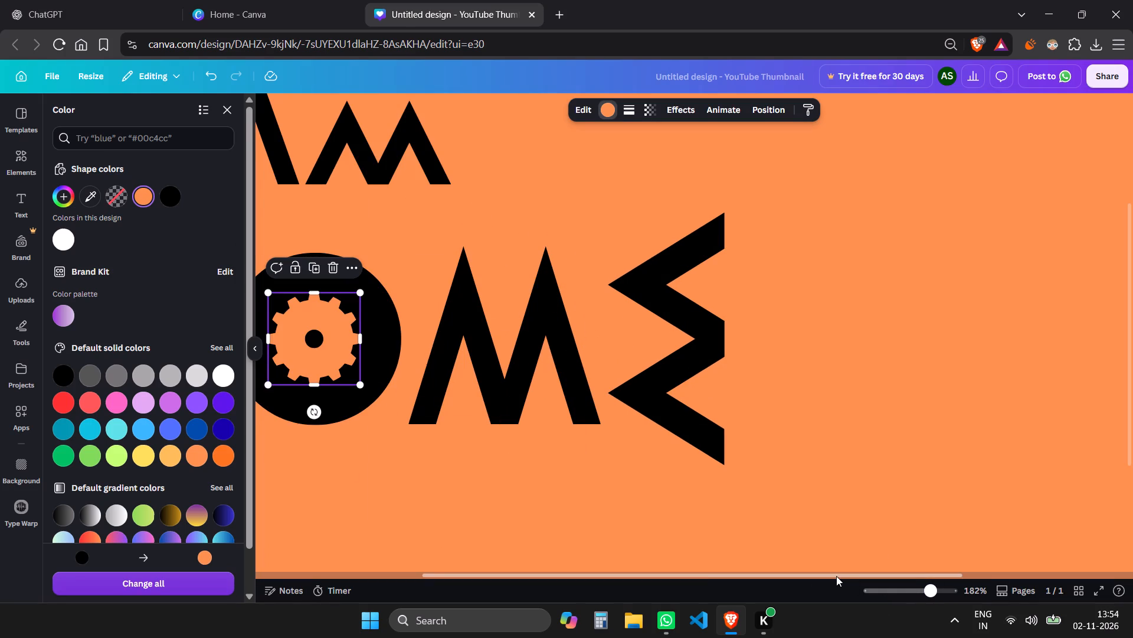
{"action": "left_click_drag", "start_coordinate": [836, 576], "coordinate": [702, 576]}
{"action": "left_click", "coordinate": [518, 451]}
{"action": "left_click", "coordinate": [533, 302]}
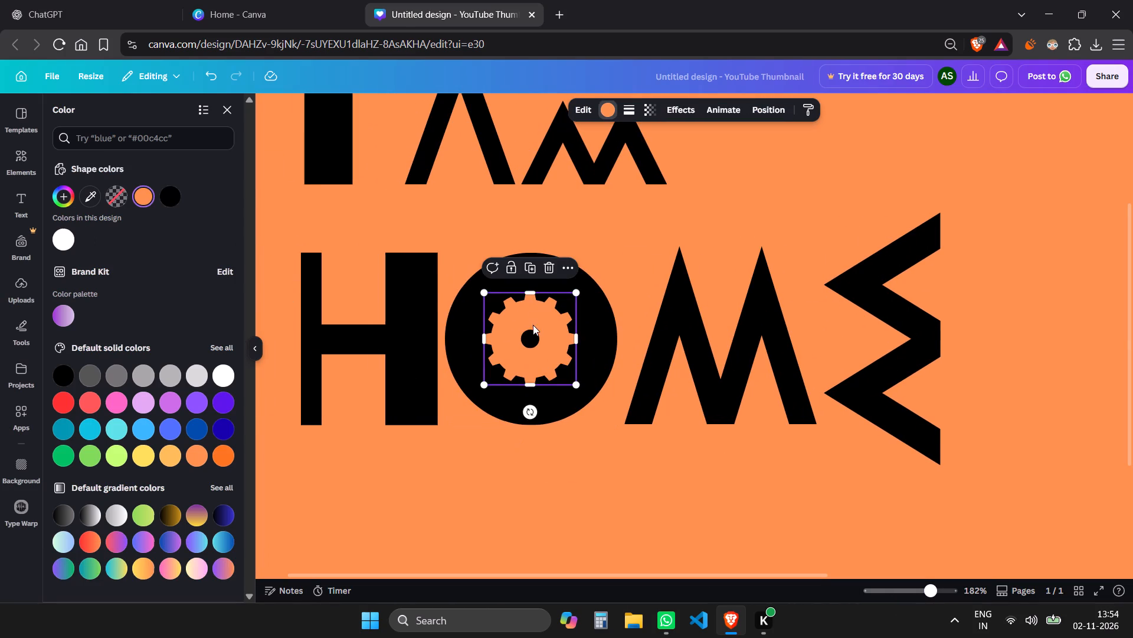
{"action": "left_click", "coordinate": [533, 325]}
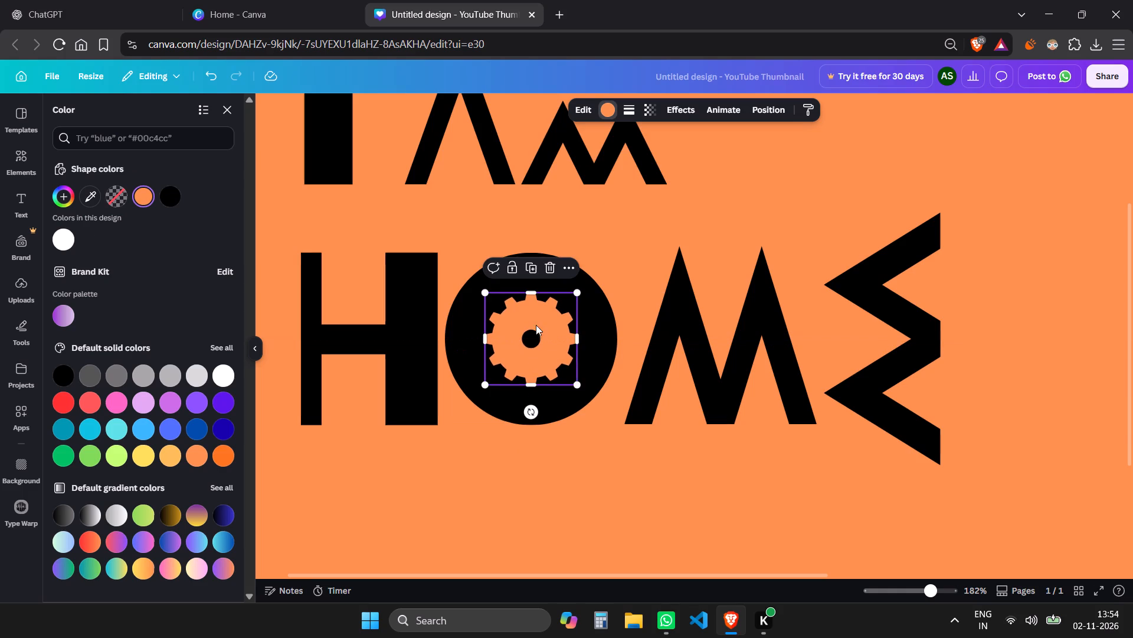
{"action": "left_click_drag", "start_coordinate": [578, 386], "coordinate": [594, 399]}
{"action": "left_click_drag", "start_coordinate": [548, 359], "coordinate": [548, 359]}
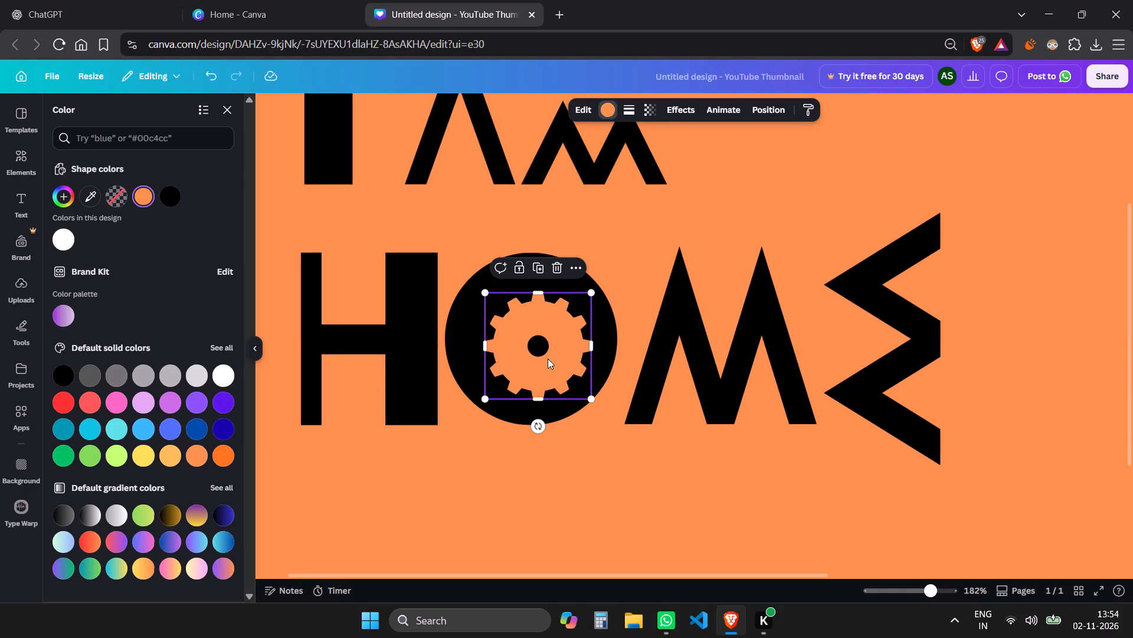
{"action": "left_click_drag", "start_coordinate": [548, 359], "coordinate": [543, 355]}
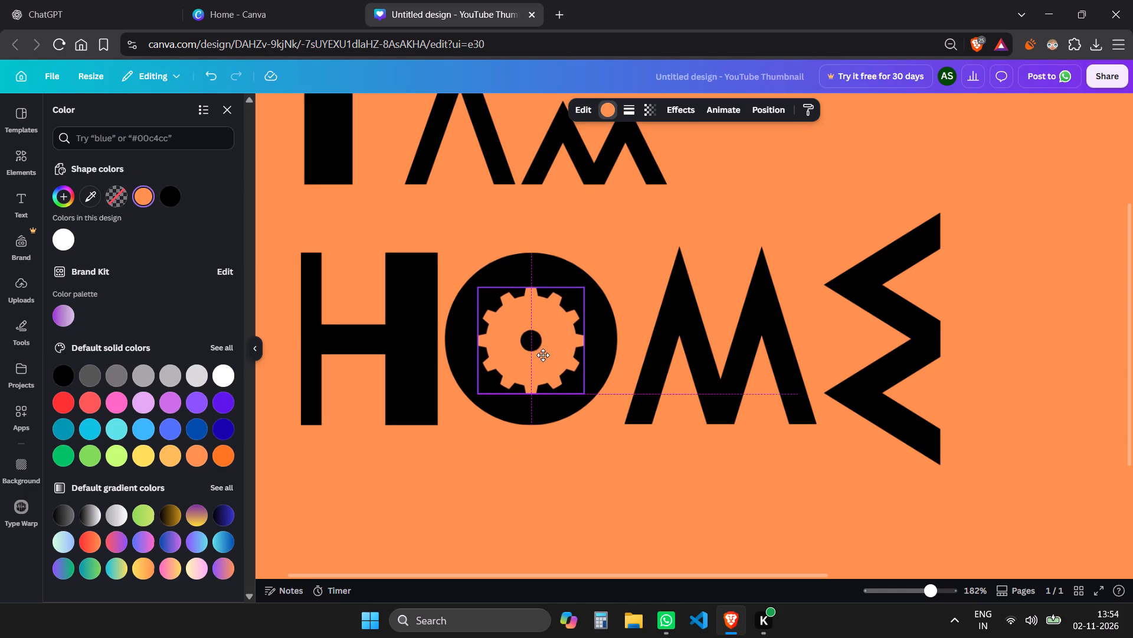
{"action": "left_click_drag", "start_coordinate": [543, 355], "coordinate": [543, 359]}
{"action": "left_click_drag", "start_coordinate": [582, 396], "coordinate": [619, 421]}
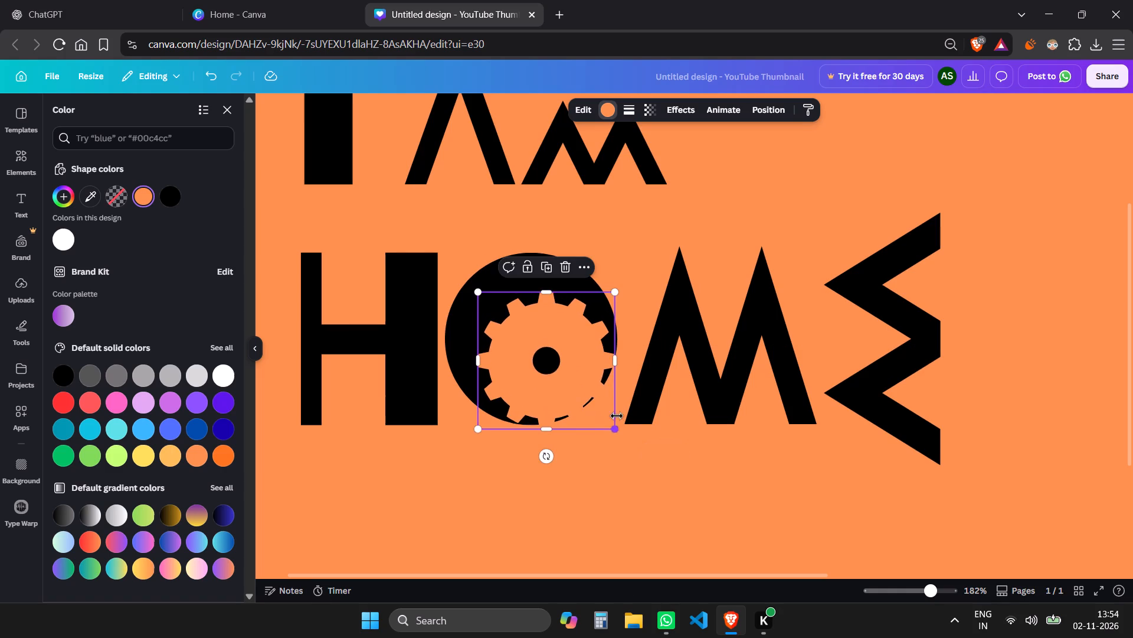
{"action": "left_click_drag", "start_coordinate": [551, 370], "coordinate": [536, 355]}
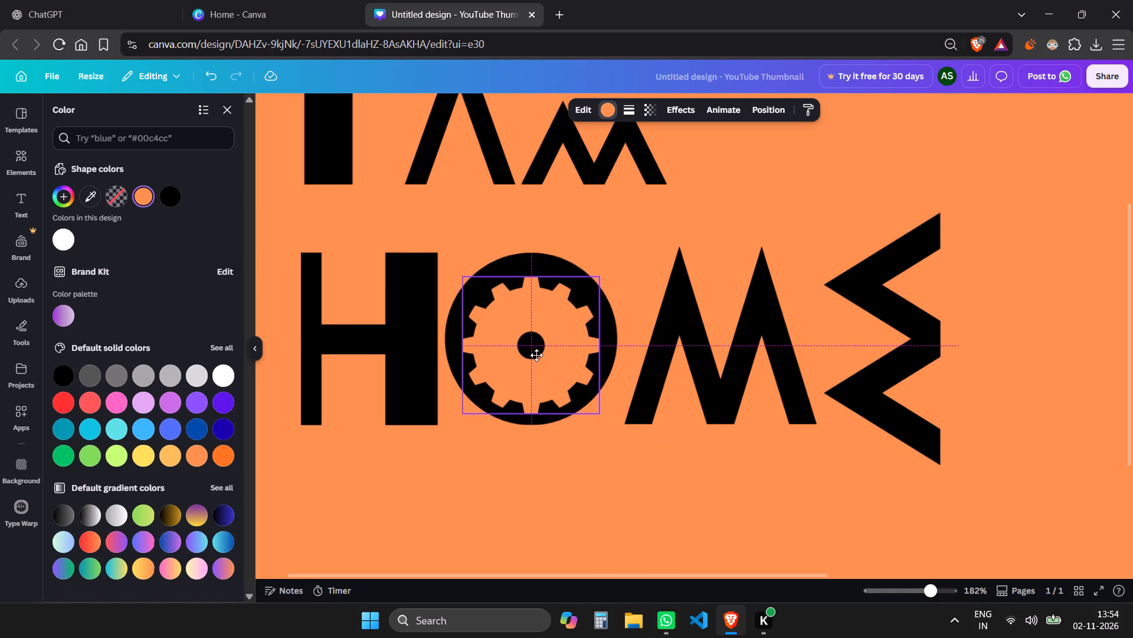
{"action": "left_click_drag", "start_coordinate": [536, 355], "coordinate": [536, 349]}
{"action": "left_click", "coordinate": [564, 502]}
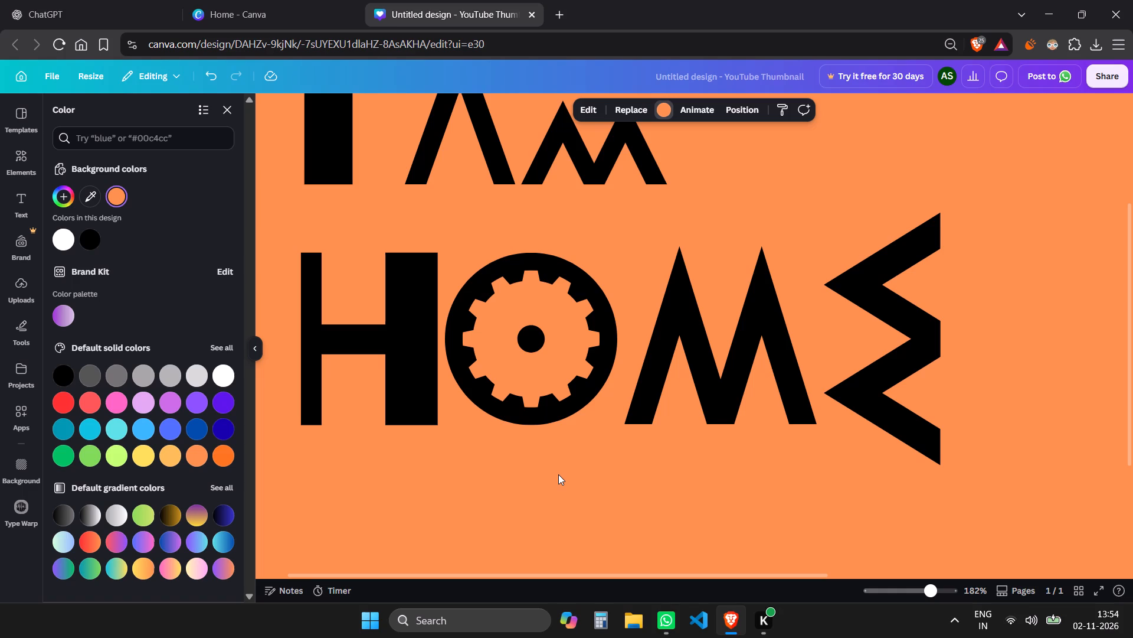
Search the graphics for "car" and add the black line-art sports car with speed lines to the page.
{"action": "left_click", "coordinate": [916, 593]}
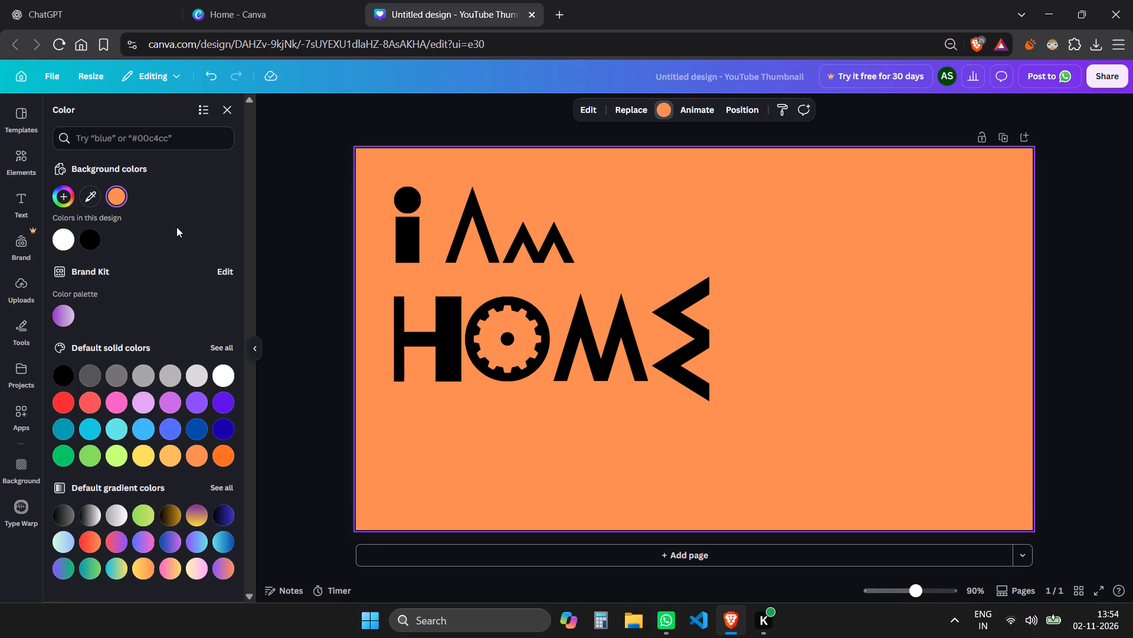
{"action": "left_click", "coordinate": [21, 162]}
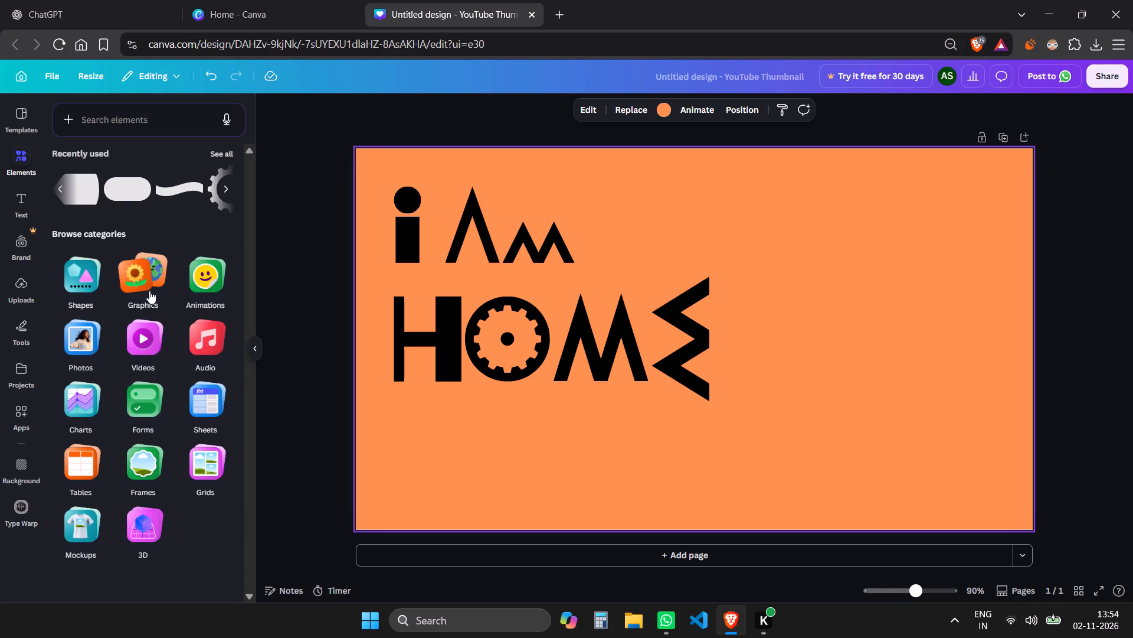
{"action": "left_click", "coordinate": [150, 289]}
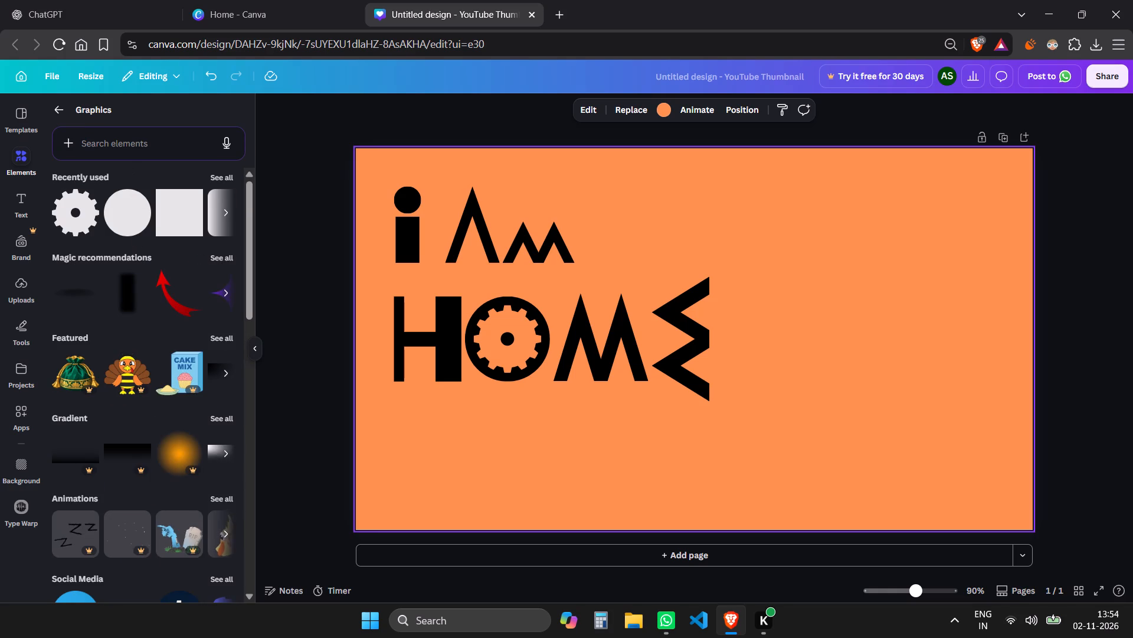
{"action": "left_click", "coordinate": [127, 147]}
{"action": "type", "text": "car"}
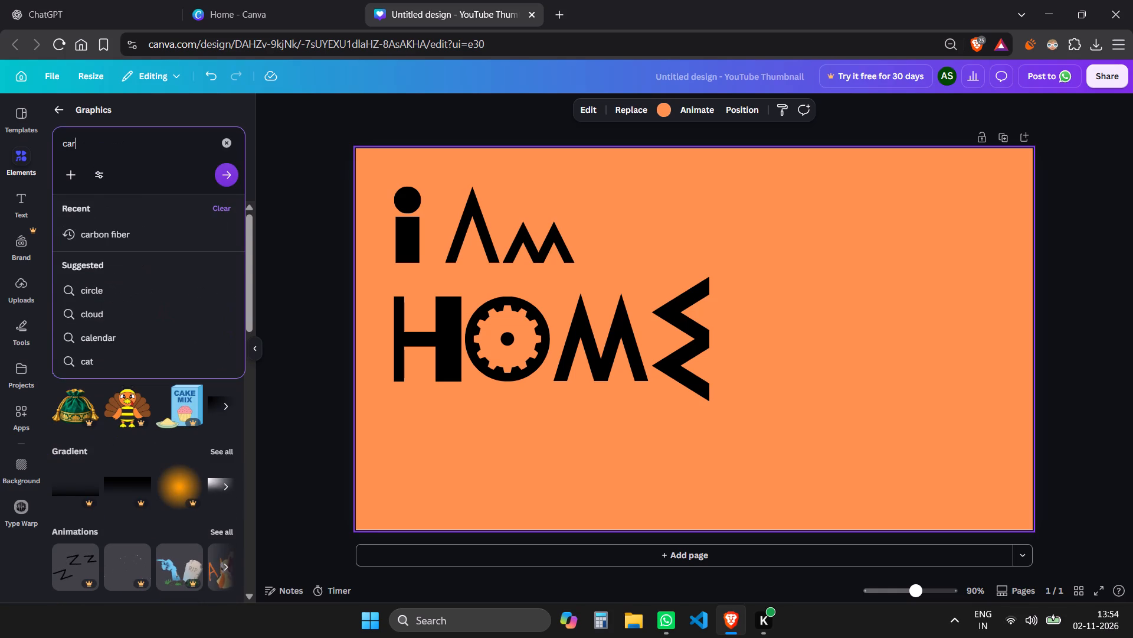
{"action": "key", "text": "Return"}
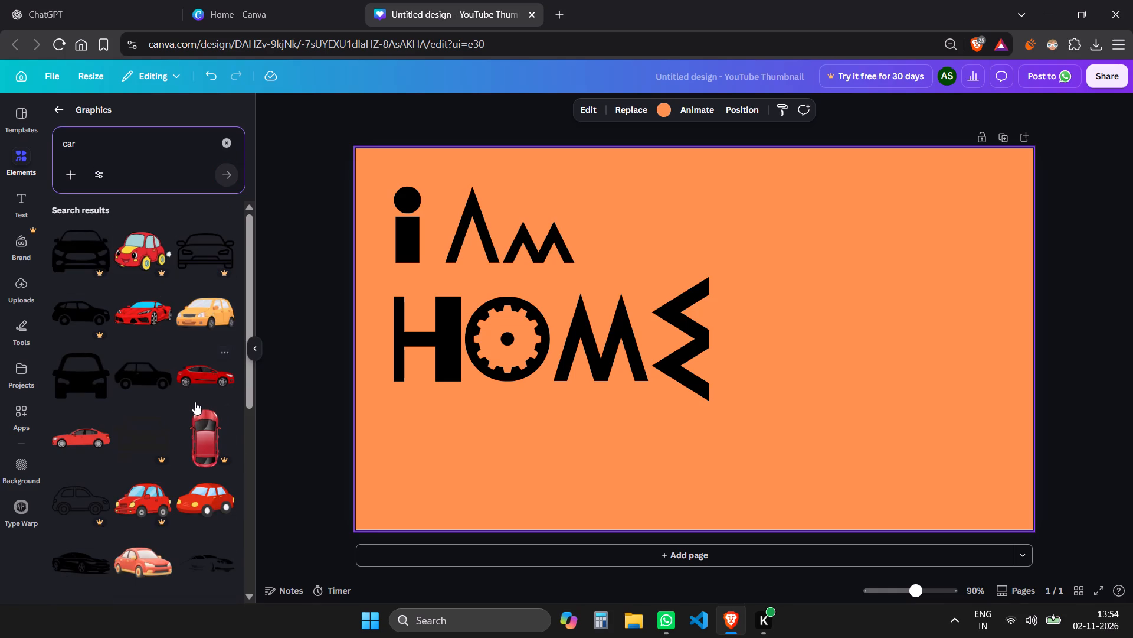
{"action": "scroll", "coordinate": [202, 394], "scroll_direction": "down", "scroll_amount": 2}
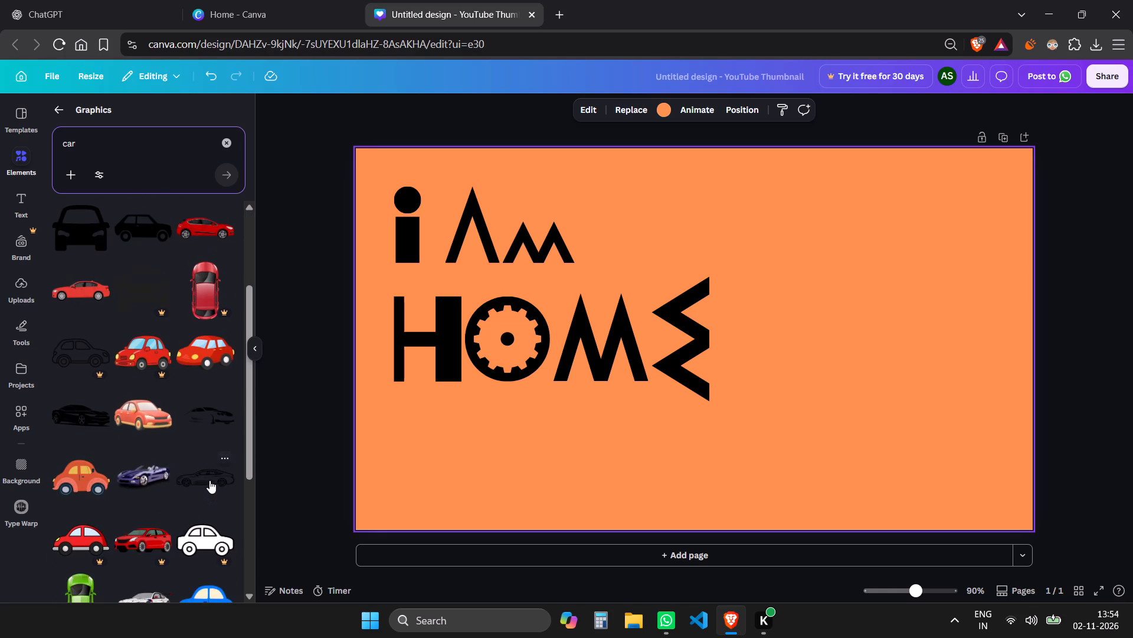
{"action": "left_click", "coordinate": [207, 411]}
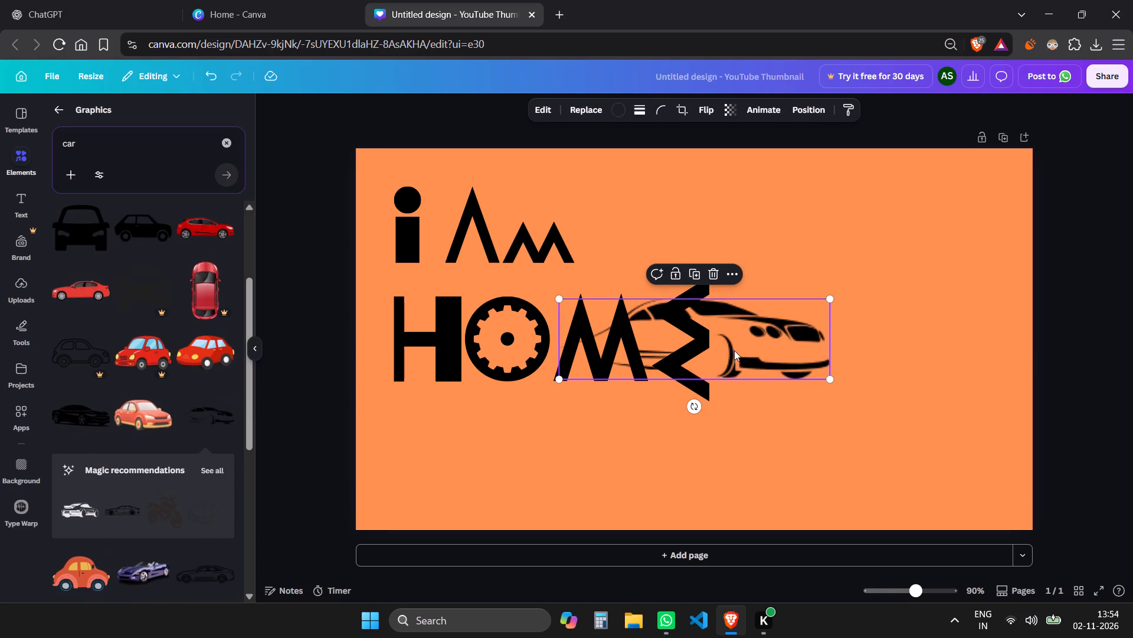
Place the car at the page's lower-right margin and enlarge it proportionally by about a third, towards the upper left.
{"action": "left_click_drag", "start_coordinate": [736, 337], "coordinate": [562, 453]}
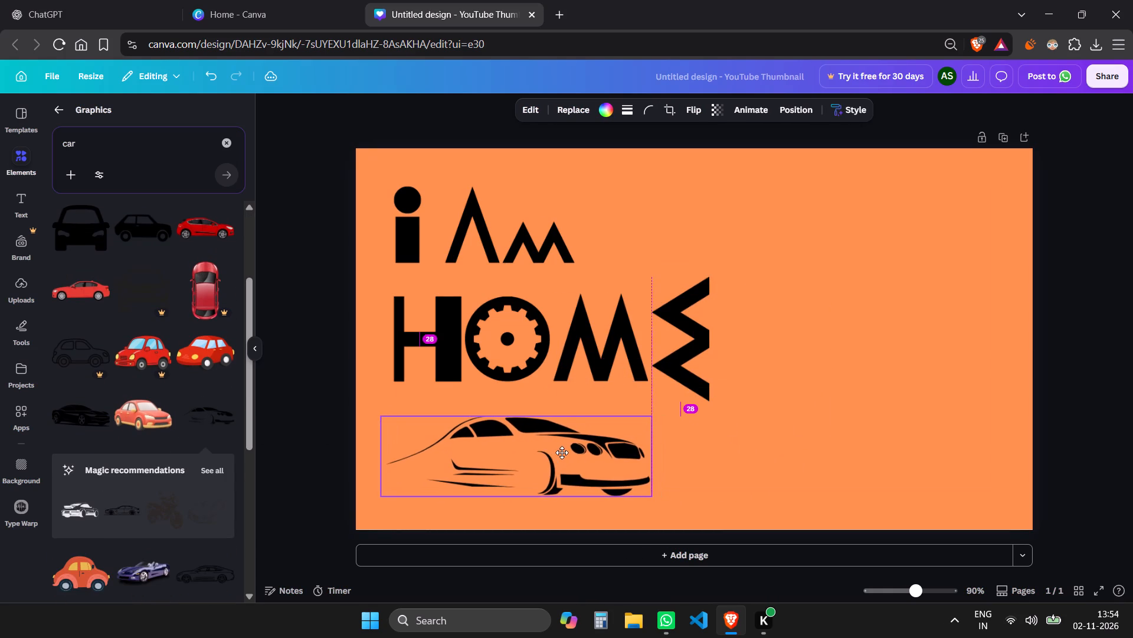
{"action": "left_click_drag", "start_coordinate": [562, 453], "coordinate": [904, 333]}
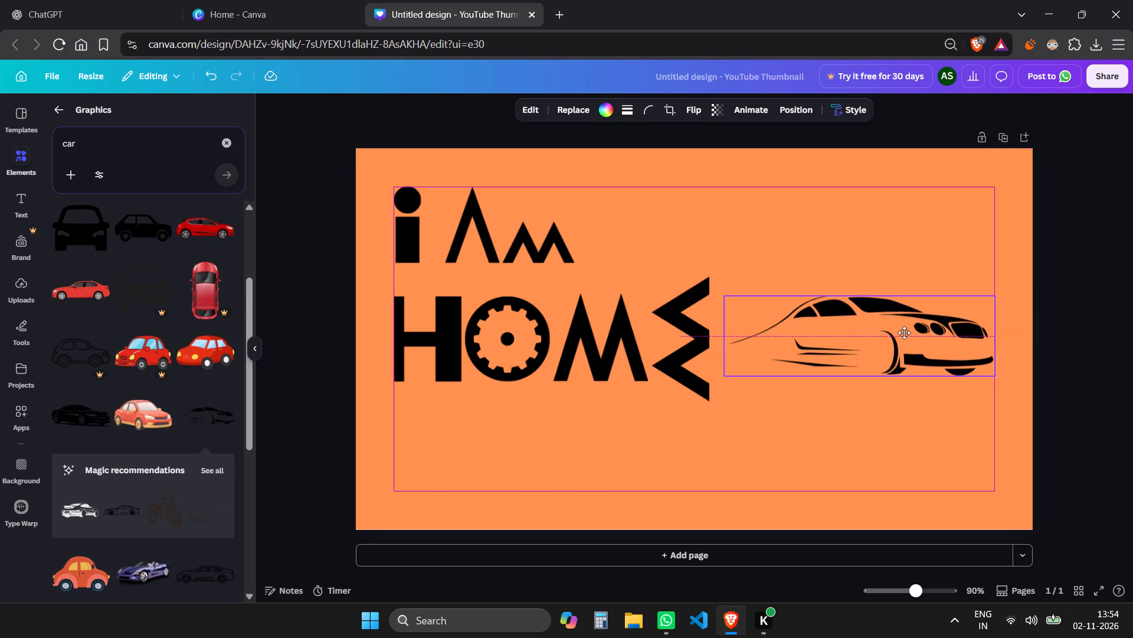
{"action": "left_click_drag", "start_coordinate": [904, 333], "coordinate": [899, 437]}
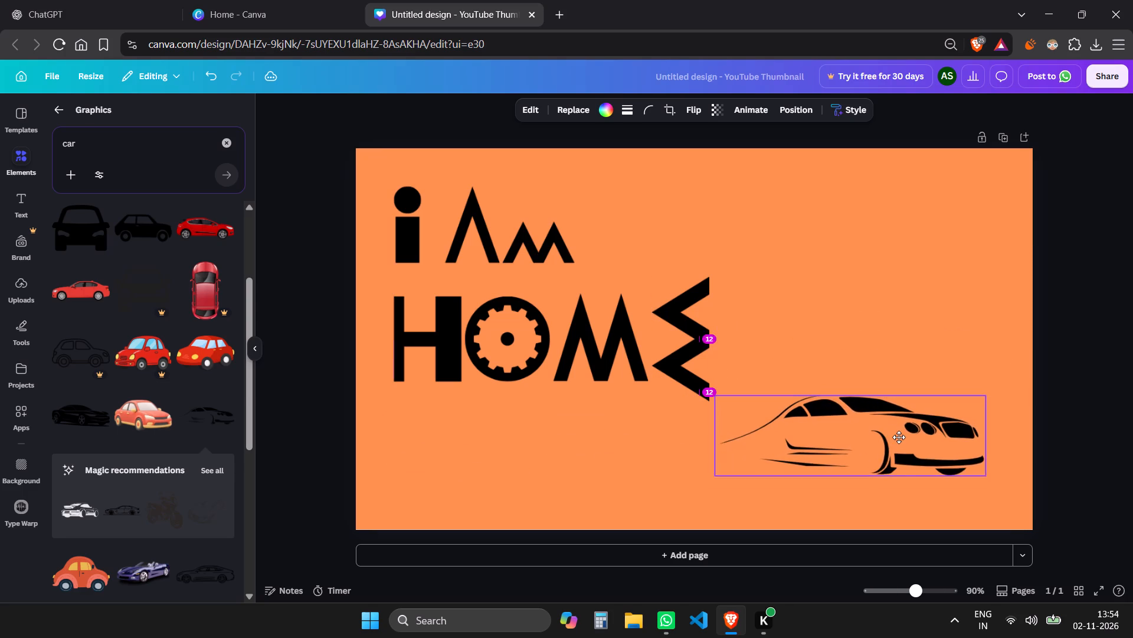
{"action": "left_click_drag", "start_coordinate": [899, 437], "coordinate": [902, 440]}
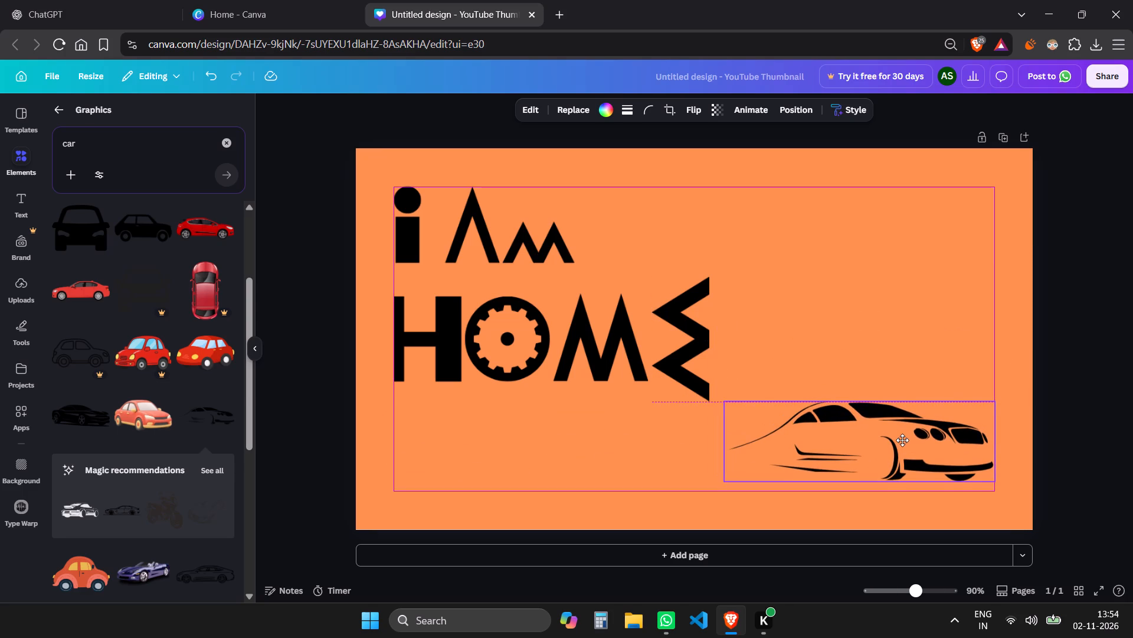
{"action": "left_click_drag", "start_coordinate": [902, 440], "coordinate": [905, 448]}
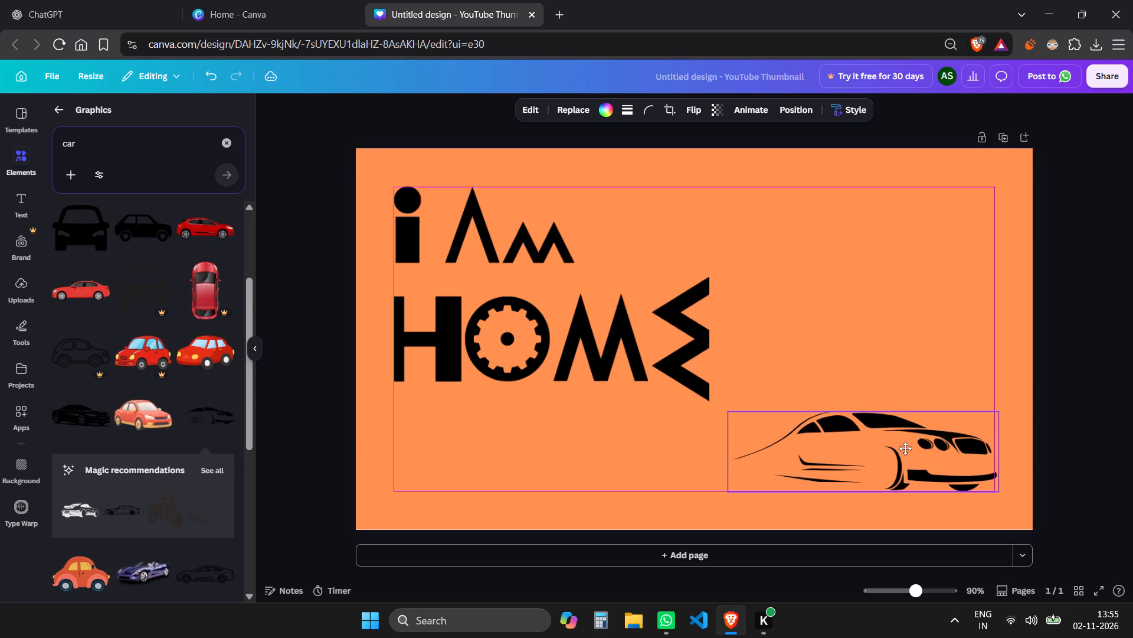
{"action": "left_click_drag", "start_coordinate": [905, 448], "coordinate": [899, 451]}
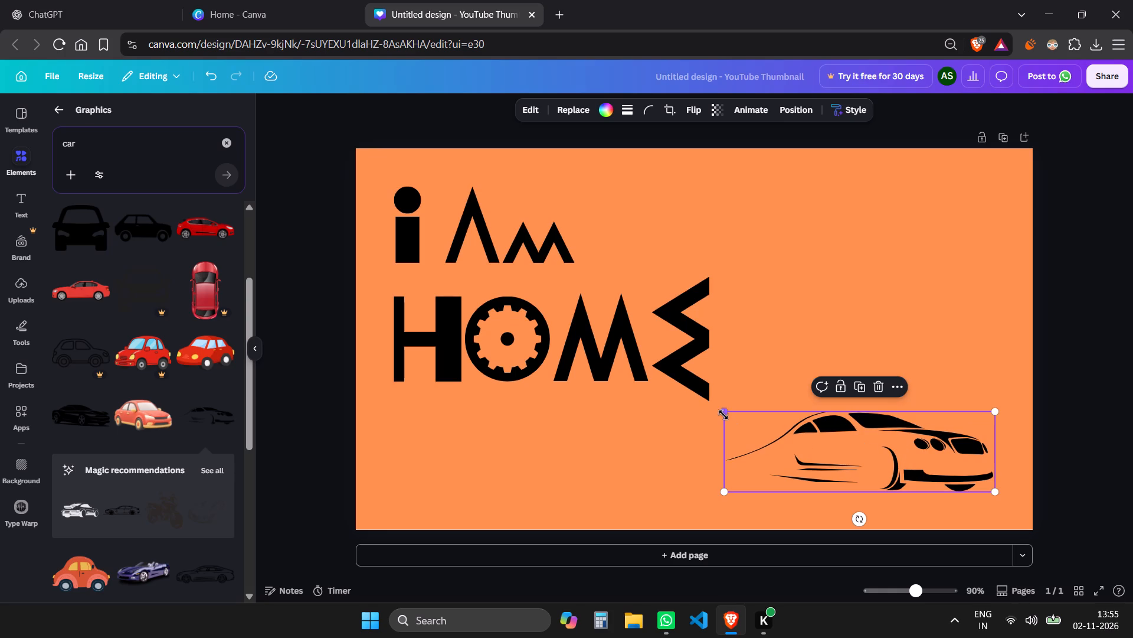
{"action": "left_click_drag", "start_coordinate": [723, 414], "coordinate": [634, 382]}
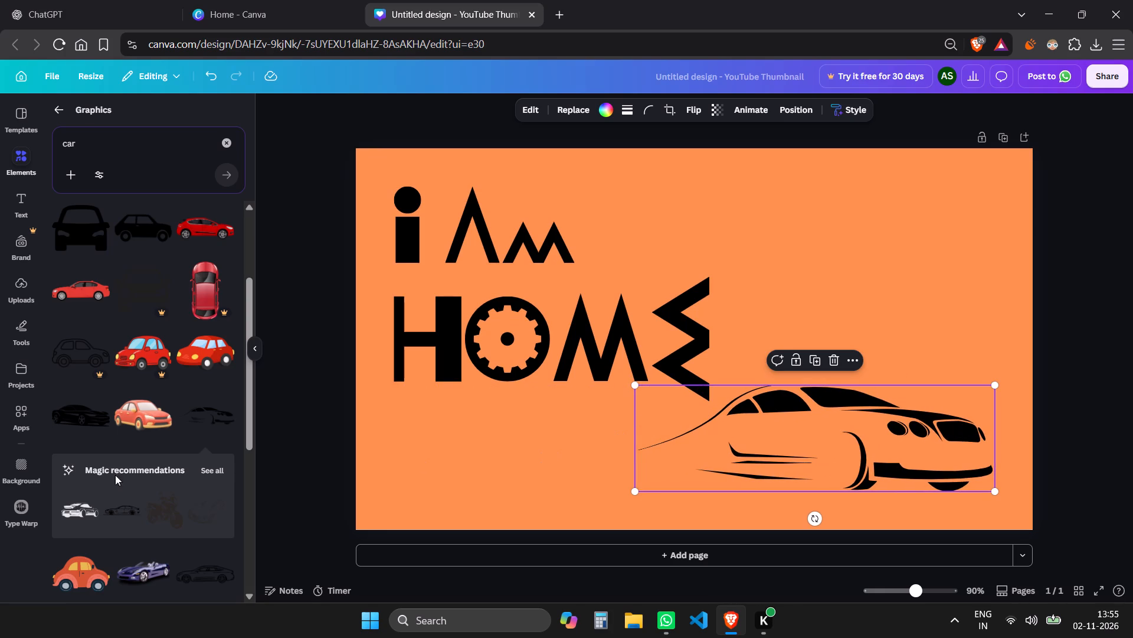
Add the black slanted checkered racing pattern from the car graphics and place it at the page's upper-right margin, above the car.
{"action": "scroll", "coordinate": [47, 487], "scroll_direction": "down", "scroll_amount": 2}
{"action": "scroll", "coordinate": [122, 503], "scroll_direction": "down", "scroll_amount": 2}
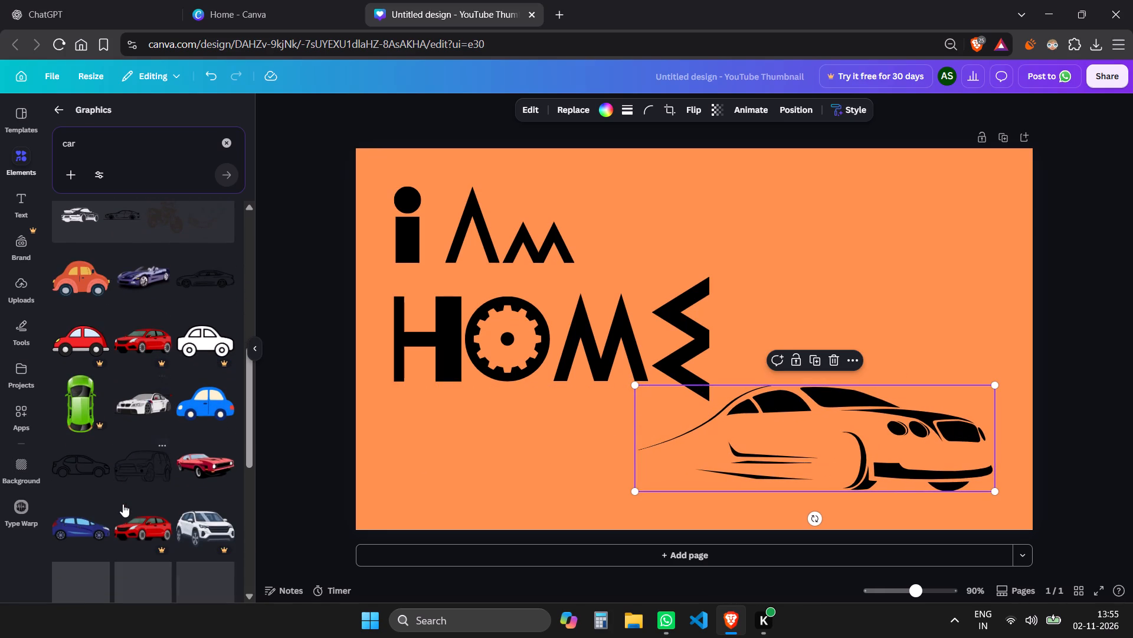
{"action": "scroll", "coordinate": [144, 491], "scroll_direction": "down", "scroll_amount": 2}
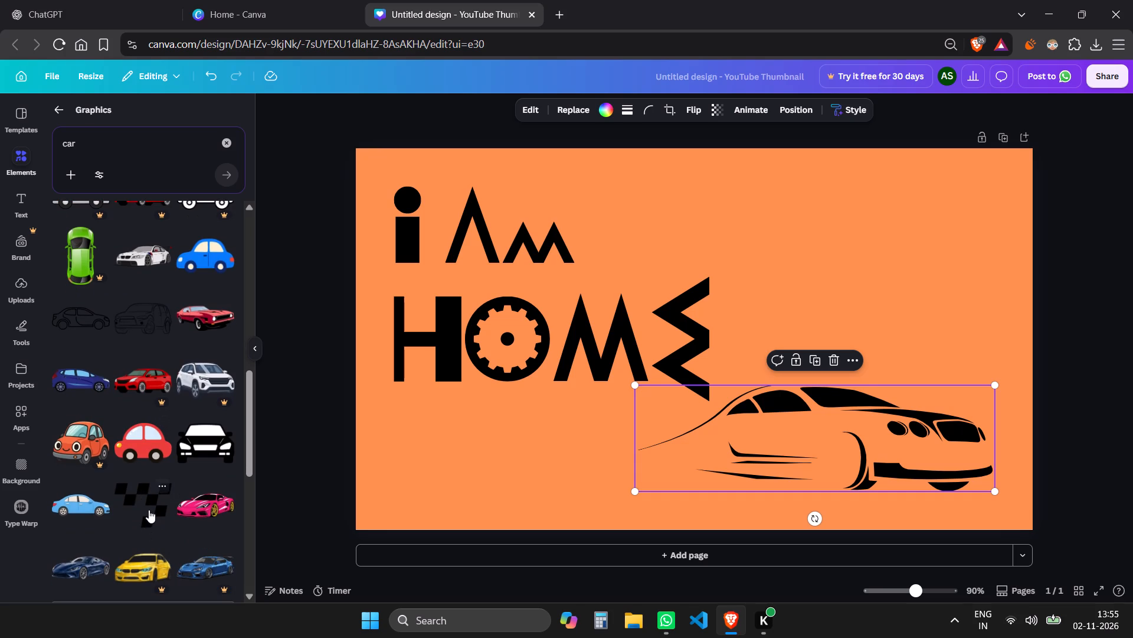
{"action": "left_click", "coordinate": [149, 510]}
{"action": "left_click_drag", "start_coordinate": [725, 338], "coordinate": [846, 343]}
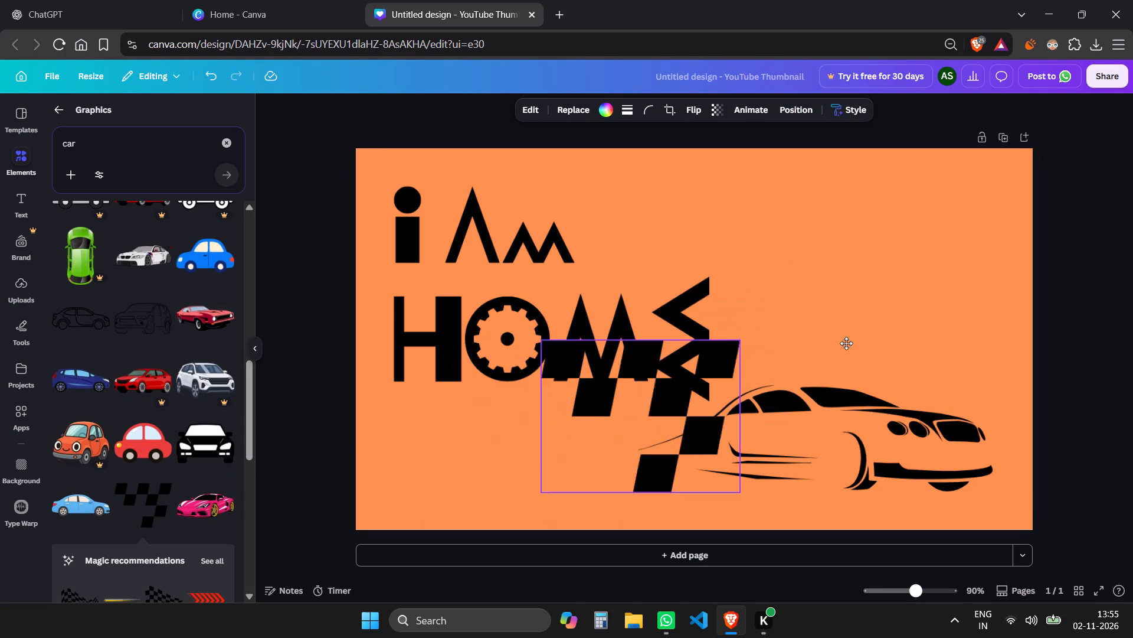
{"action": "left_click_drag", "start_coordinate": [846, 343], "coordinate": [926, 261]}
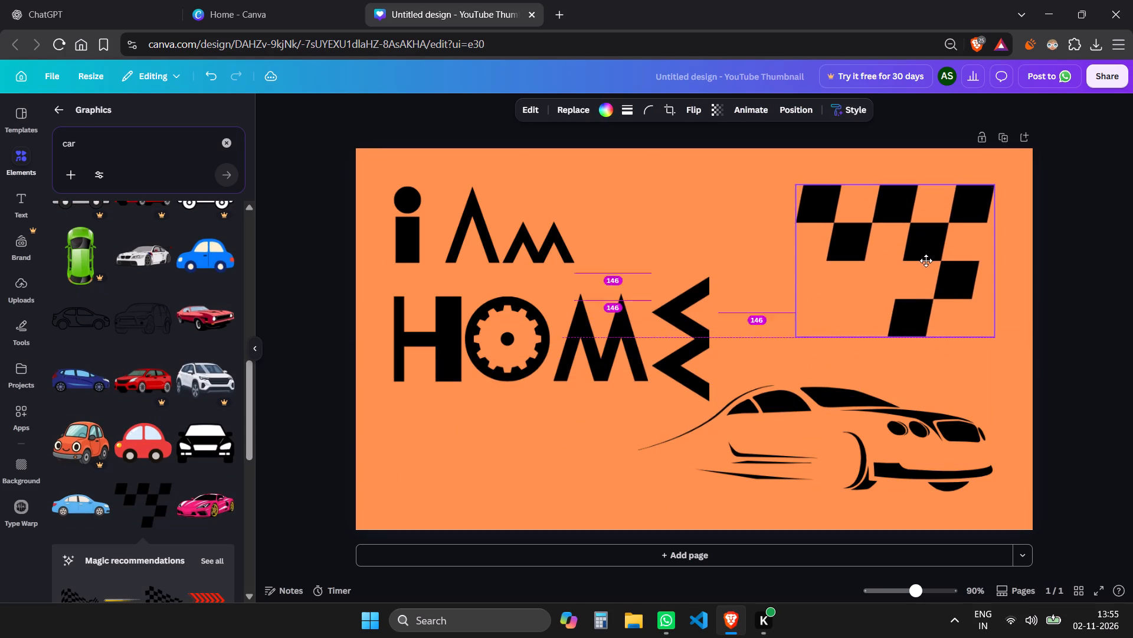
{"action": "left_click_drag", "start_coordinate": [926, 261], "coordinate": [927, 262]}
Enlarge the checkered pattern proportionally by about 5 percent, towards its lower left.
{"action": "left_click_drag", "start_coordinate": [794, 340], "coordinate": [854, 271]}
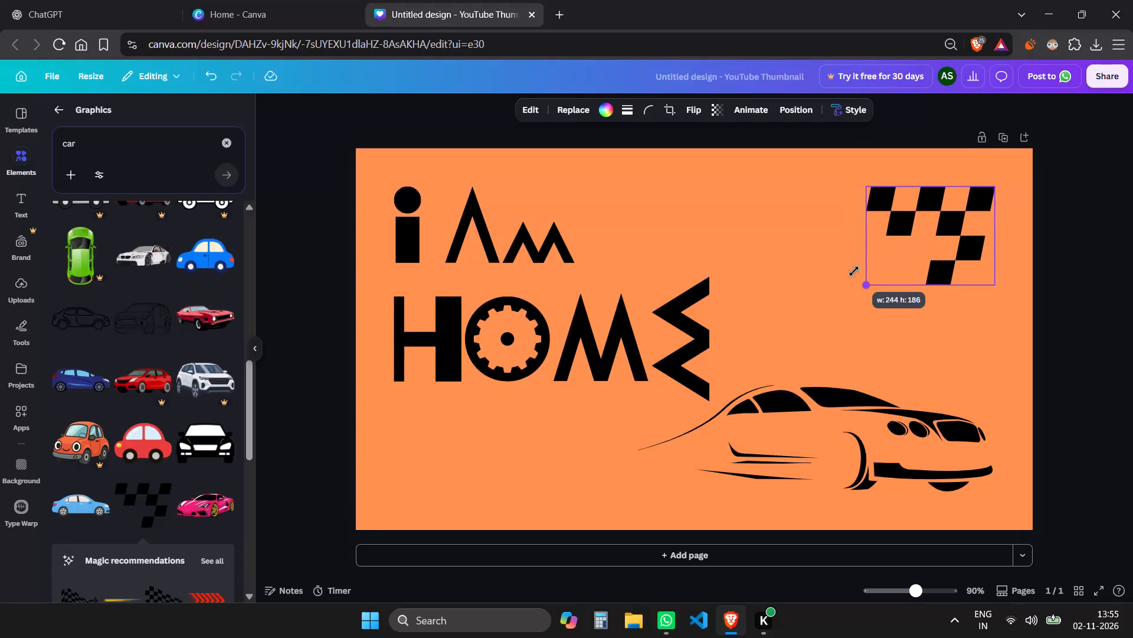
{"action": "left_click_drag", "start_coordinate": [854, 271], "coordinate": [758, 327]}
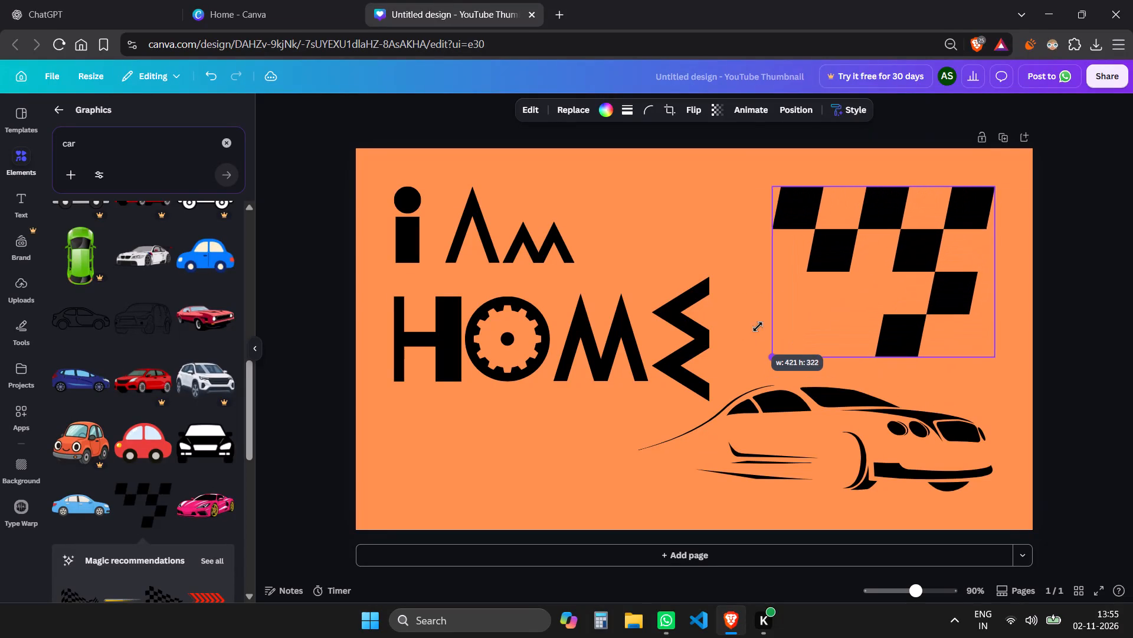
{"action": "left_click_drag", "start_coordinate": [758, 327], "coordinate": [762, 322]}
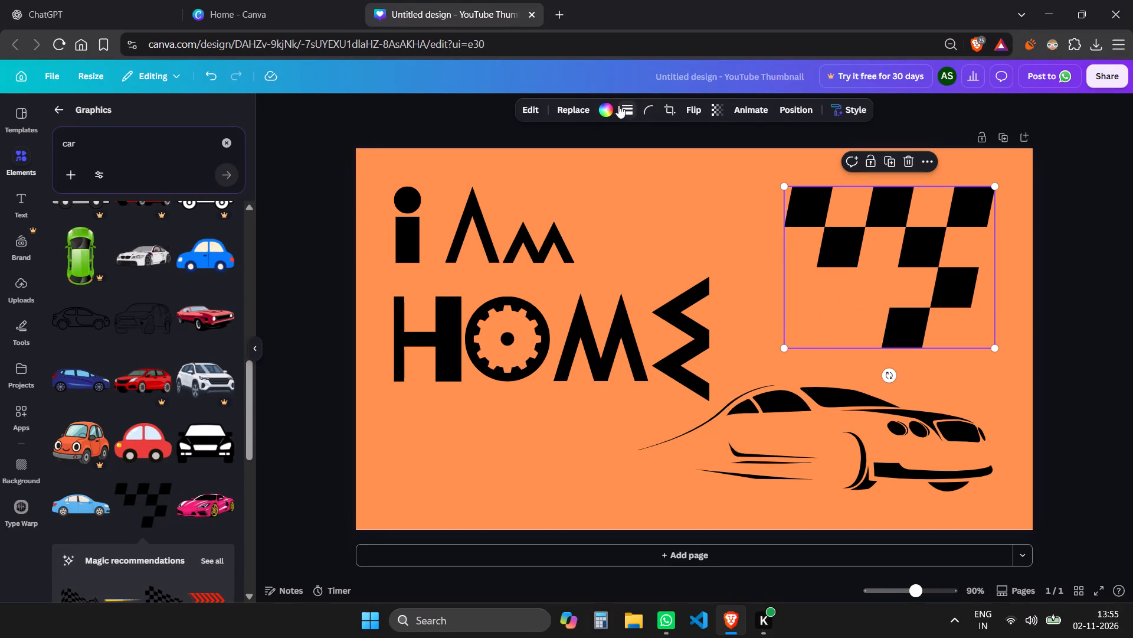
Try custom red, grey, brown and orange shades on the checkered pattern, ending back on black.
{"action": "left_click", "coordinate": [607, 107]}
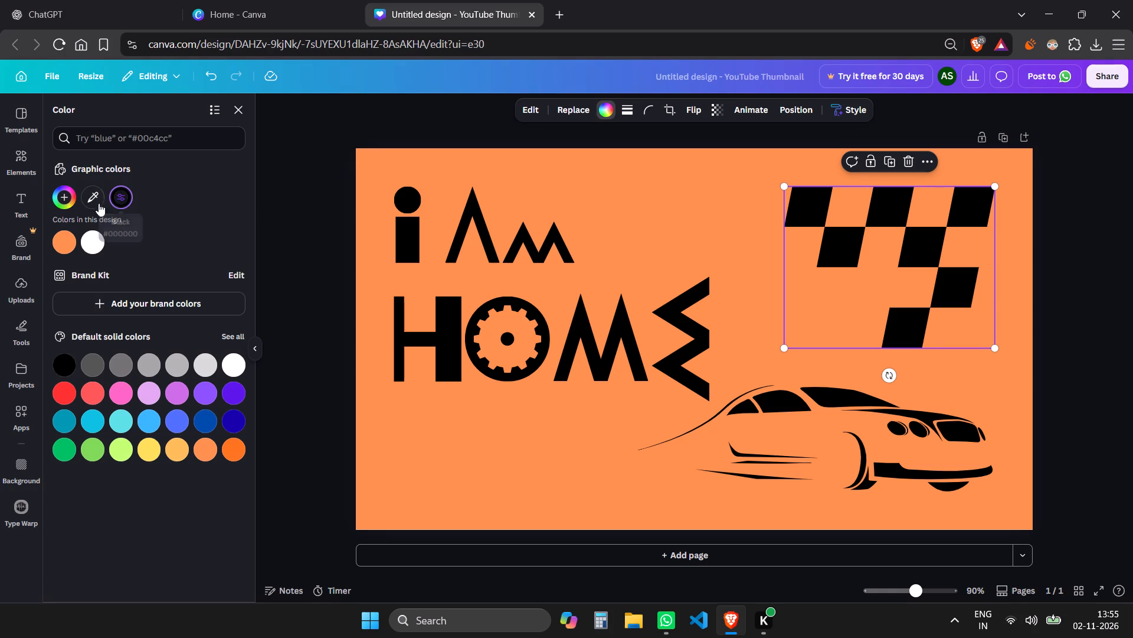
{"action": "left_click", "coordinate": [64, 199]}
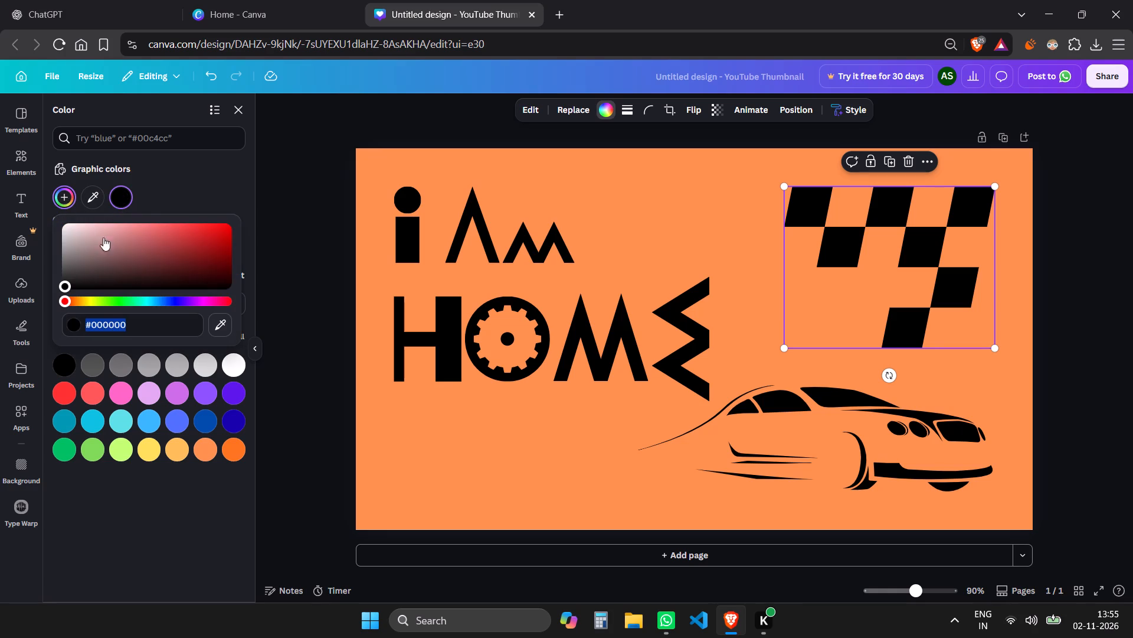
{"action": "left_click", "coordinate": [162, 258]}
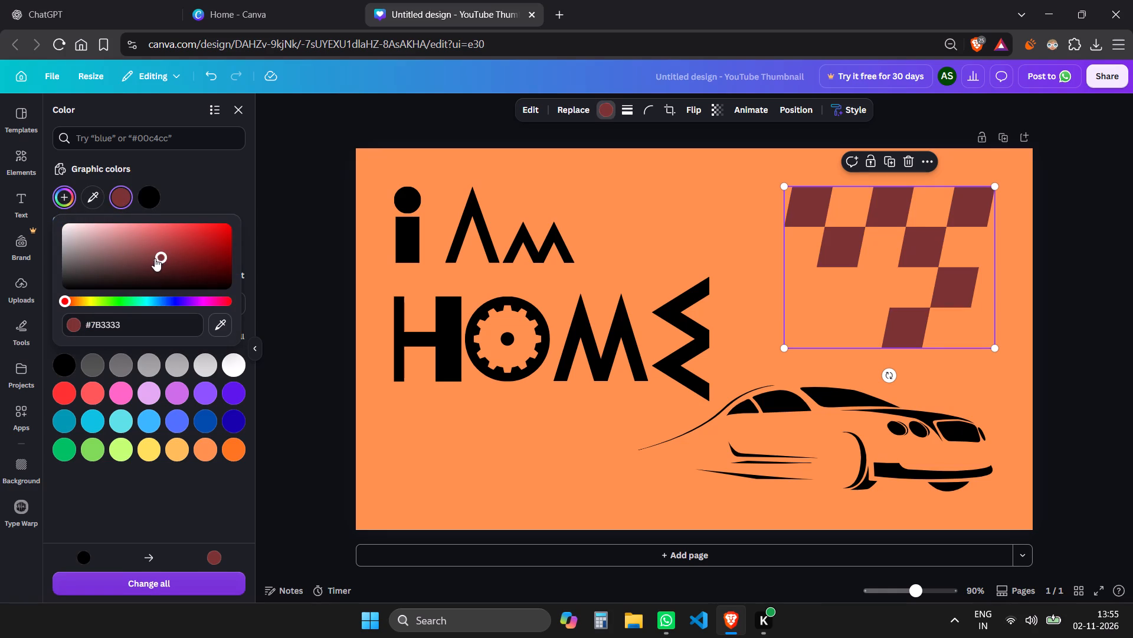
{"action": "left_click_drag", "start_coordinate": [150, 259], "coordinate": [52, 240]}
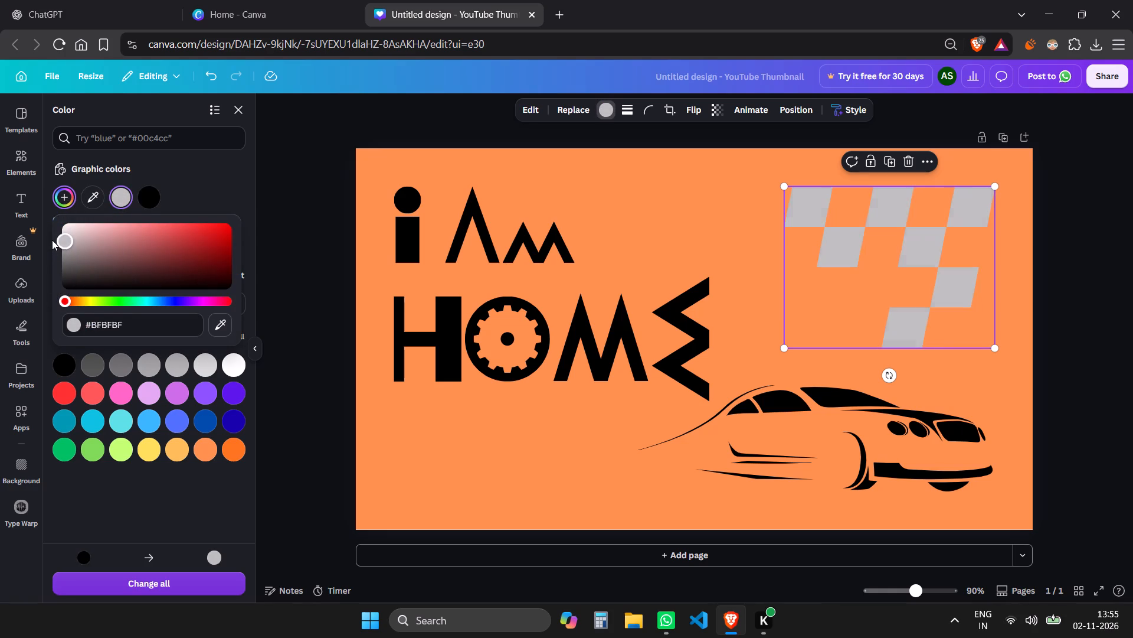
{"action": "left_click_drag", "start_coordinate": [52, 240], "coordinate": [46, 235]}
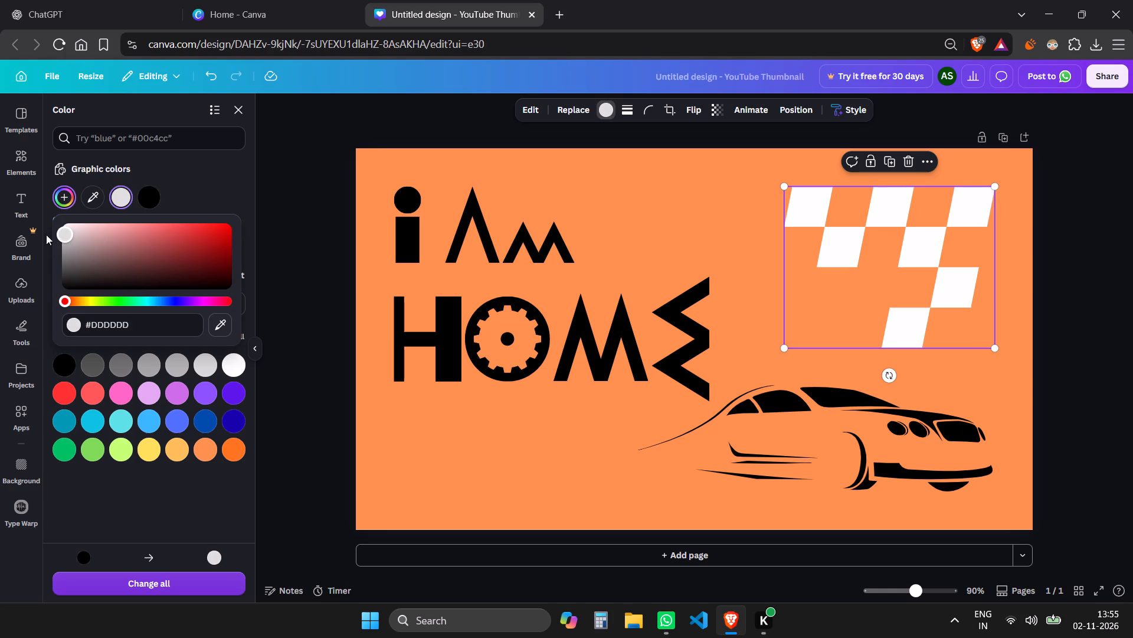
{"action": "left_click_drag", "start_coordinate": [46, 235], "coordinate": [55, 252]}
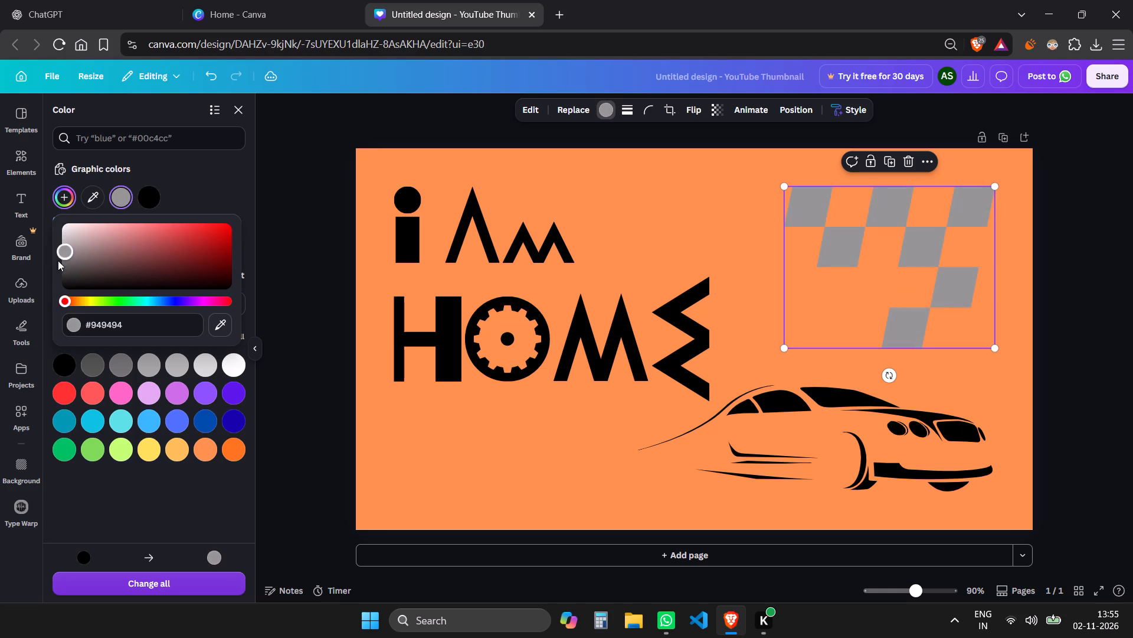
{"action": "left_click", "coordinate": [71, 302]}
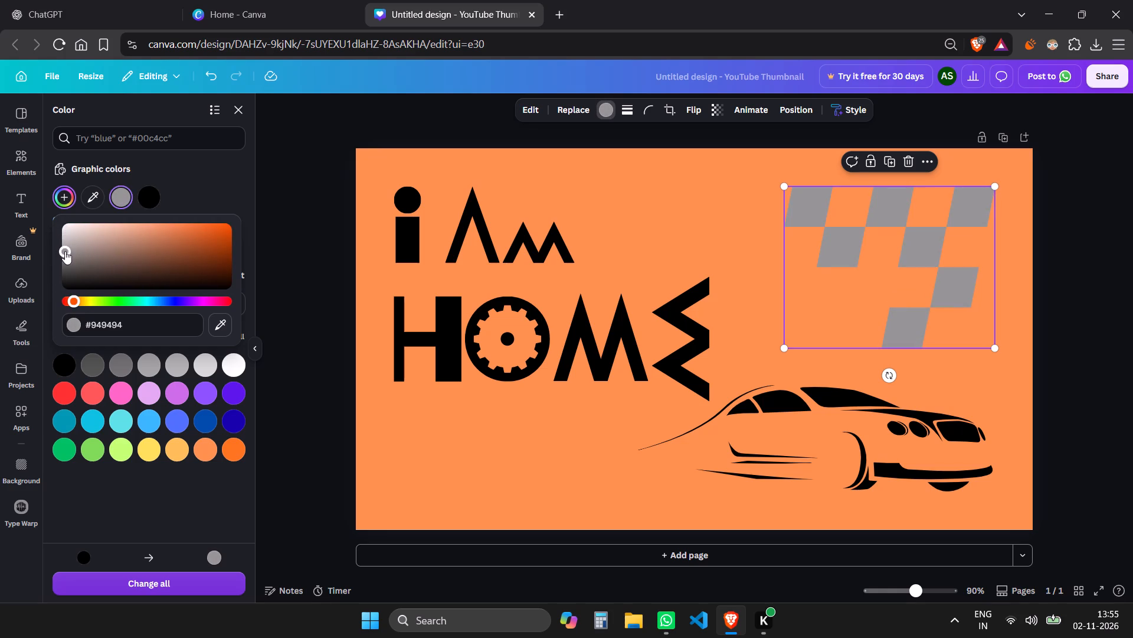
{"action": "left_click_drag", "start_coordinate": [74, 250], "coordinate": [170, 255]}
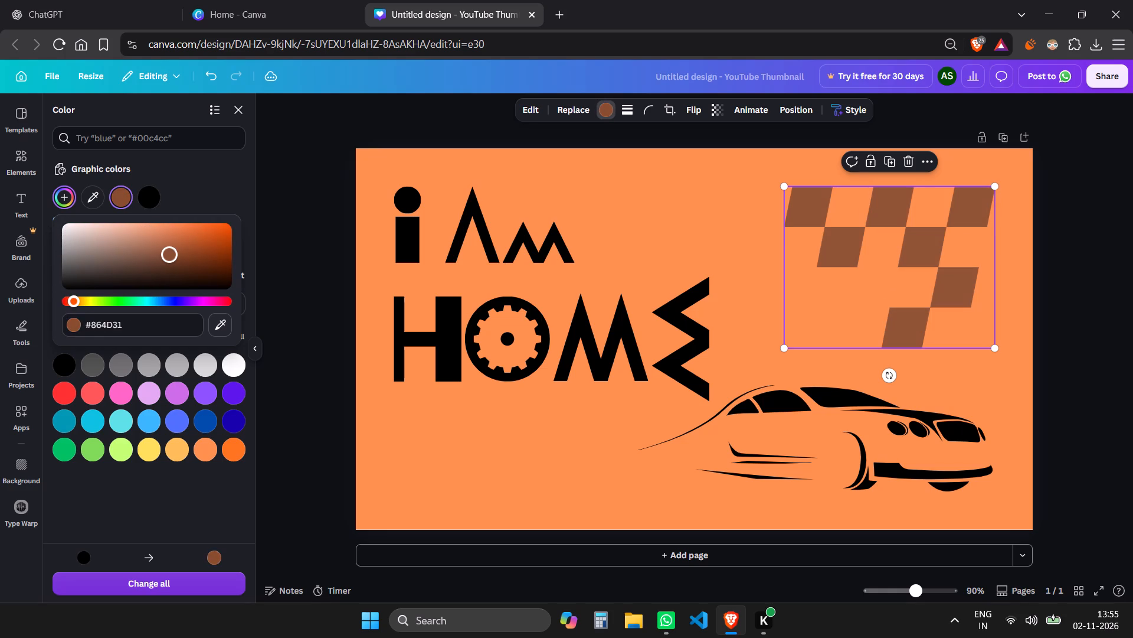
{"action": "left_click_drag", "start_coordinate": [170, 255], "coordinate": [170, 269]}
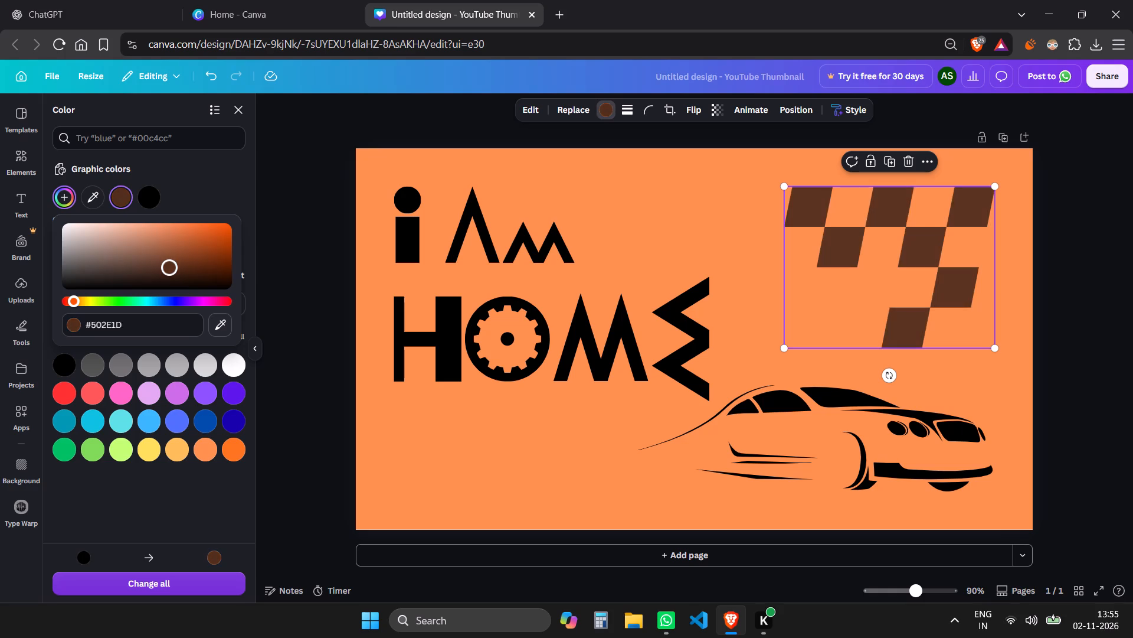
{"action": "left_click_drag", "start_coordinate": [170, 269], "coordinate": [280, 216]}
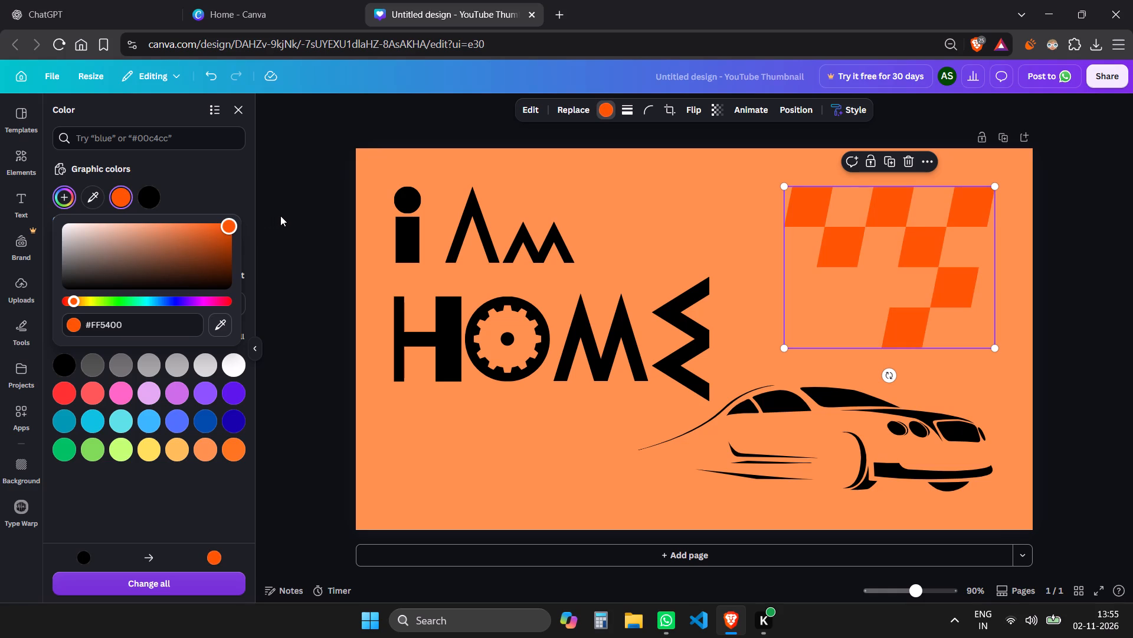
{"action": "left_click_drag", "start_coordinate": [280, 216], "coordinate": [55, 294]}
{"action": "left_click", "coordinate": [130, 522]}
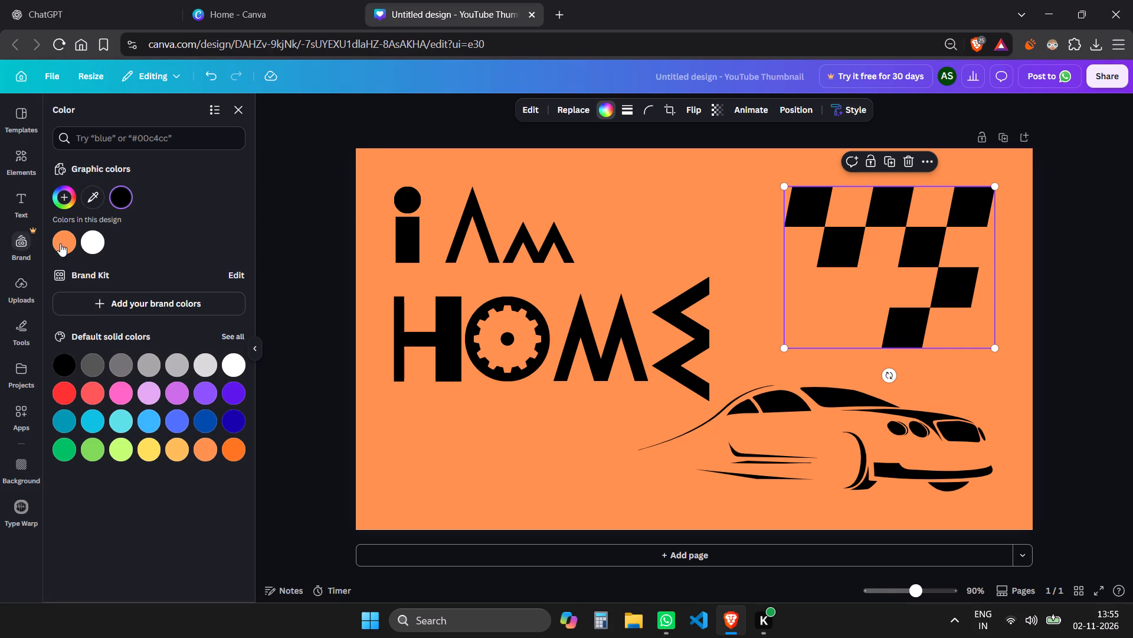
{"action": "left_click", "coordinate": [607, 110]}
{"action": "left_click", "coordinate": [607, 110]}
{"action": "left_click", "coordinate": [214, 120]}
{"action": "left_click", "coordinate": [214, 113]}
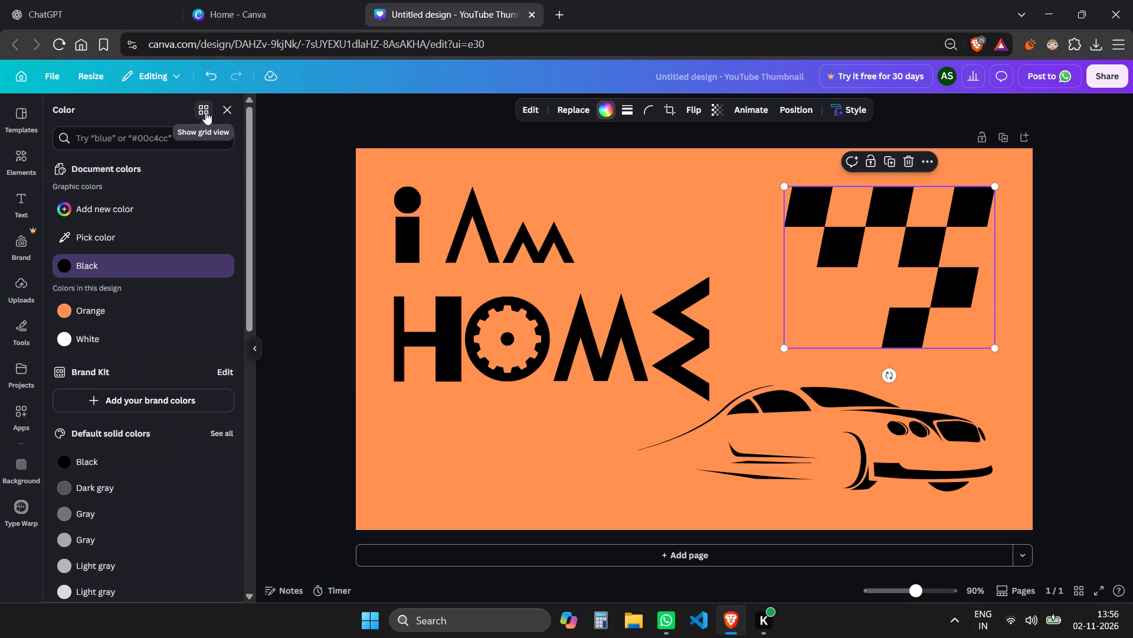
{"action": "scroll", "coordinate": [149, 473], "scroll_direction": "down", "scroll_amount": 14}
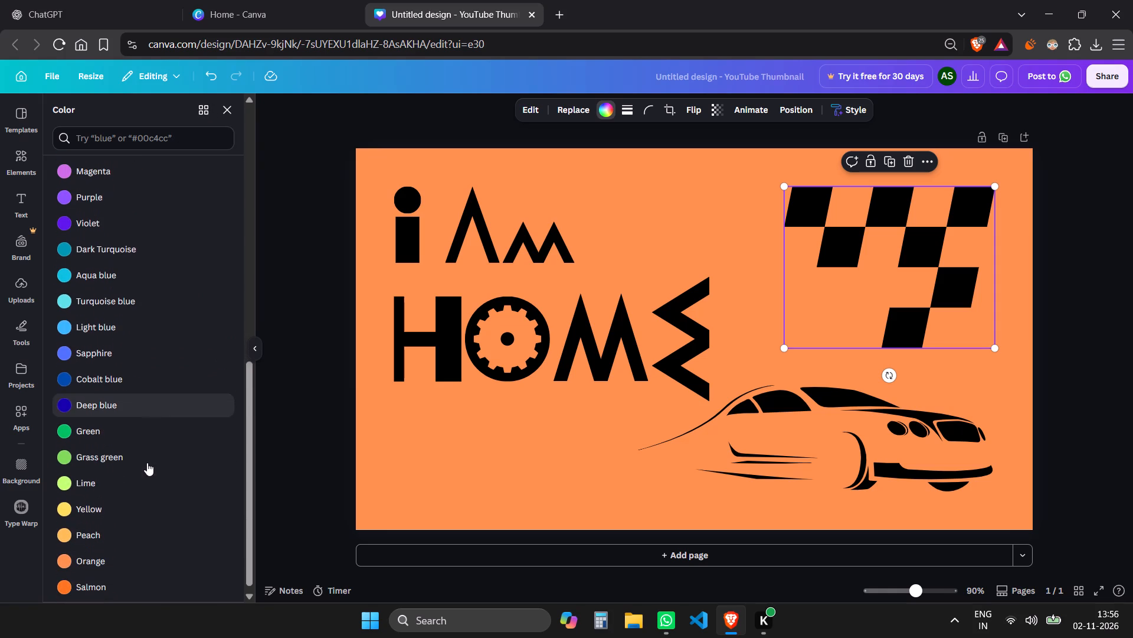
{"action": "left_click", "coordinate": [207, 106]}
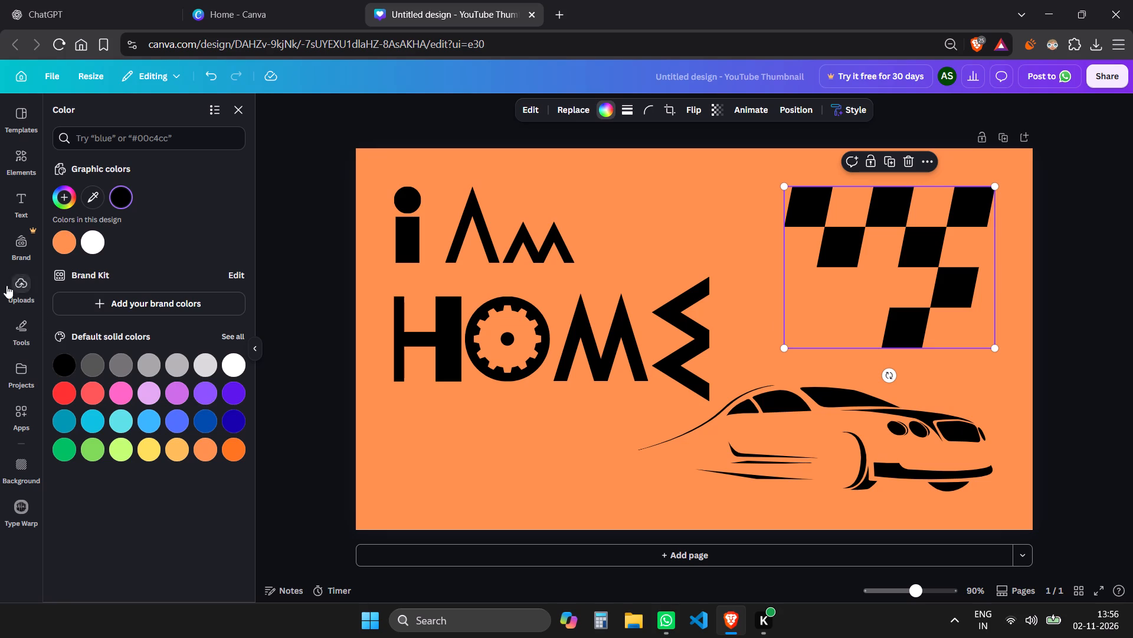
Move the checkered pattern flush into the page's top-right corner and deselect it.
{"action": "left_click_drag", "start_coordinate": [918, 259], "coordinate": [995, 203]}
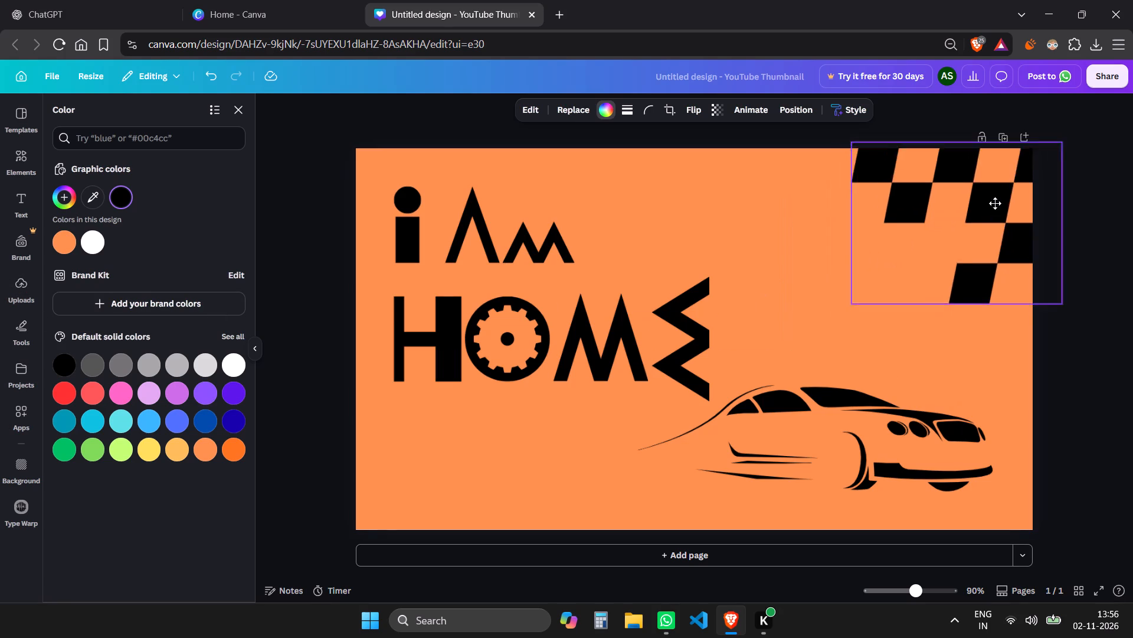
{"action": "left_click_drag", "start_coordinate": [995, 203], "coordinate": [952, 225]}
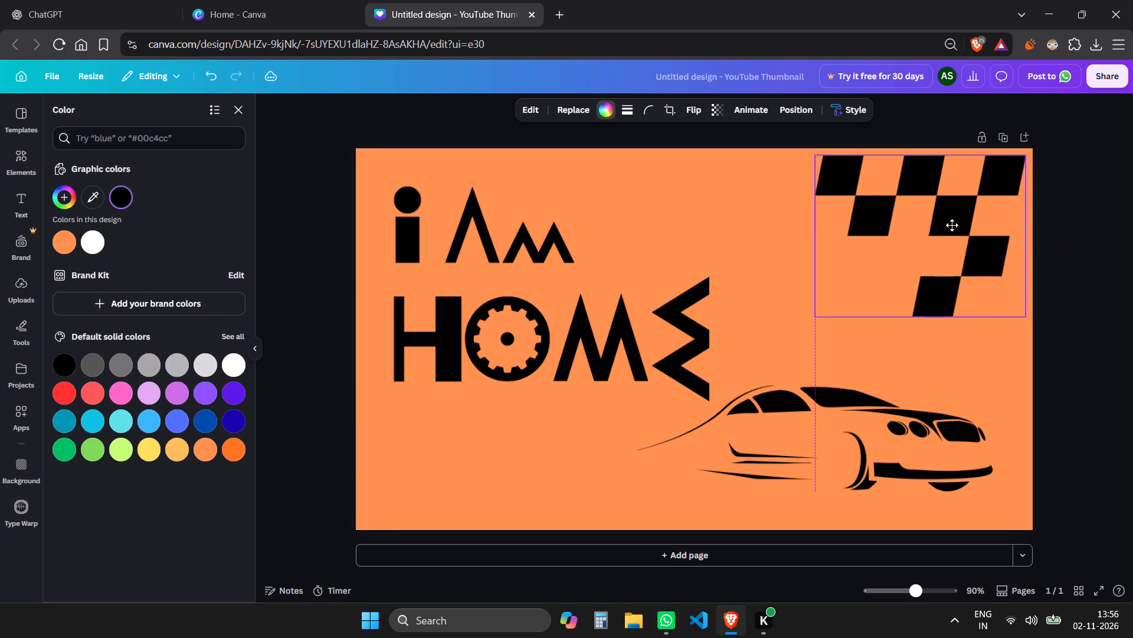
{"action": "left_click_drag", "start_coordinate": [952, 225], "coordinate": [957, 220]}
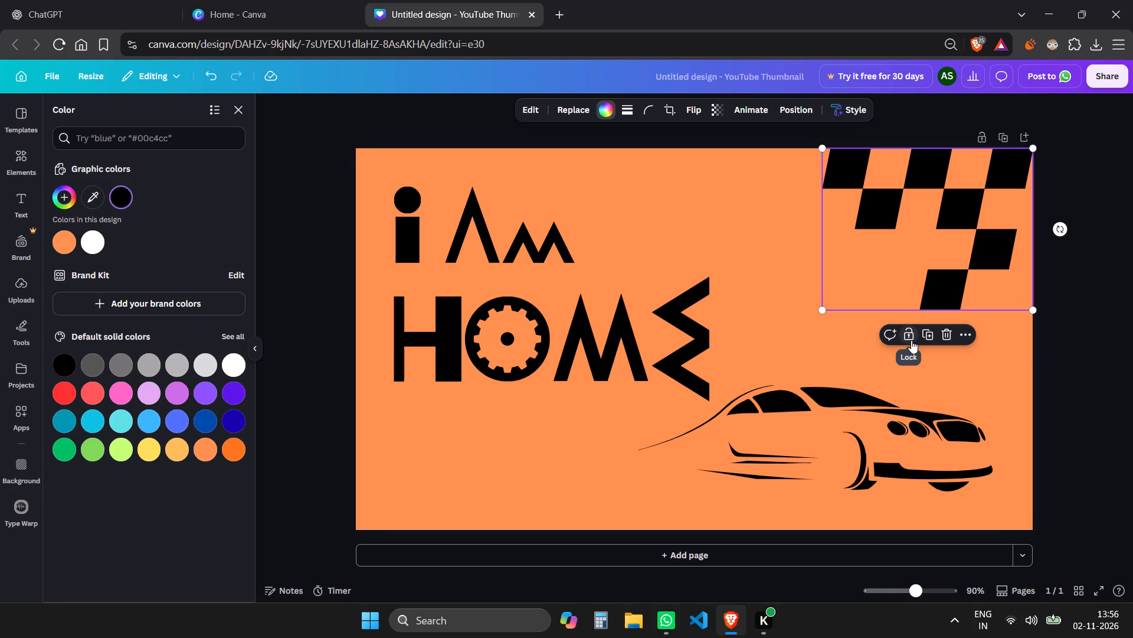
{"action": "left_click", "coordinate": [1092, 317]}
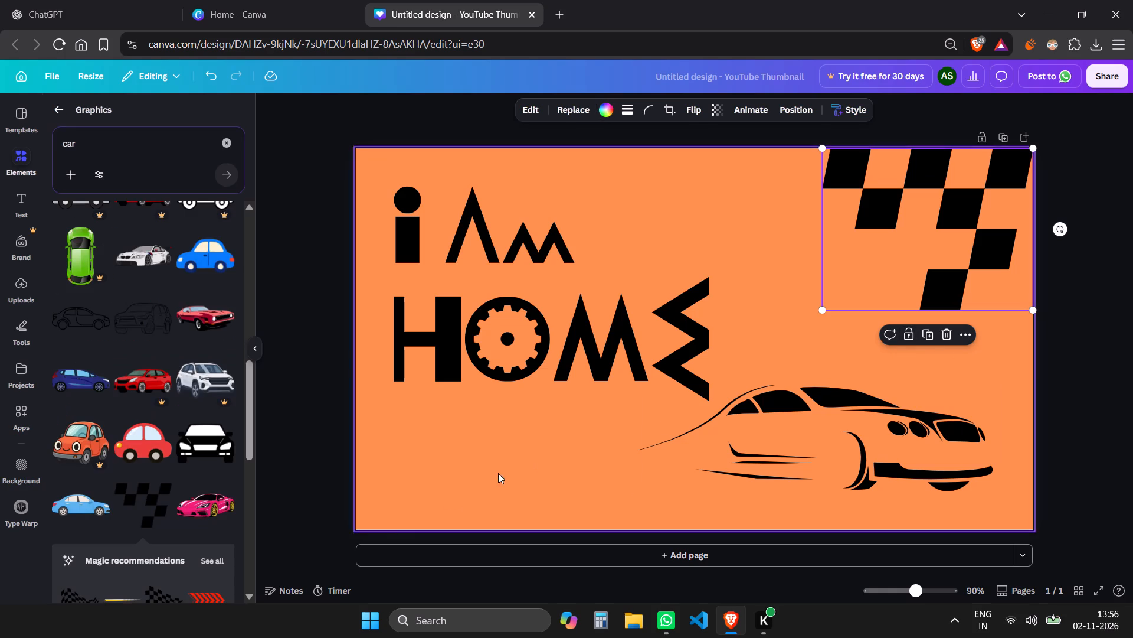
{"action": "left_click_drag", "start_coordinate": [292, 508], "coordinate": [300, 509]}
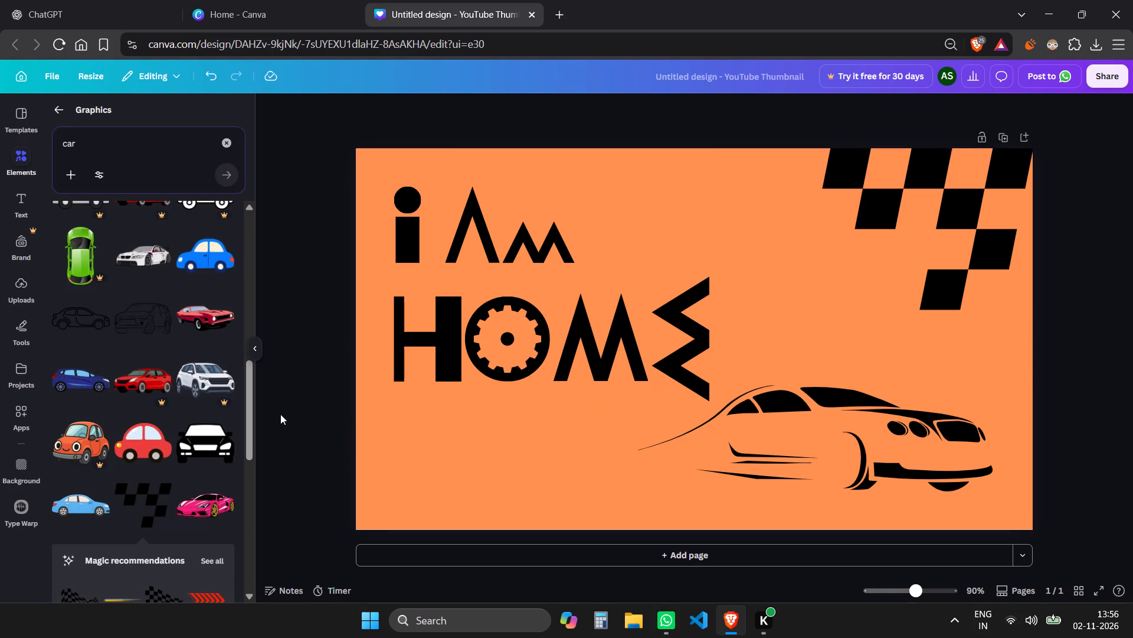
Add the yellow-and-white speed stripe from the Magic recommendations and place it directly beneath the HOME lettering as an underline.
{"action": "scroll", "coordinate": [169, 505], "scroll_direction": "down", "scroll_amount": 3}
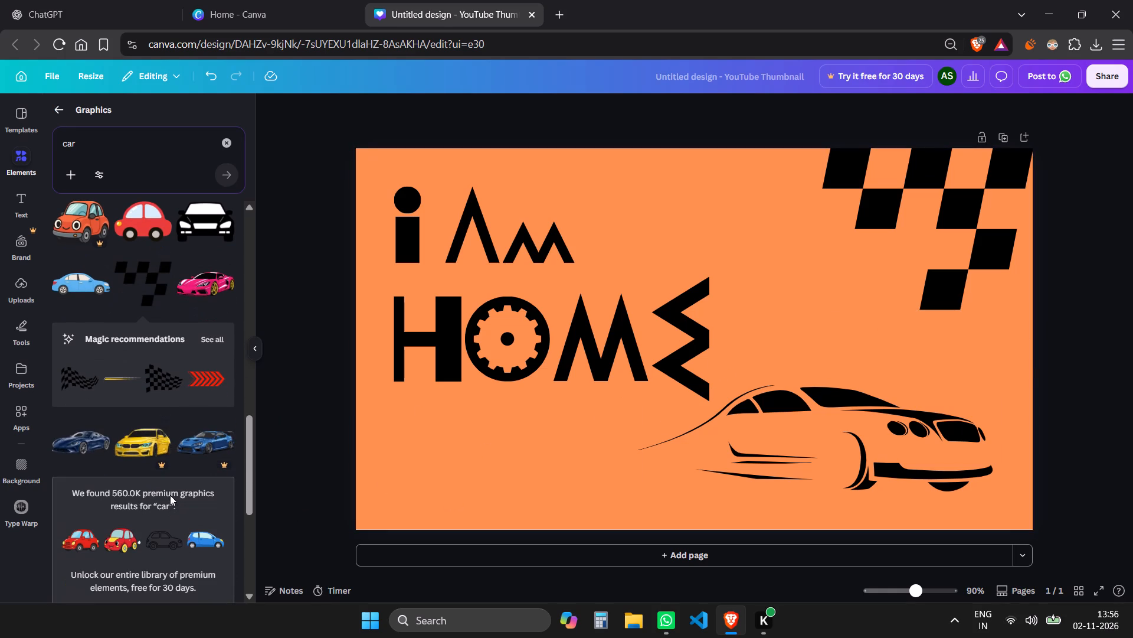
{"action": "scroll", "coordinate": [207, 458], "scroll_direction": "down", "scroll_amount": 1}
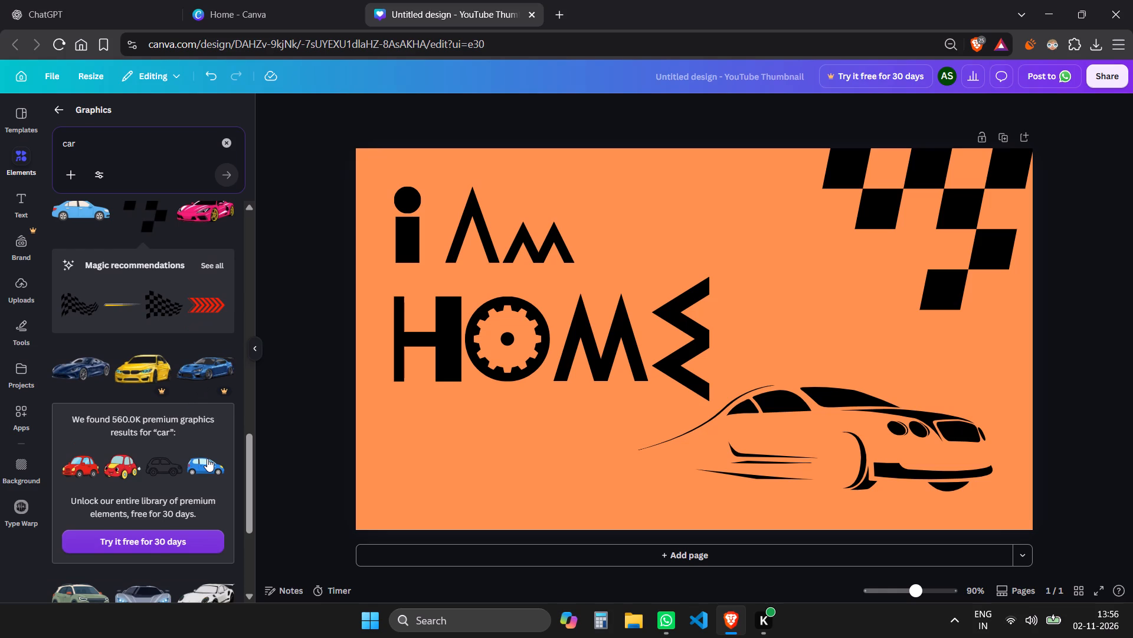
{"action": "scroll", "coordinate": [190, 370], "scroll_direction": "down", "scroll_amount": 1}
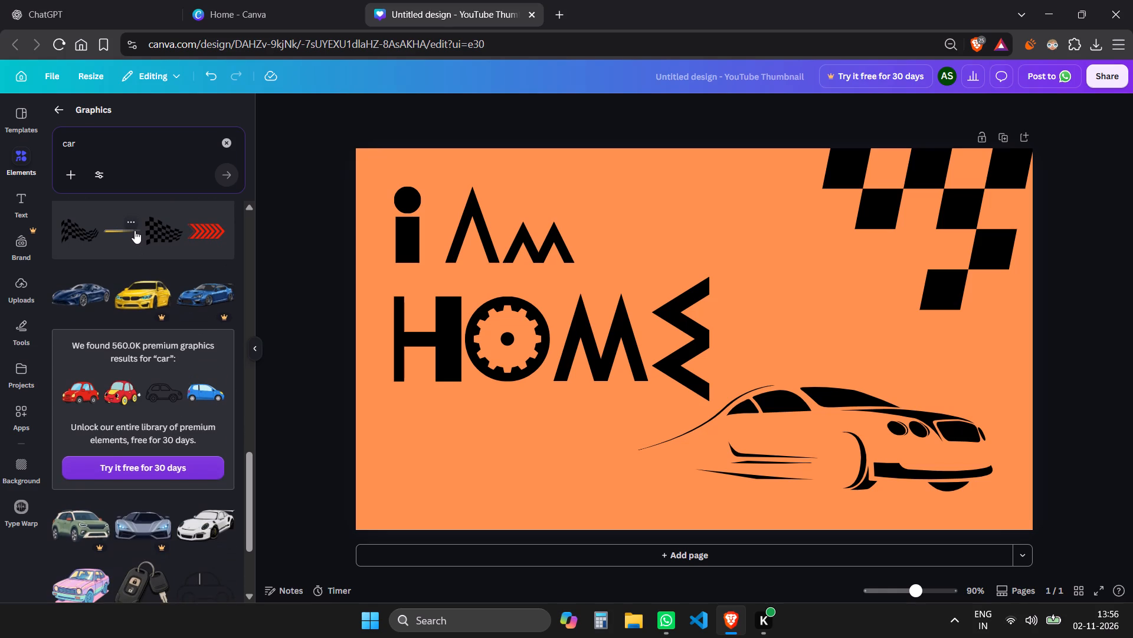
{"action": "left_click", "coordinate": [112, 235]}
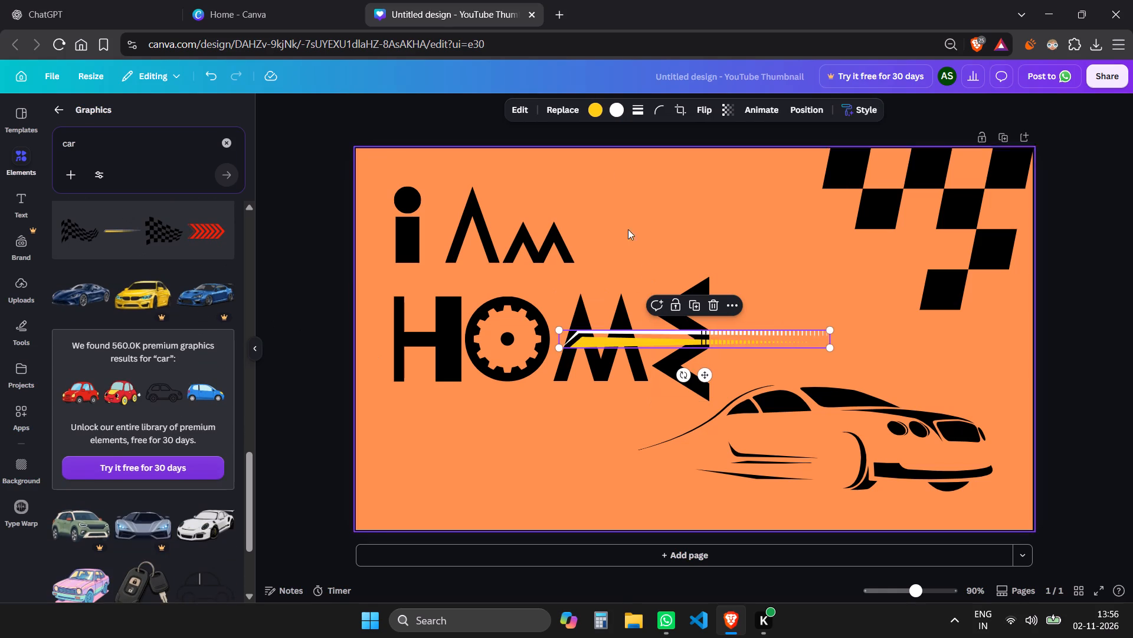
{"action": "left_click_drag", "start_coordinate": [684, 344], "coordinate": [684, 345]}
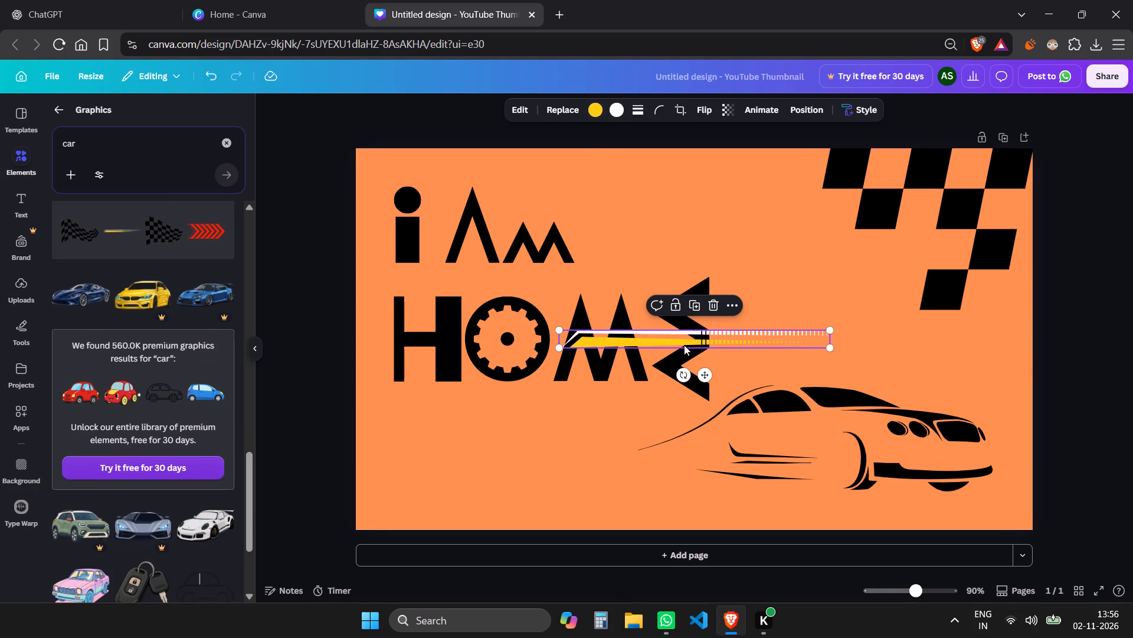
{"action": "left_click_drag", "start_coordinate": [684, 345], "coordinate": [496, 470]}
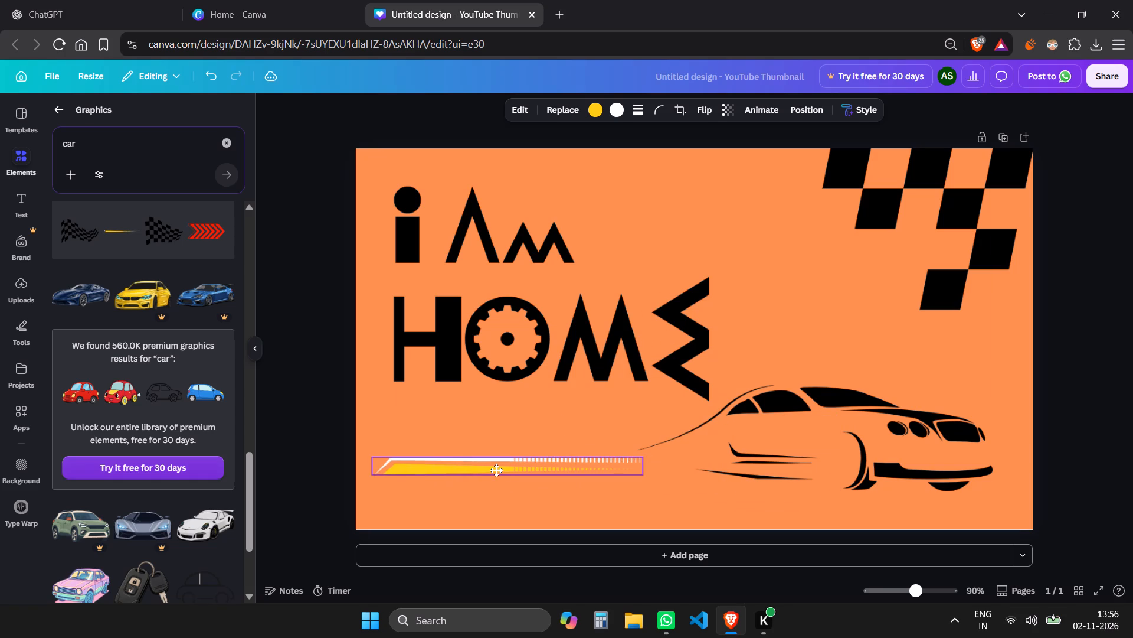
{"action": "left_click_drag", "start_coordinate": [496, 470], "coordinate": [498, 398]}
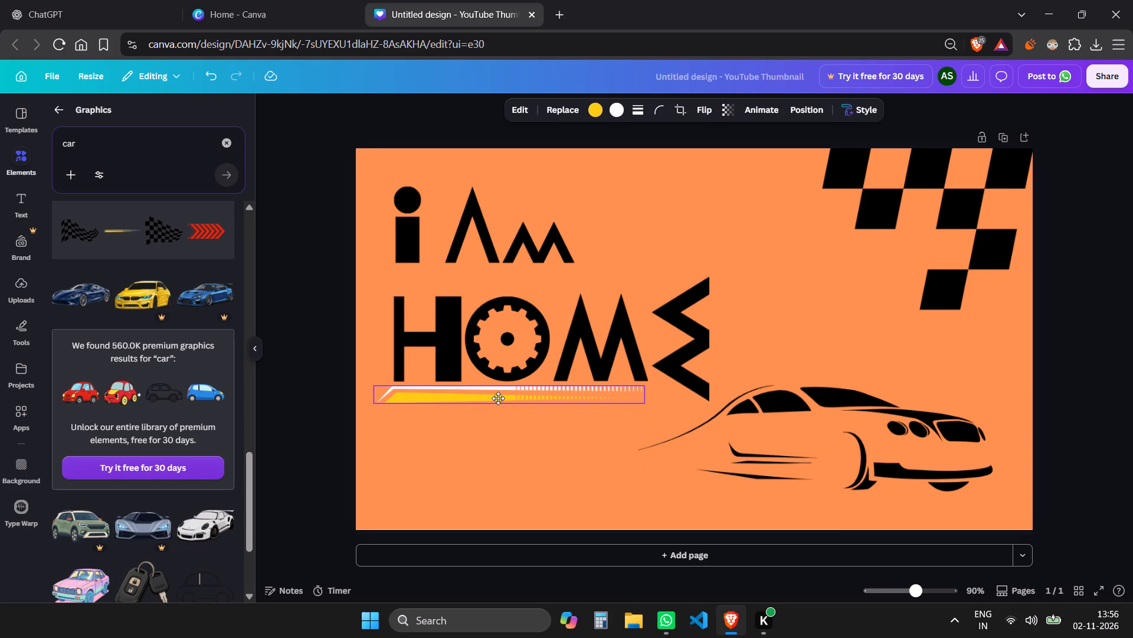
{"action": "left_click_drag", "start_coordinate": [498, 398], "coordinate": [499, 398]}
Recolour the yellow band of the speed stripe black, trying dark grey as an alternative along the way.
{"action": "left_click", "coordinate": [598, 108]}
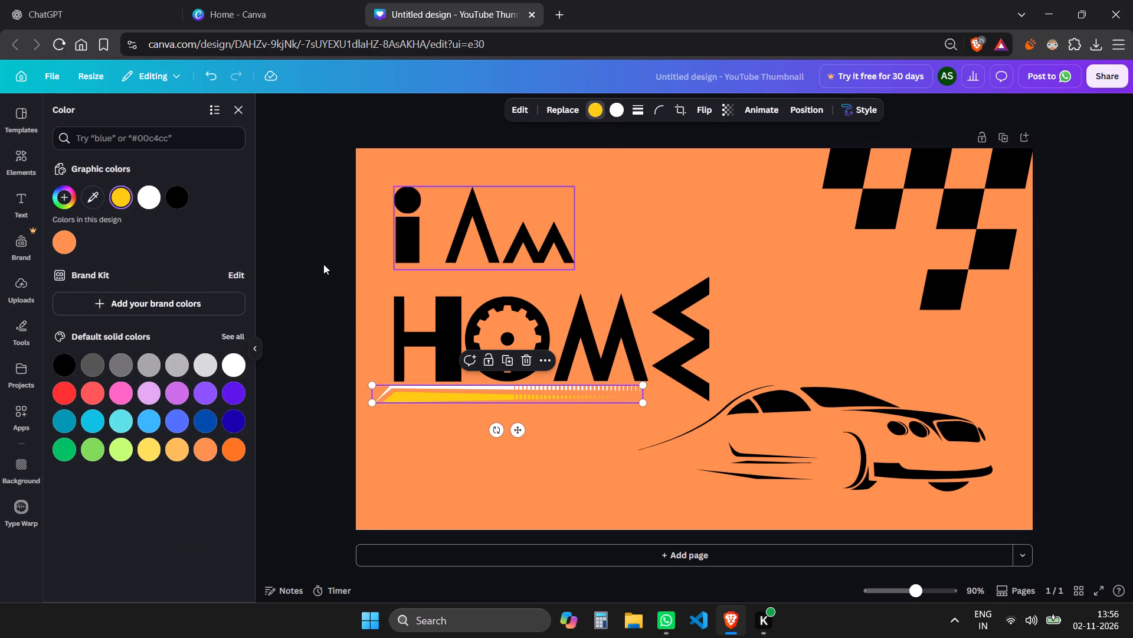
{"action": "left_click", "coordinate": [68, 362]}
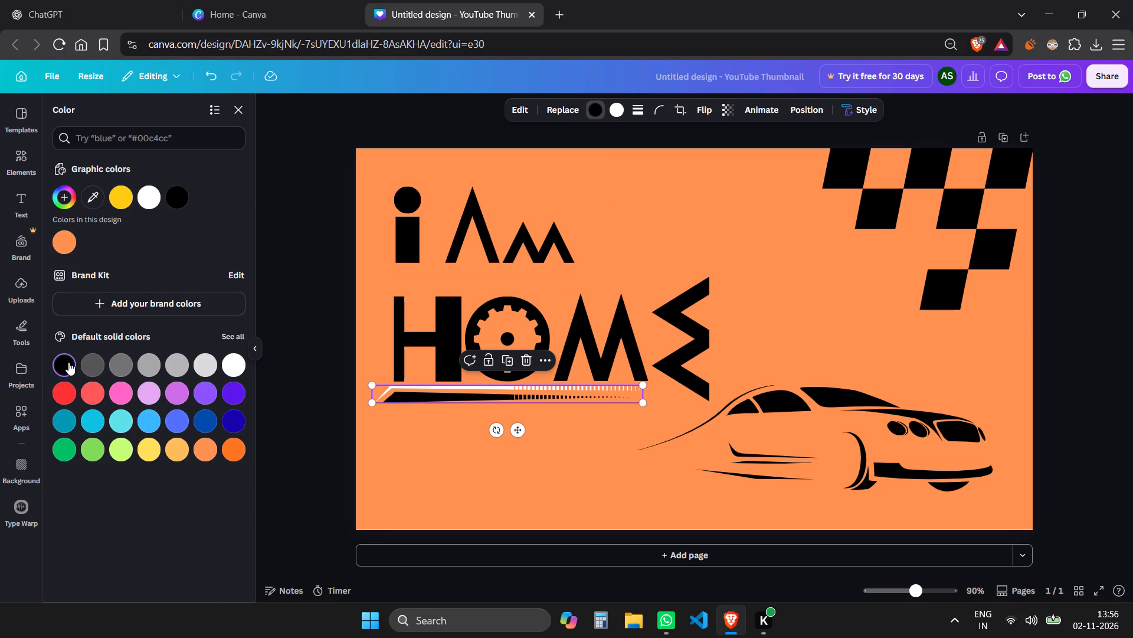
{"action": "left_click", "coordinate": [101, 361]}
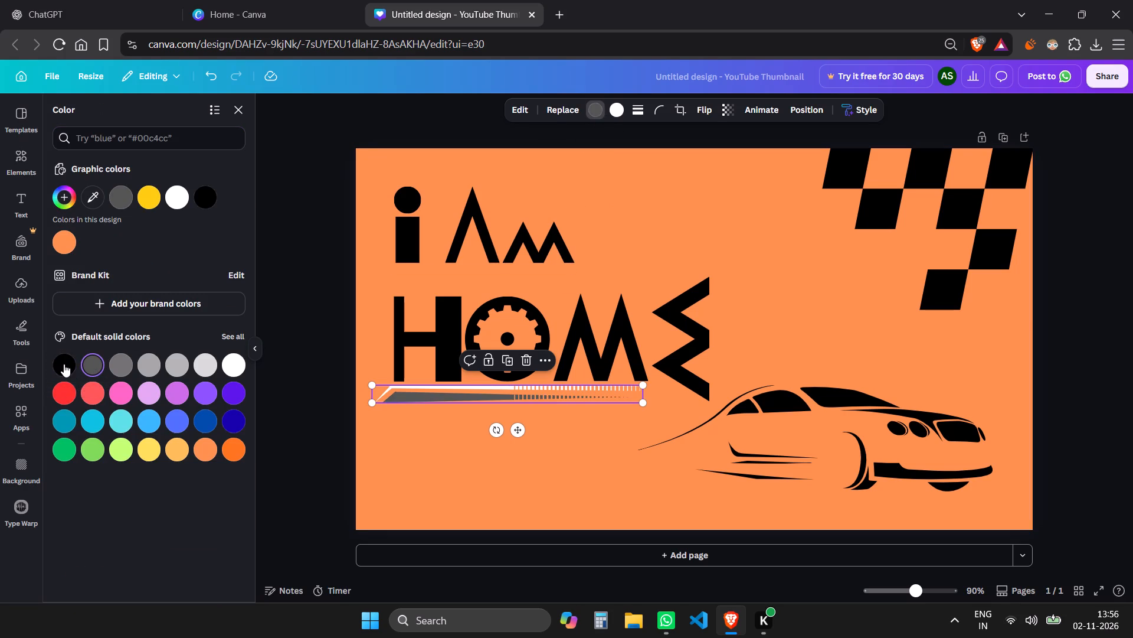
{"action": "left_click", "coordinate": [63, 363]}
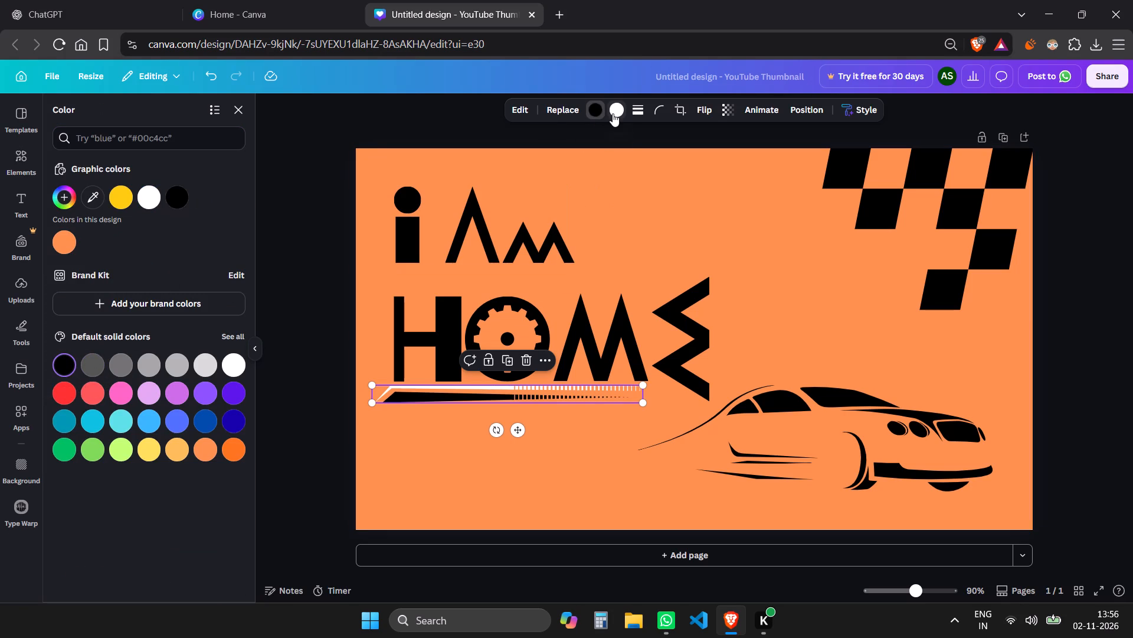
Try orange shades on the speed stripe's white line, settle on light yellow, and deselect the stripe.
{"action": "left_click", "coordinate": [613, 113]}
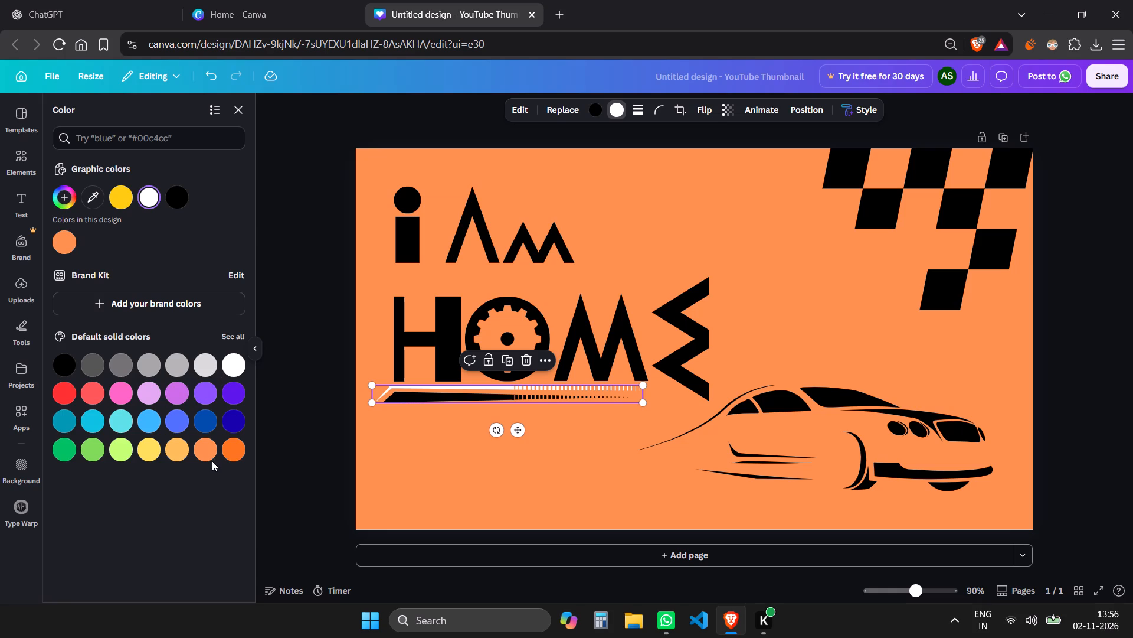
{"action": "left_click", "coordinate": [242, 450]}
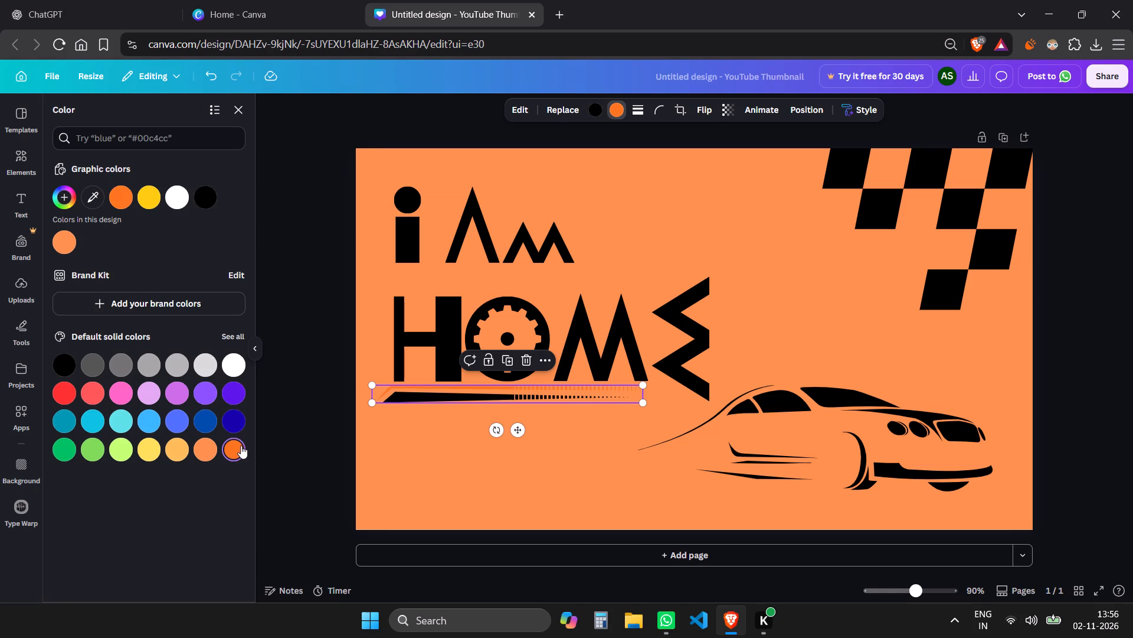
{"action": "left_click", "coordinate": [209, 446]}
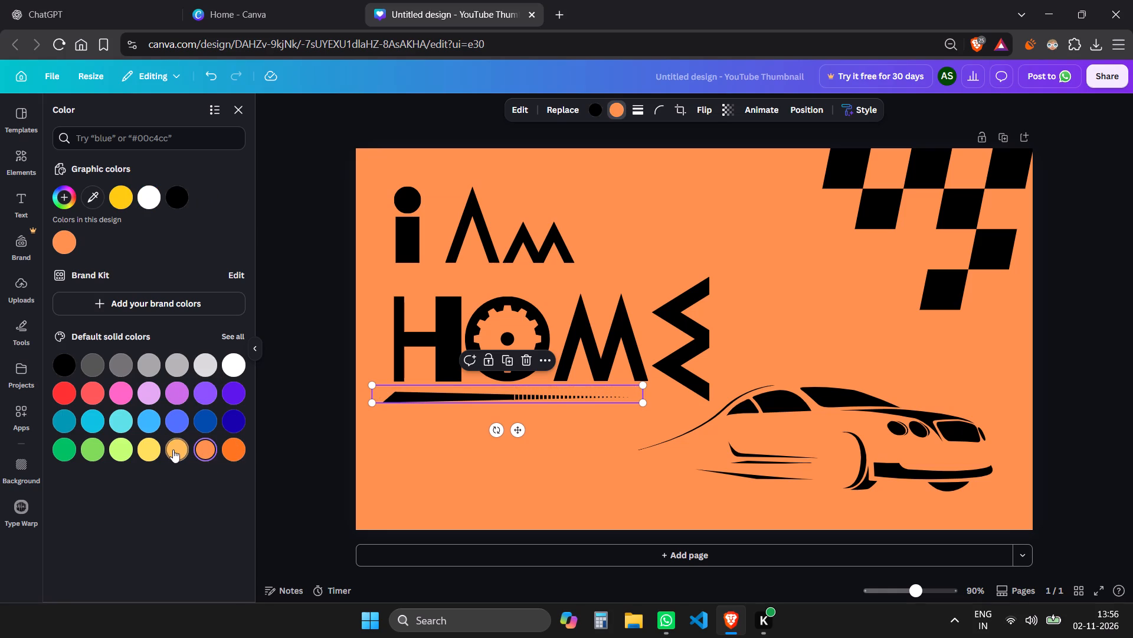
{"action": "left_click", "coordinate": [173, 450]}
{"action": "left_click", "coordinate": [156, 452]}
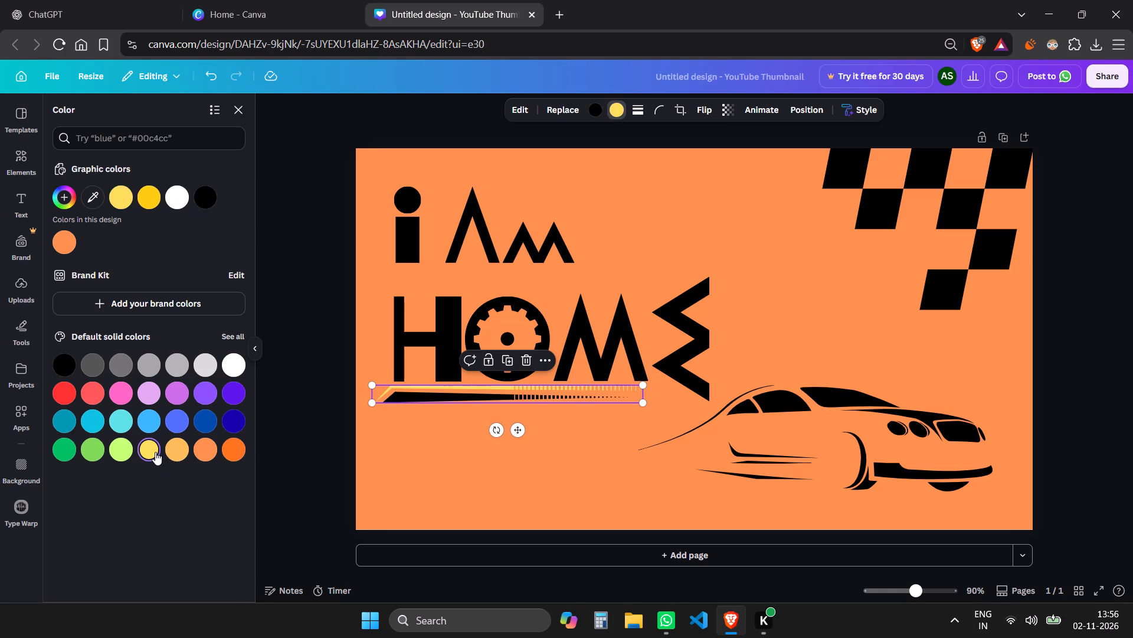
{"action": "left_click", "coordinate": [306, 438]}
{"action": "left_click", "coordinate": [412, 433]}
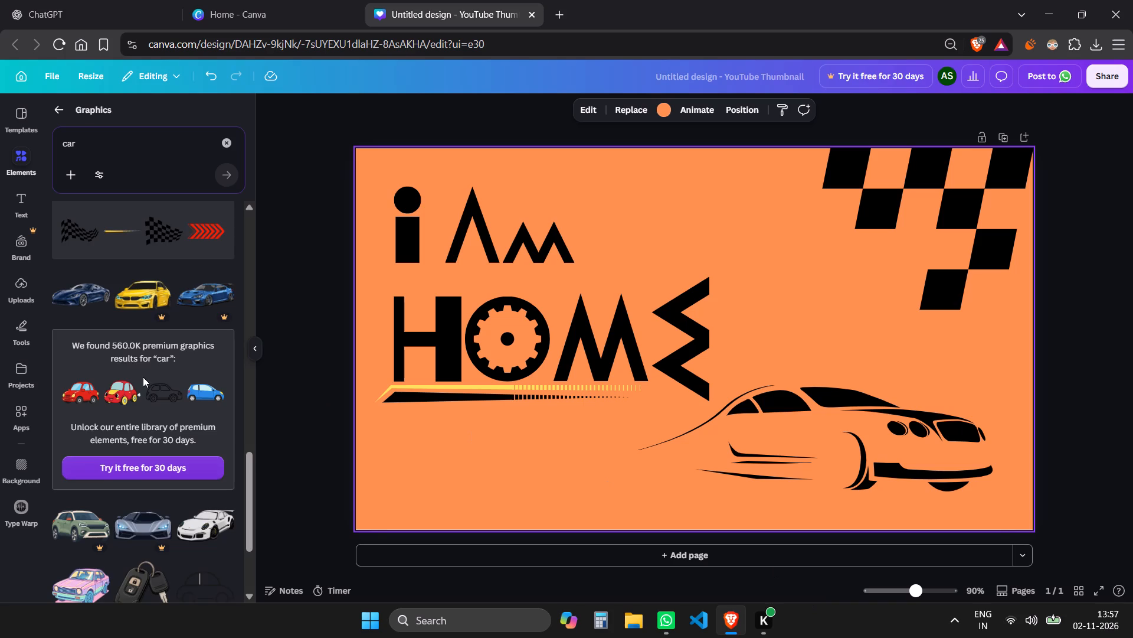
Look through the remaining car graphics for further elements that suit the thumbnail.
{"action": "scroll", "coordinate": [129, 455], "scroll_direction": "down", "scroll_amount": 6}
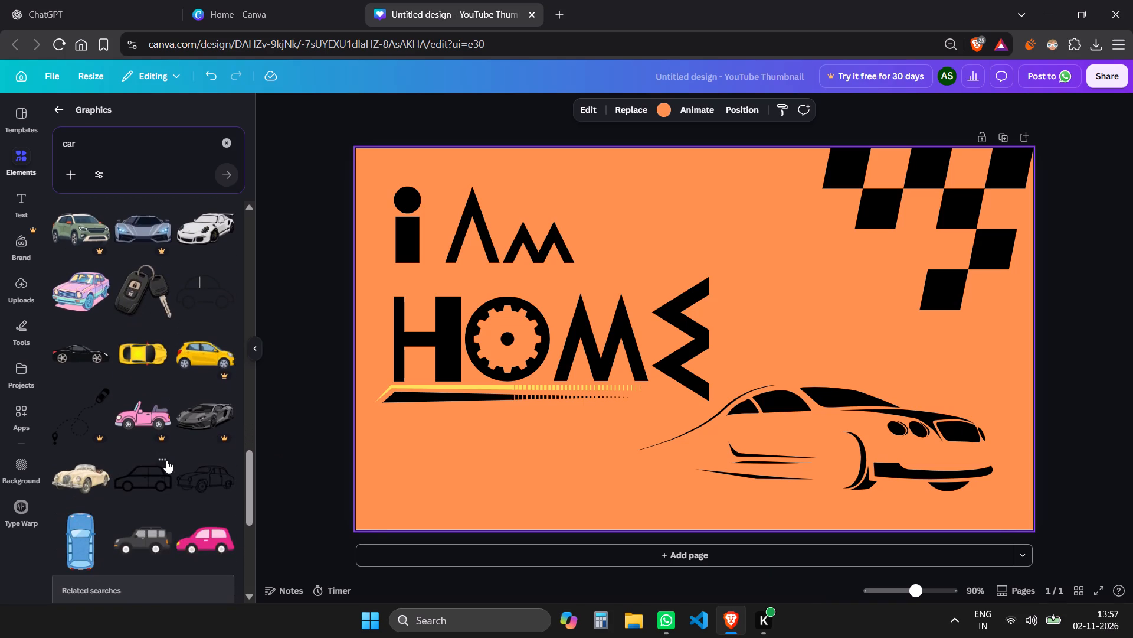
{"action": "scroll", "coordinate": [166, 460], "scroll_direction": "down", "scroll_amount": 5}
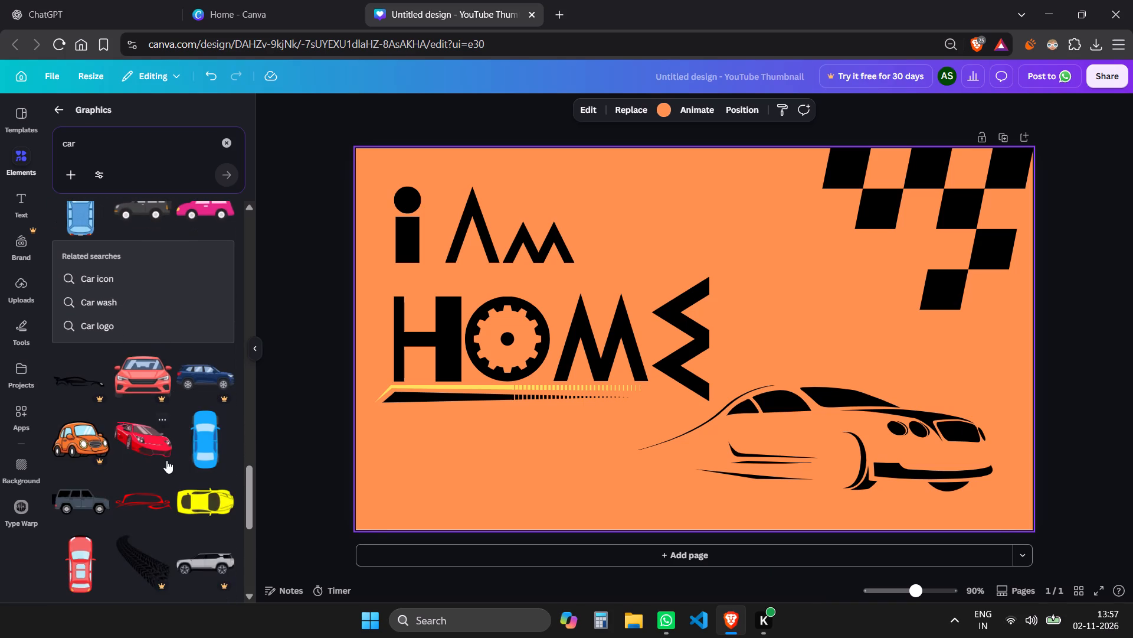
{"action": "scroll", "coordinate": [166, 460], "scroll_direction": "down", "scroll_amount": 3}
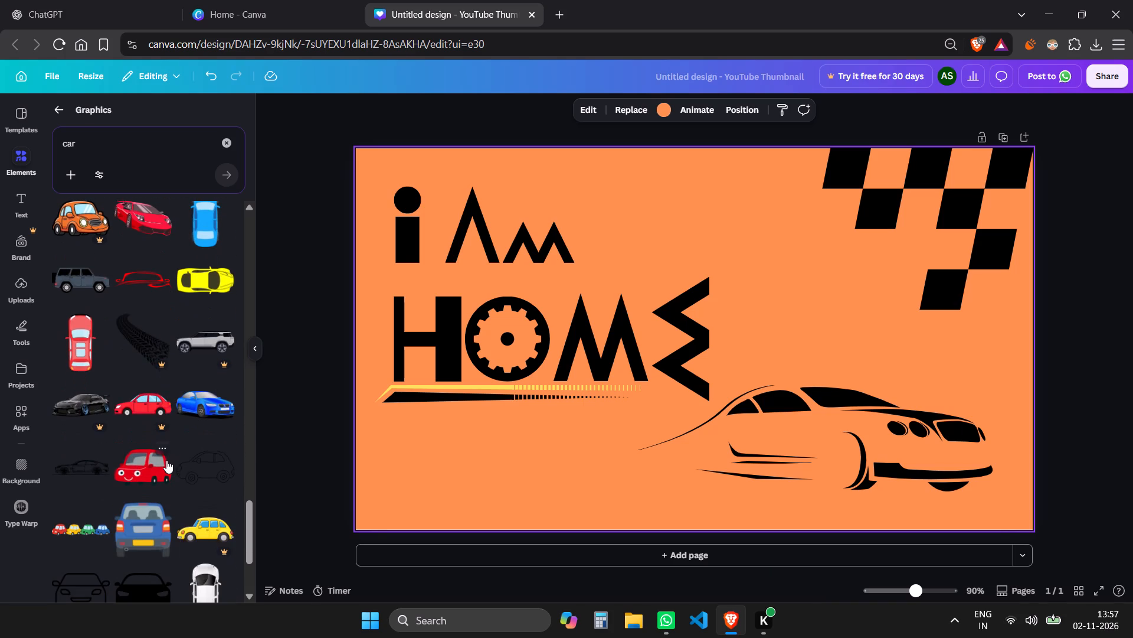
{"action": "scroll", "coordinate": [166, 460], "scroll_direction": "down", "scroll_amount": 4}
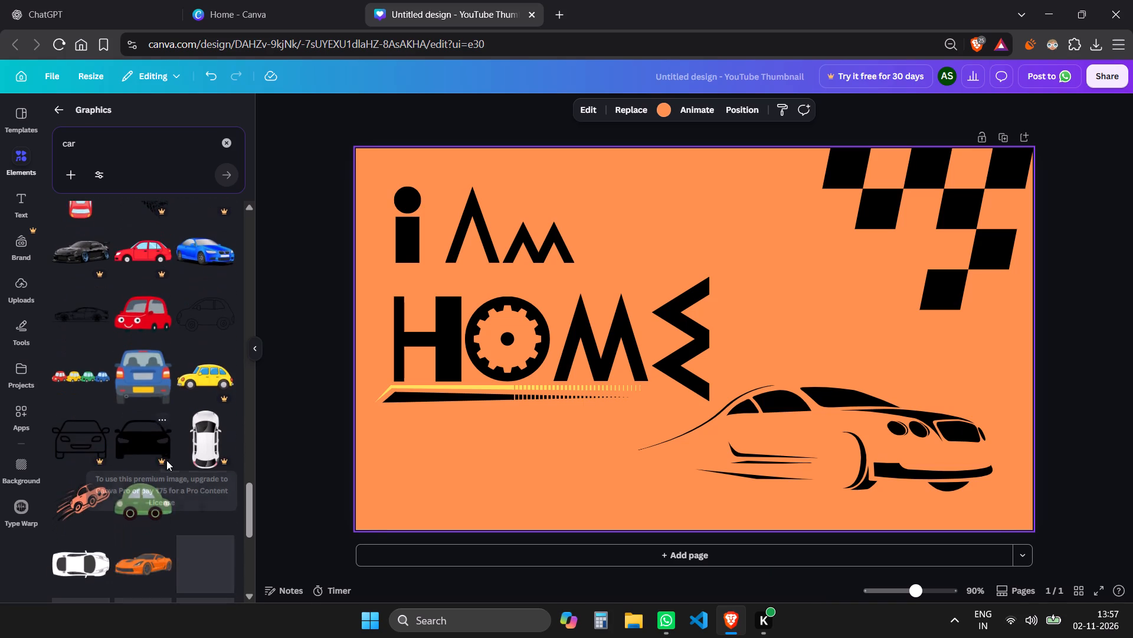
{"action": "scroll", "coordinate": [166, 460], "scroll_direction": "down", "scroll_amount": 5}
{"action": "scroll", "coordinate": [166, 460], "scroll_direction": "up", "scroll_amount": 2}
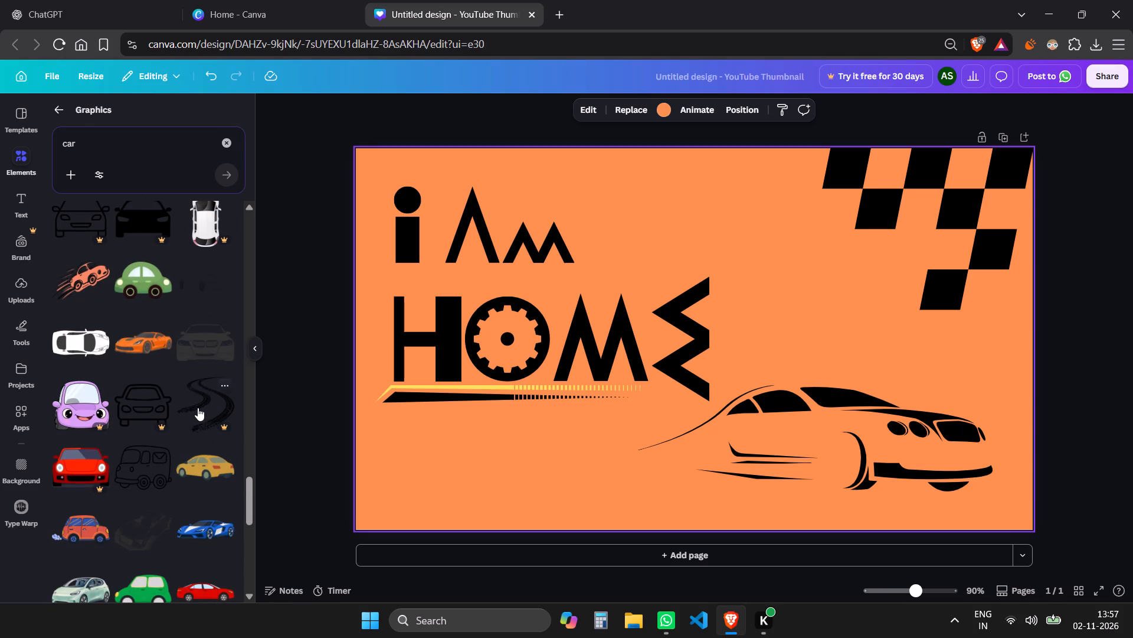
{"action": "scroll", "coordinate": [198, 408], "scroll_direction": "down", "scroll_amount": 4}
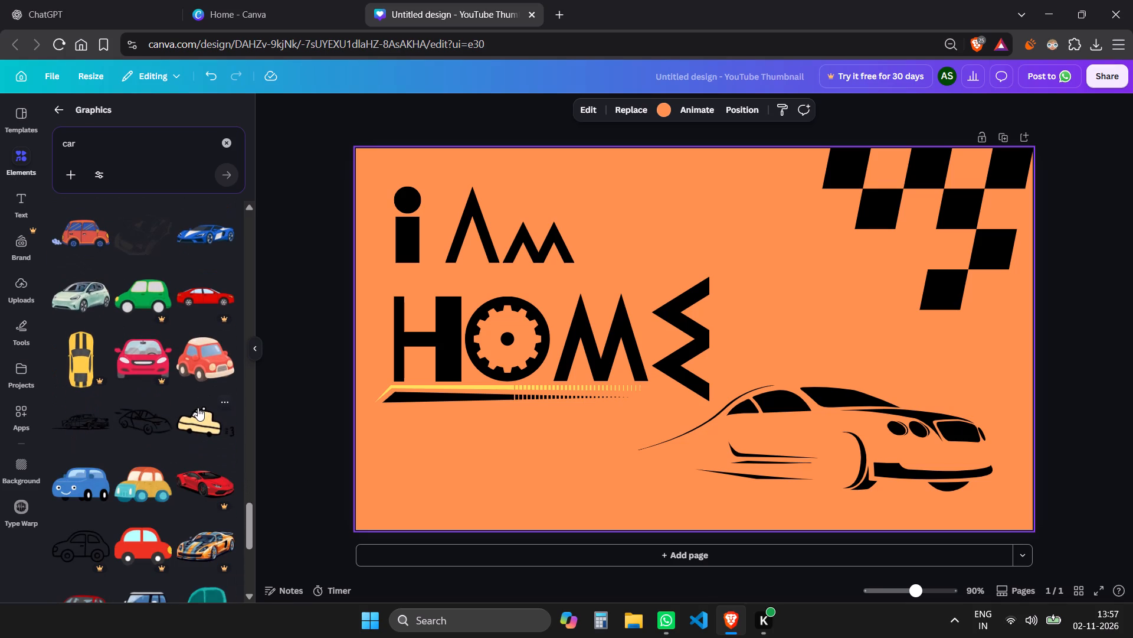
{"action": "scroll", "coordinate": [198, 408], "scroll_direction": "down", "scroll_amount": 3}
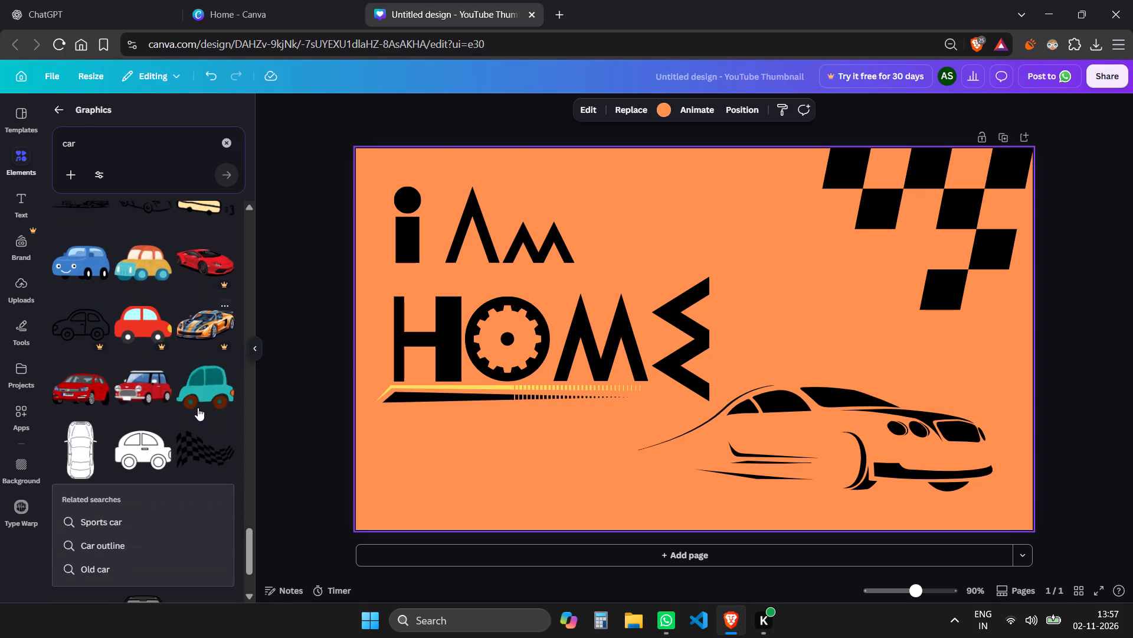
{"action": "scroll", "coordinate": [198, 408], "scroll_direction": "down", "scroll_amount": 7}
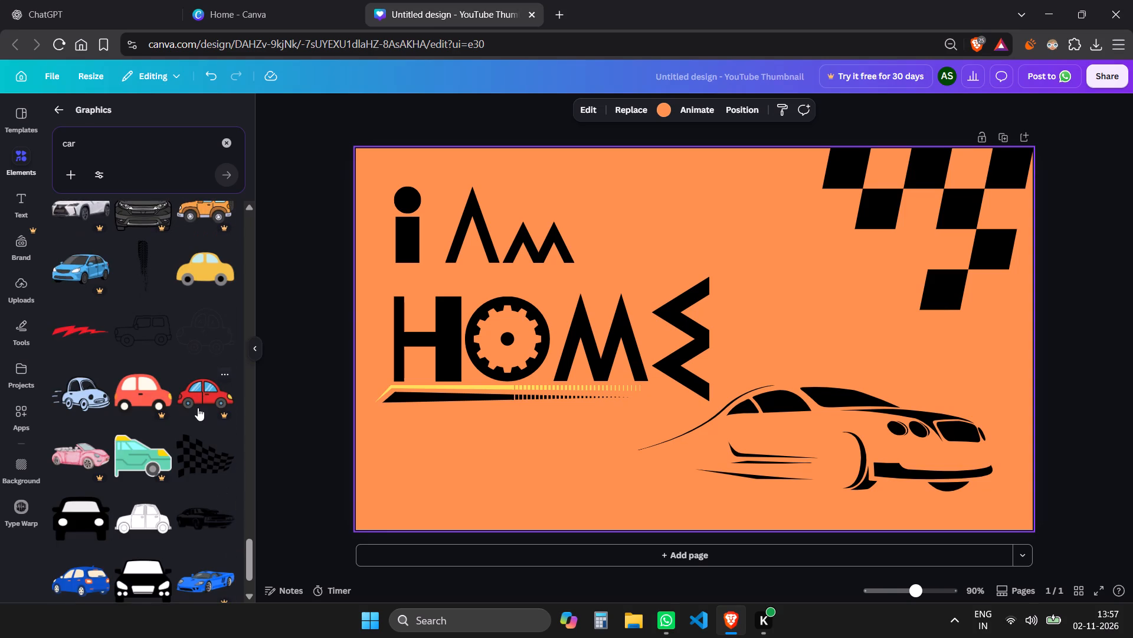
{"action": "scroll", "coordinate": [198, 408], "scroll_direction": "down", "scroll_amount": 2}
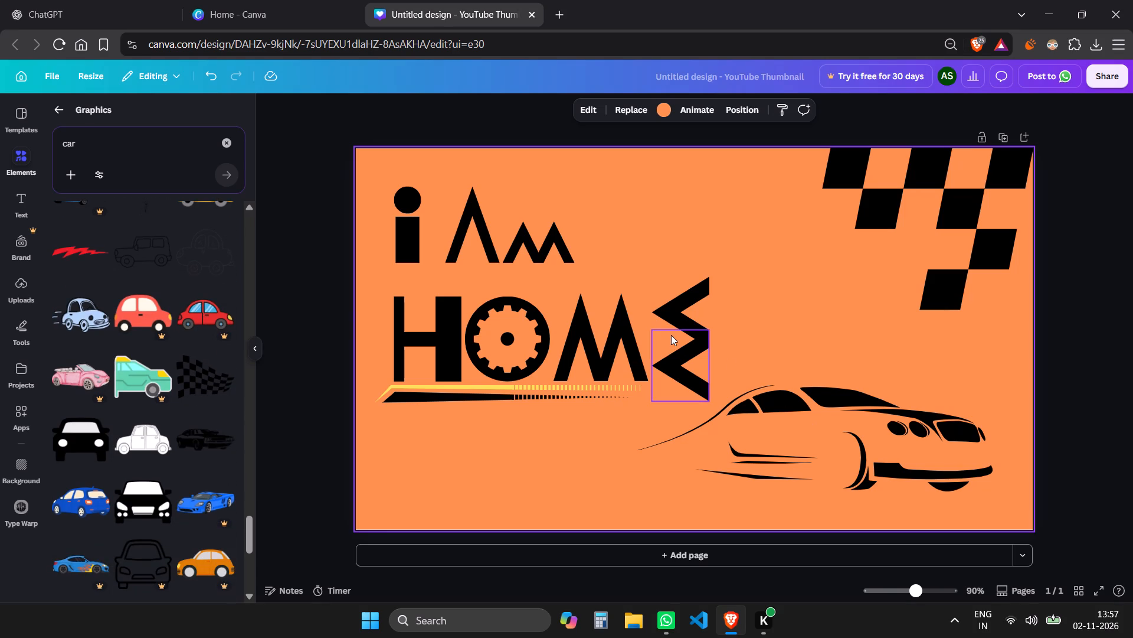
Delete all the shapes forming the zigzag E at the end of HOME.
{"action": "left_click_drag", "start_coordinate": [640, 268], "coordinate": [702, 366]}
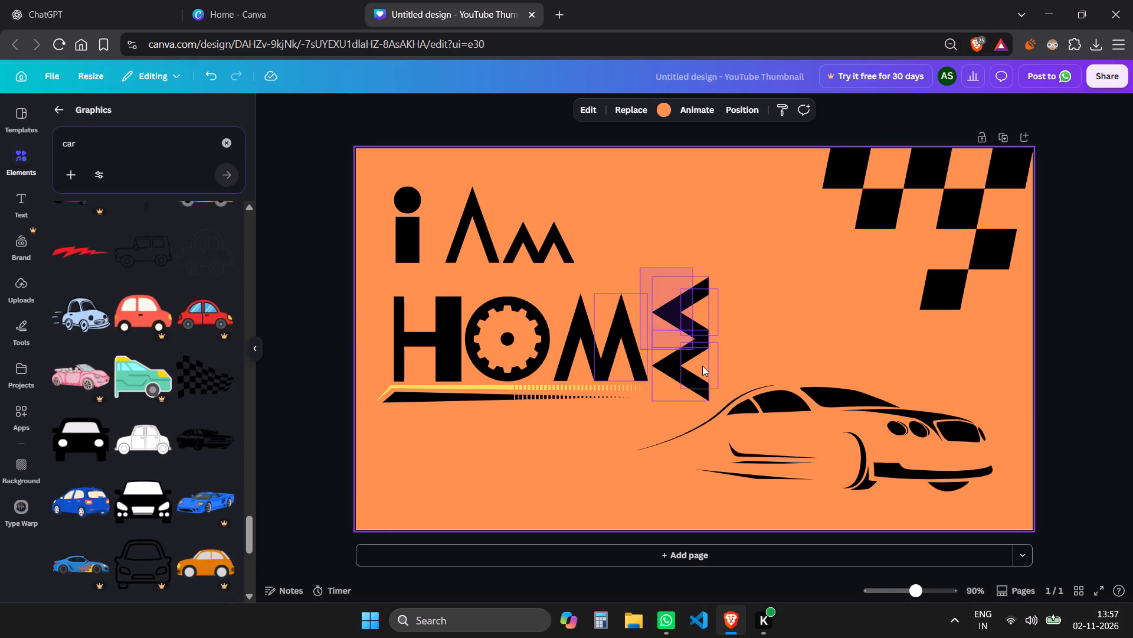
{"action": "left_click_drag", "start_coordinate": [702, 366], "coordinate": [685, 315]}
{"action": "left_click", "coordinate": [786, 282]}
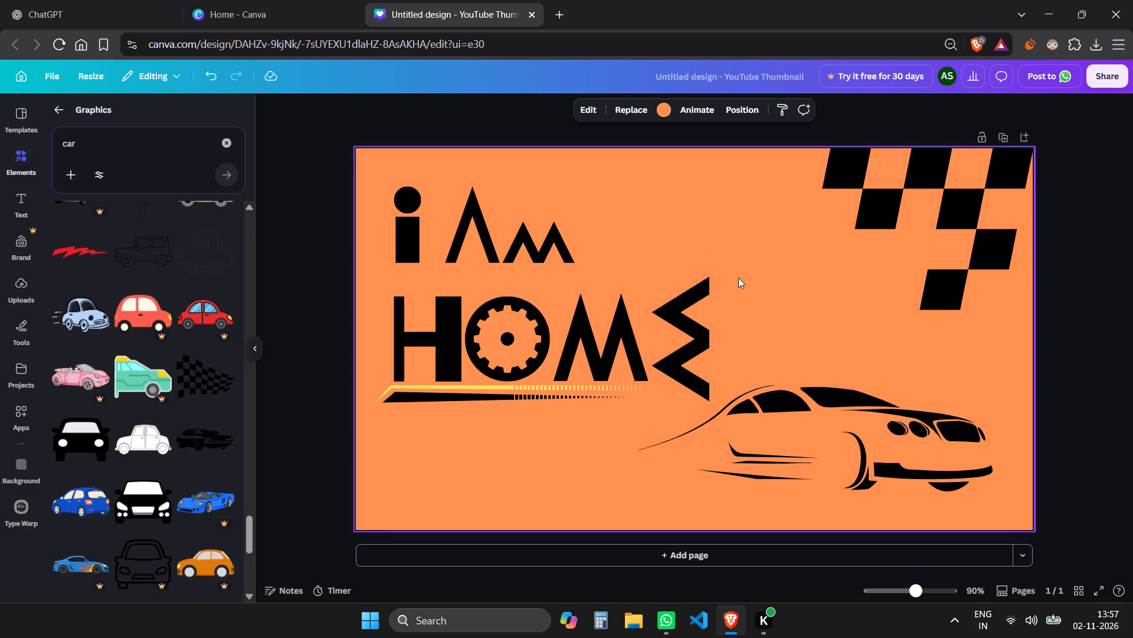
{"action": "left_click_drag", "start_coordinate": [733, 276], "coordinate": [686, 383]}
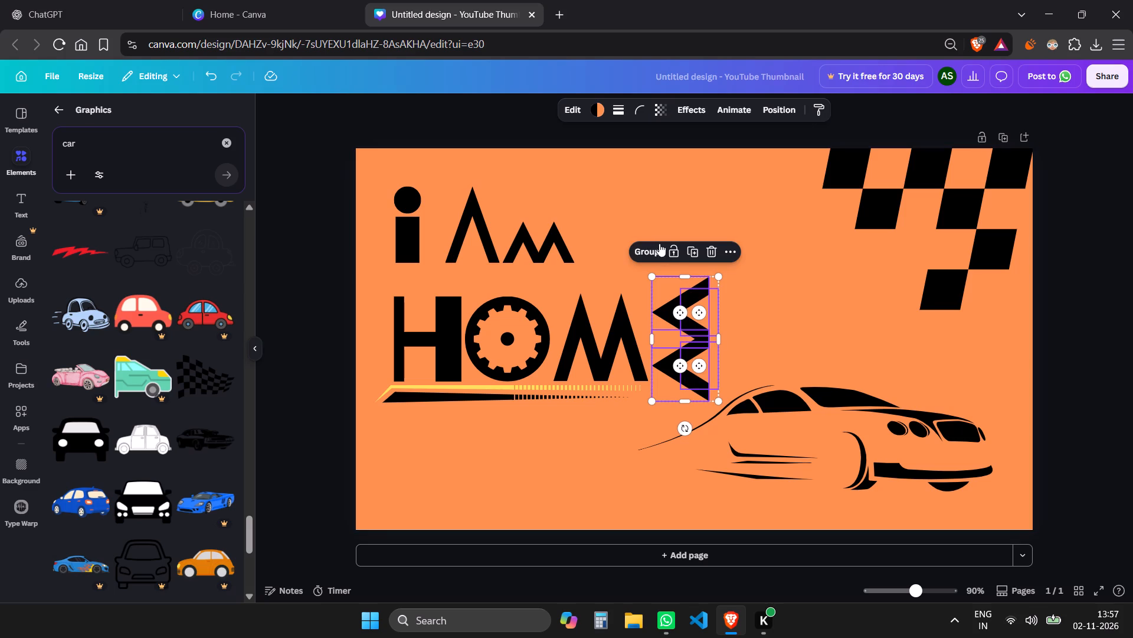
{"action": "left_click", "coordinate": [713, 255]}
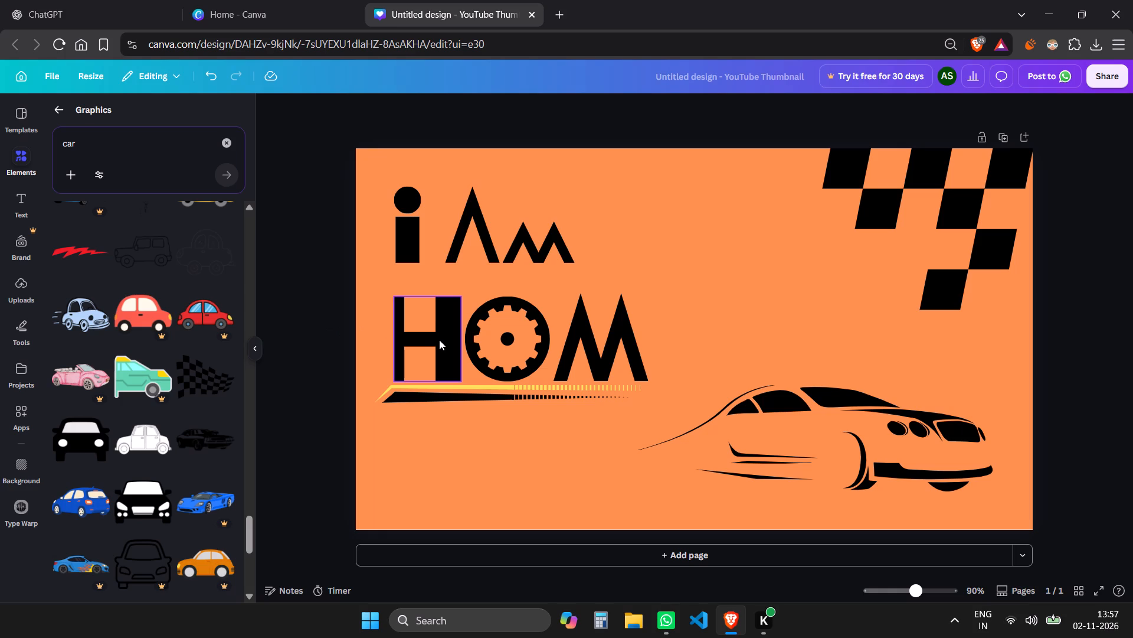
Search the graphics for "E" and add the solid black rounded e with the curved swoosh cut-out.
{"action": "left_click", "coordinate": [226, 144]}
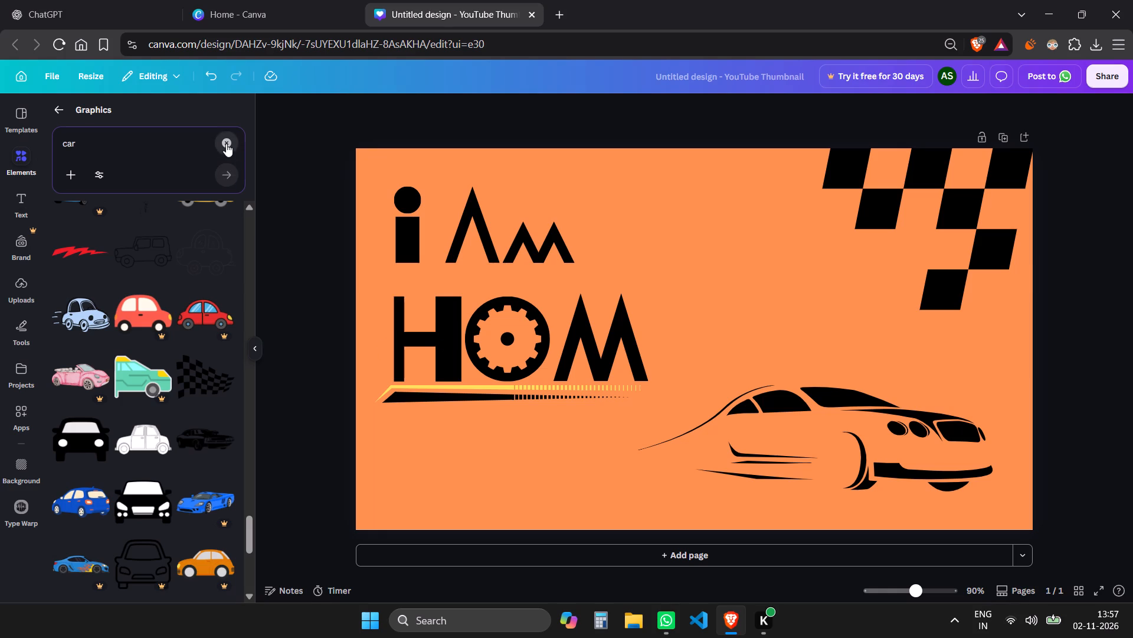
{"action": "key", "text": "shift+e"}
{"action": "key", "text": "Return"}
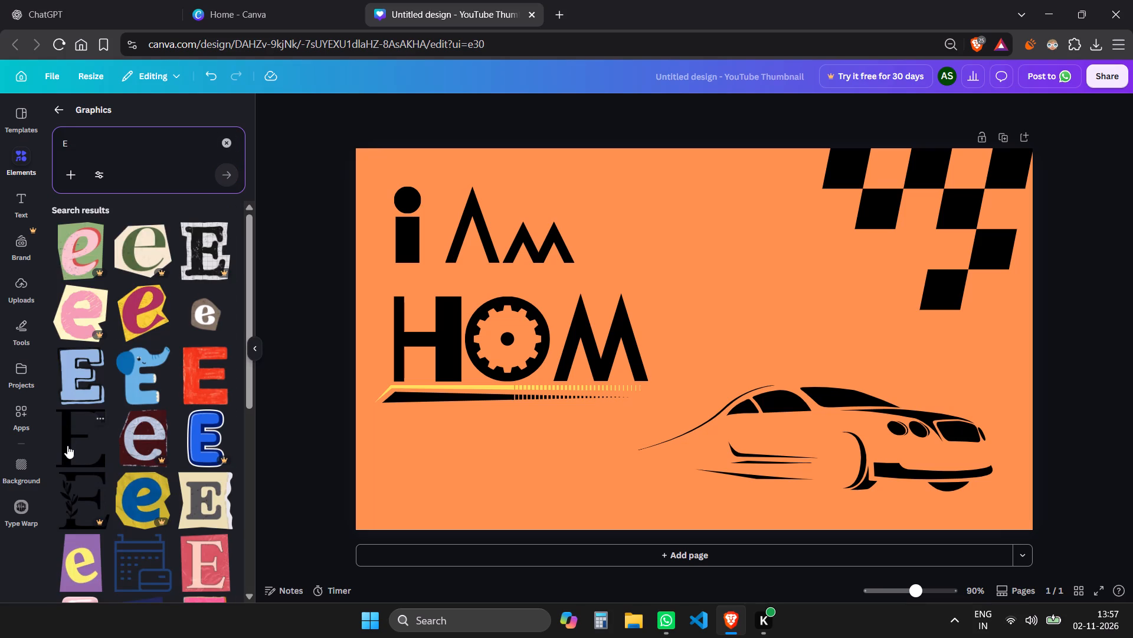
{"action": "scroll", "coordinate": [153, 414], "scroll_direction": "down", "scroll_amount": 3}
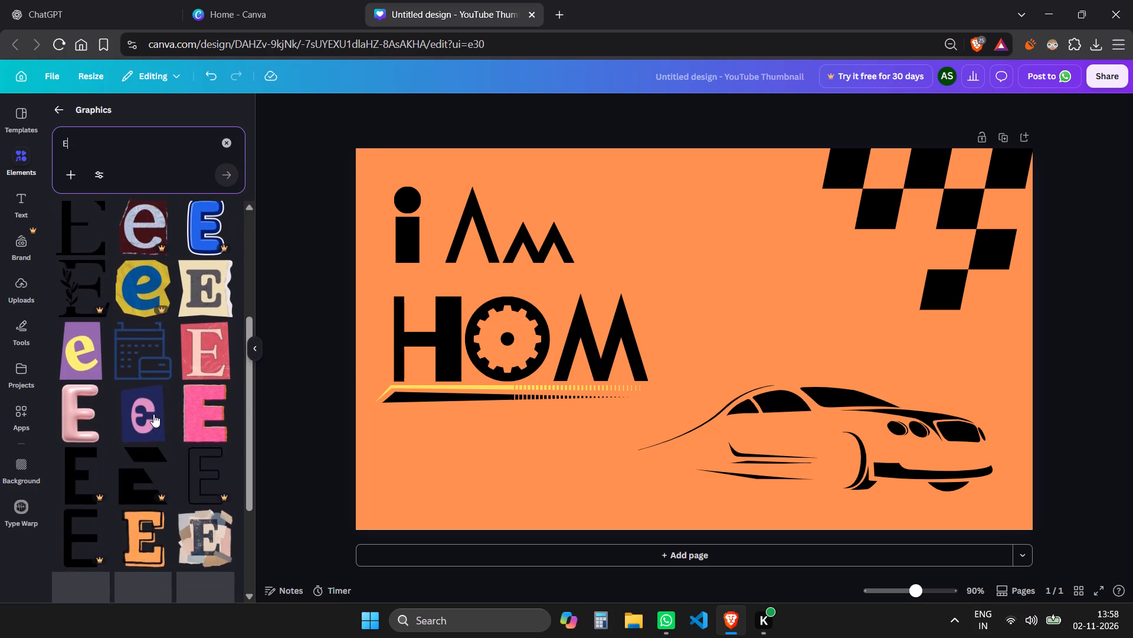
{"action": "scroll", "coordinate": [153, 414], "scroll_direction": "down", "scroll_amount": 1}
{"action": "scroll", "coordinate": [201, 416], "scroll_direction": "down", "scroll_amount": 3}
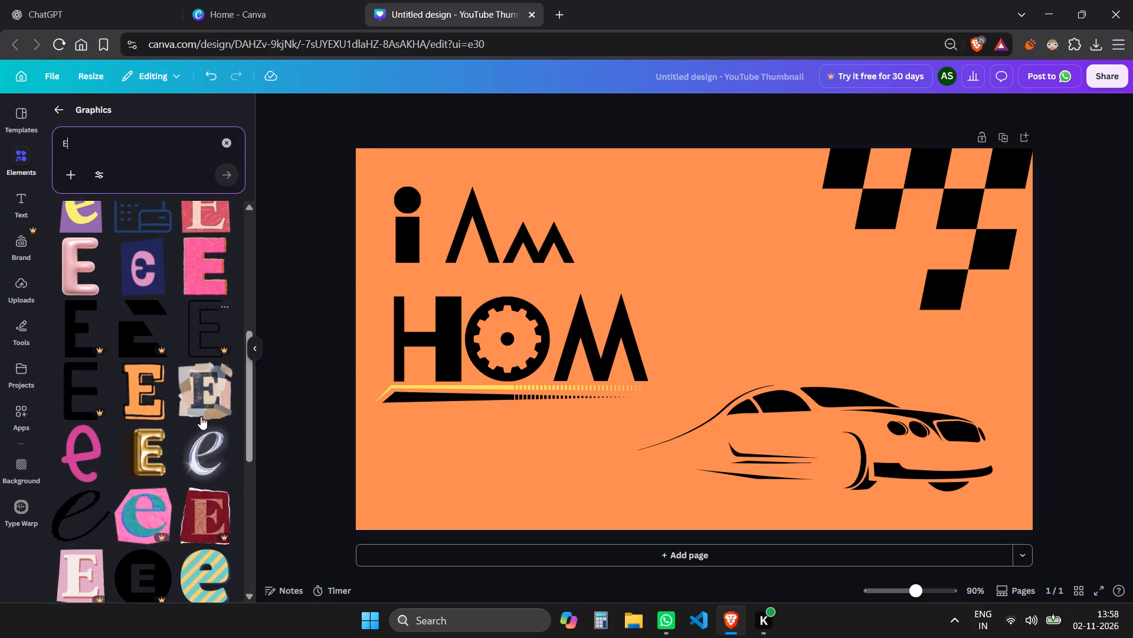
{"action": "scroll", "coordinate": [146, 500], "scroll_direction": "down", "scroll_amount": 3}
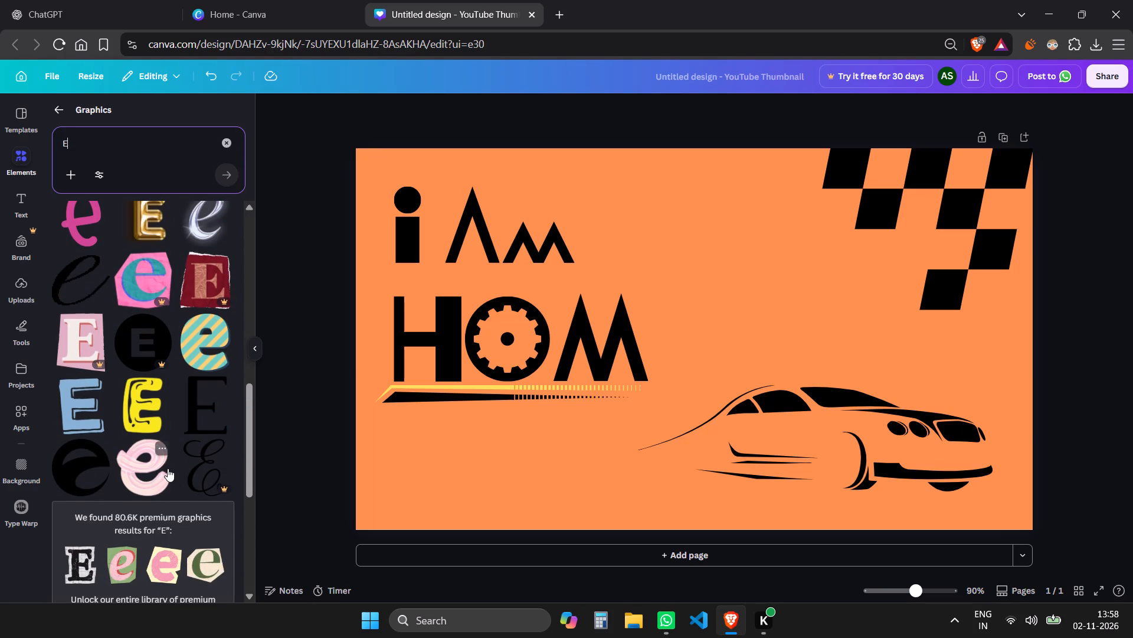
{"action": "left_click", "coordinate": [82, 472]}
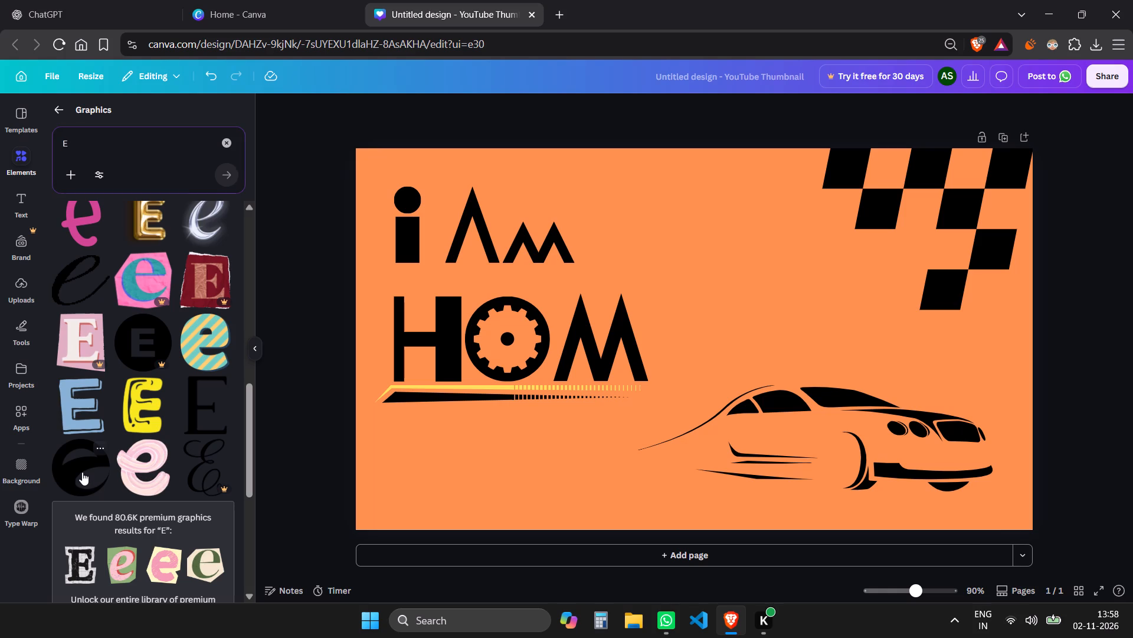
Shrink the rounded e to the height of the other letters and place it right after the M to complete HOME.
{"action": "left_click_drag", "start_coordinate": [770, 413], "coordinate": [709, 384]}
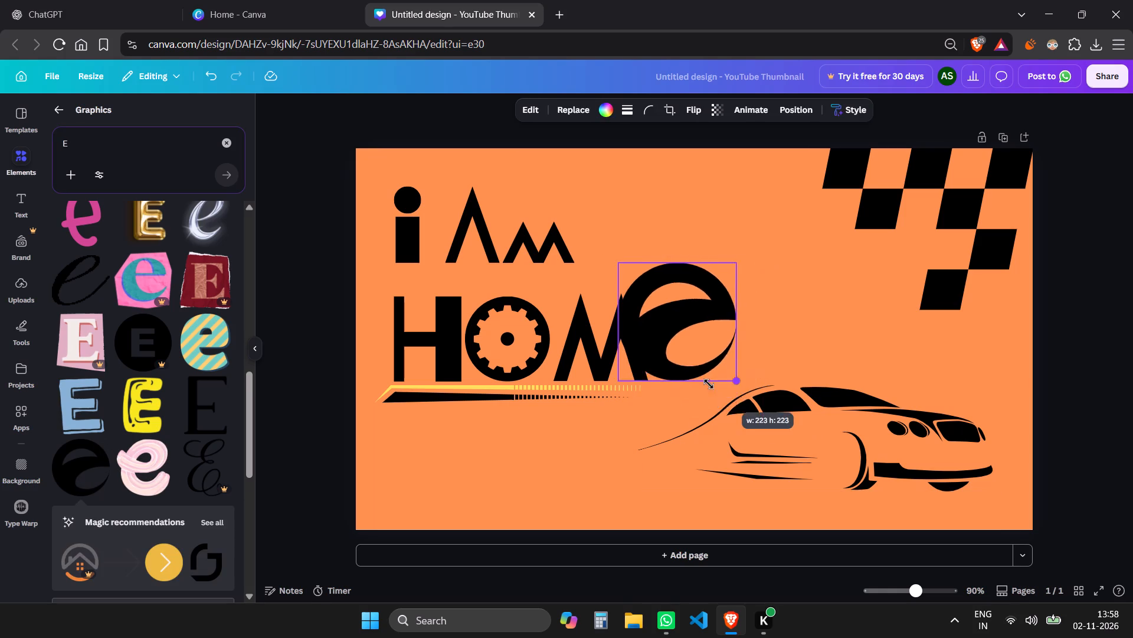
{"action": "left_click_drag", "start_coordinate": [709, 384], "coordinate": [680, 372]}
{"action": "left_click_drag", "start_coordinate": [654, 310], "coordinate": [683, 343]}
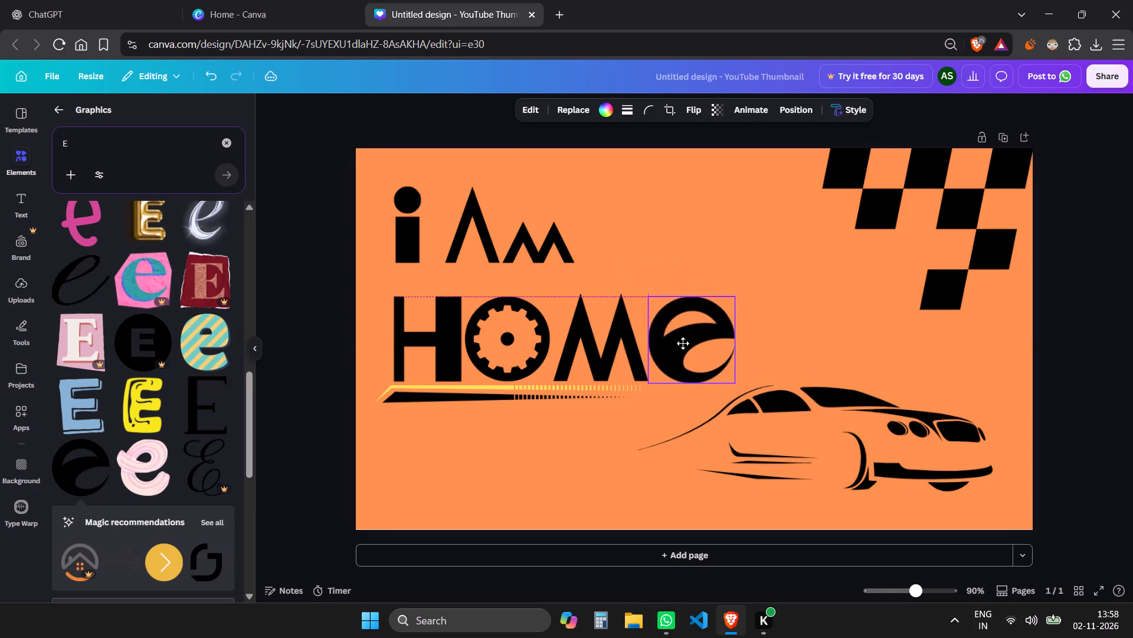
{"action": "left_click_drag", "start_coordinate": [683, 343], "coordinate": [683, 342]}
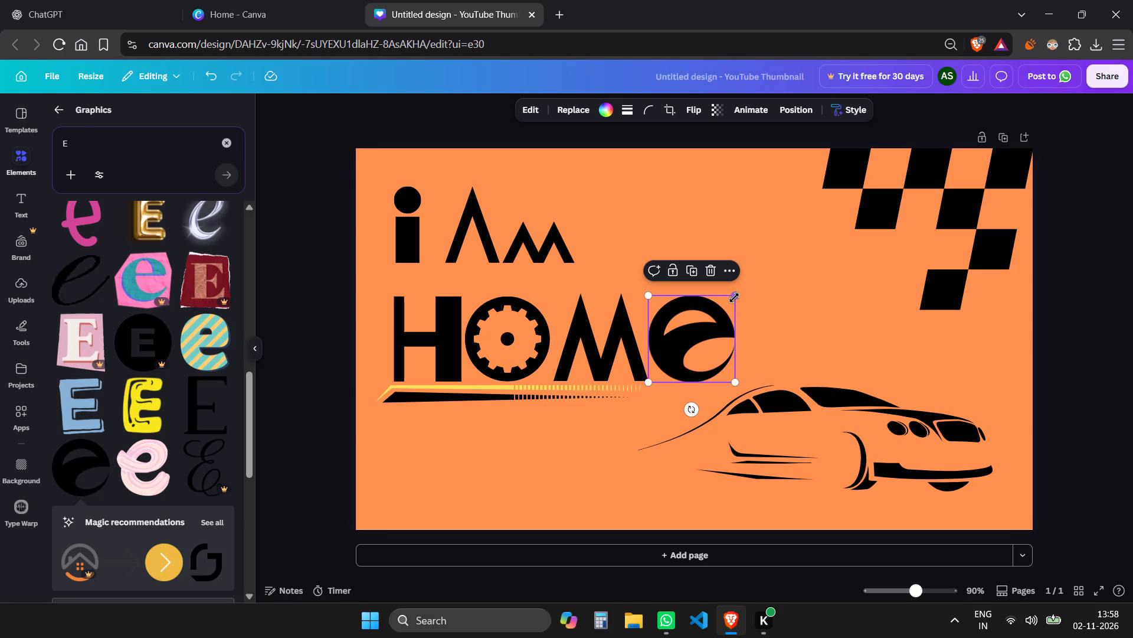
{"action": "left_click", "coordinate": [510, 464]}
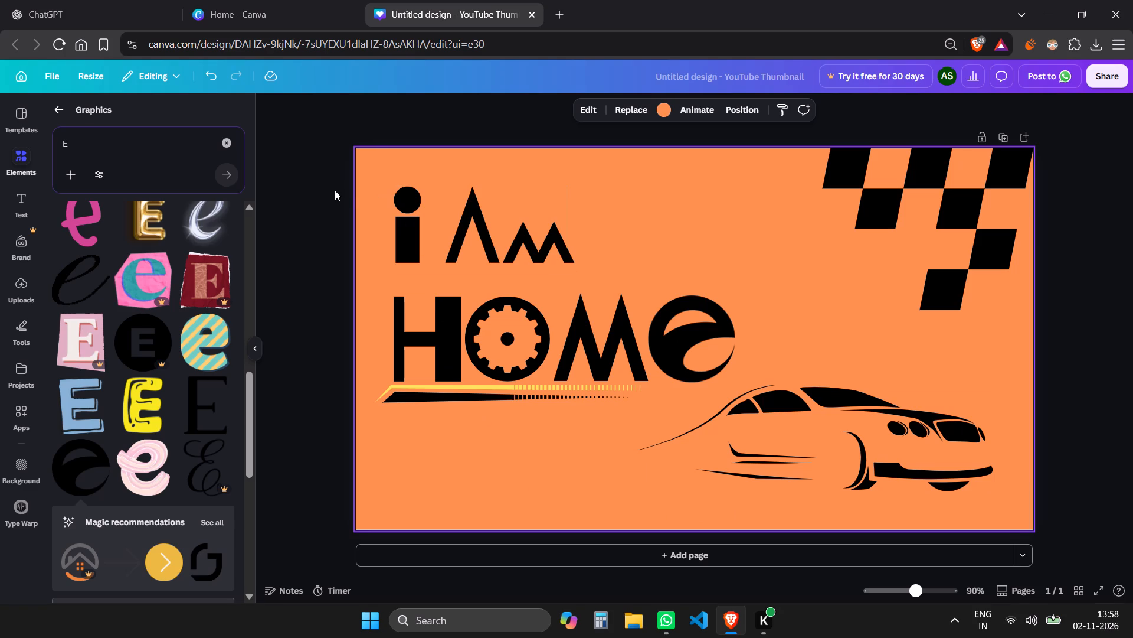
Group all the "i Am HOME" lettering into one object, leaving out the speed stripe, and deselect it.
{"action": "left_click_drag", "start_coordinate": [384, 183], "coordinate": [755, 349]}
{"action": "left_click", "coordinate": [527, 162]}
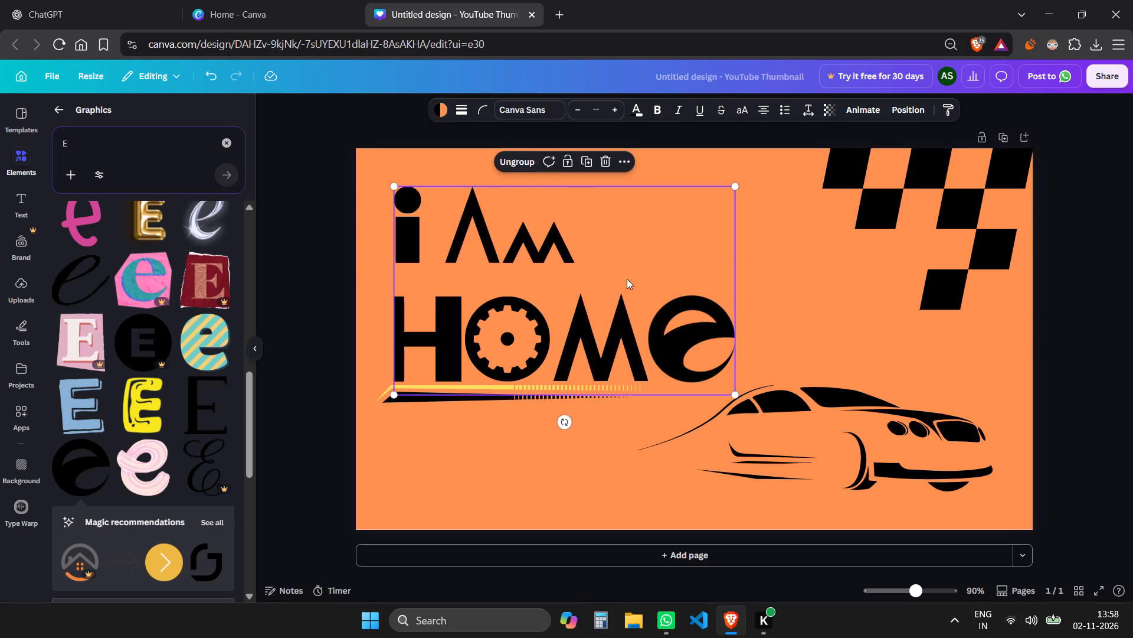
{"action": "left_click", "coordinate": [400, 410]}
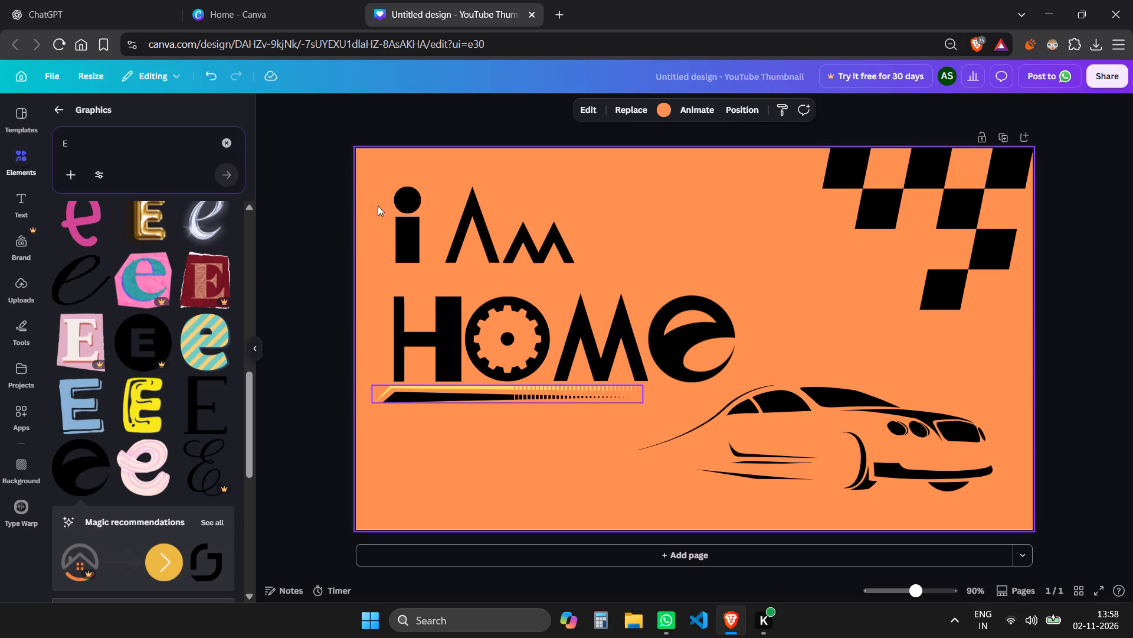
Group the "i Am HOME" lettering with the speed stripe and scale the group down slightly from its lower-right corner.
{"action": "left_click_drag", "start_coordinate": [382, 170], "coordinate": [609, 416]}
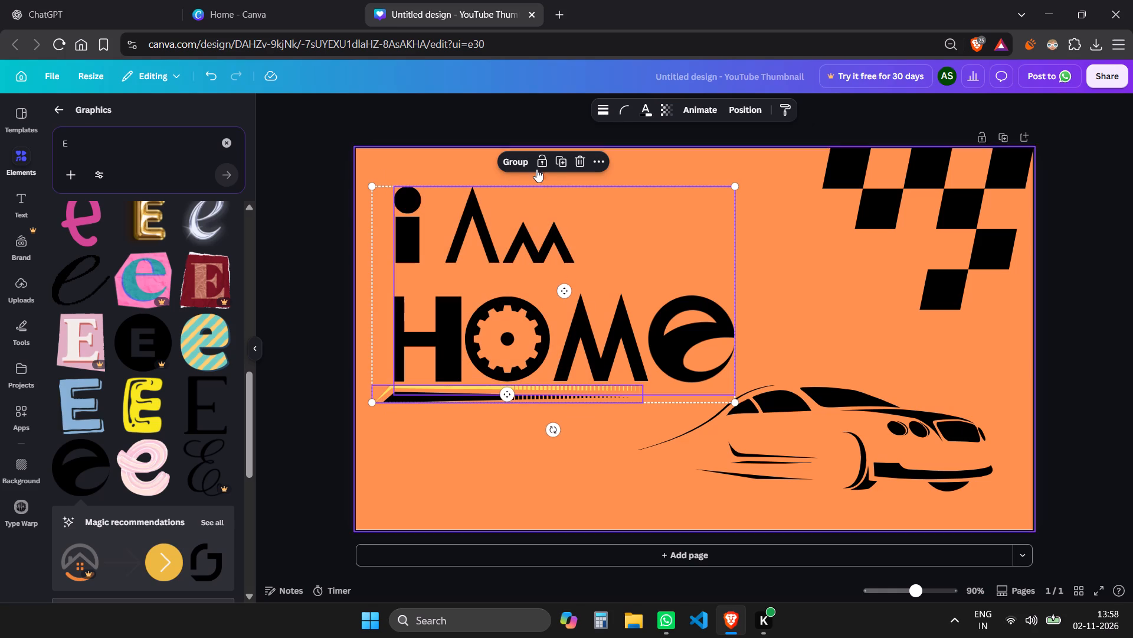
{"action": "left_click", "coordinate": [520, 164]}
{"action": "left_click_drag", "start_coordinate": [736, 403], "coordinate": [670, 382]}
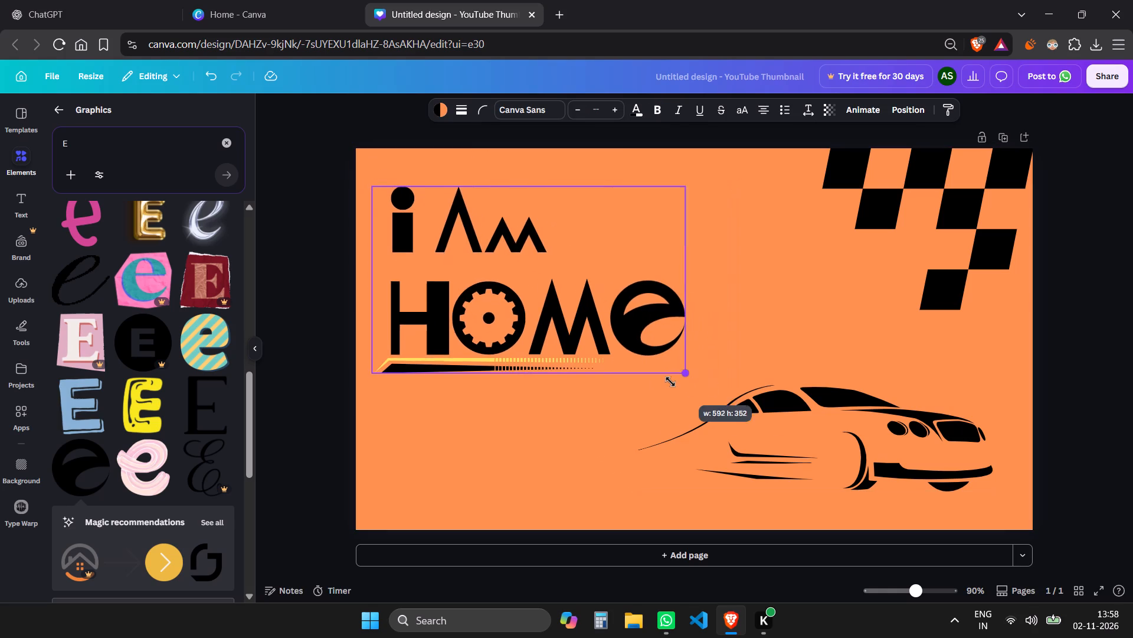
{"action": "left_click_drag", "start_coordinate": [670, 382], "coordinate": [715, 411]}
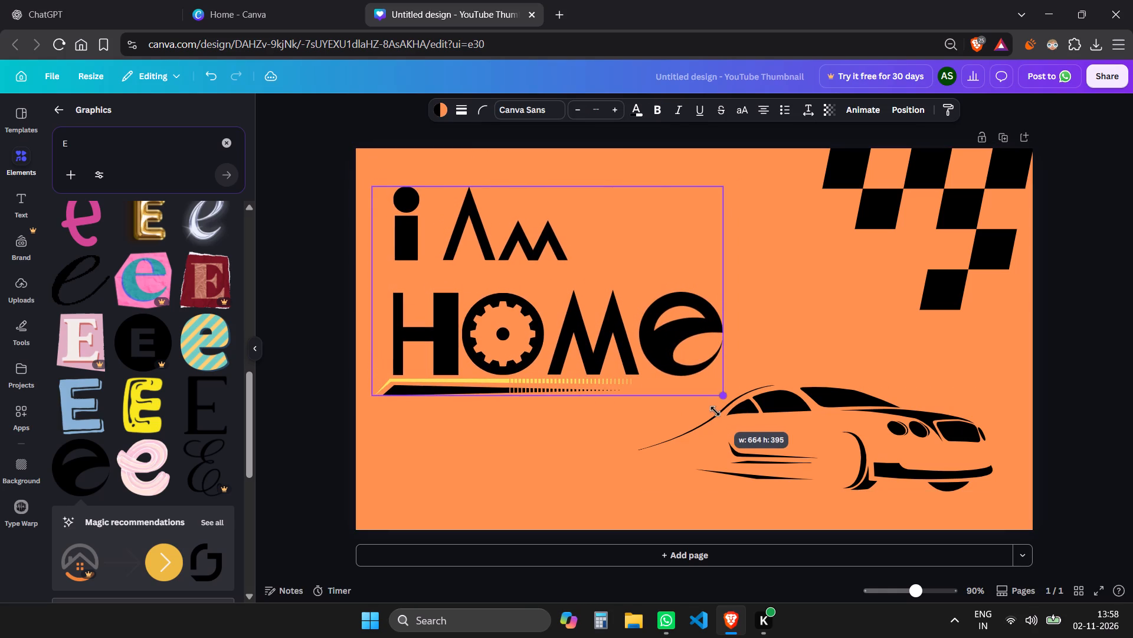
{"action": "left_click_drag", "start_coordinate": [715, 411], "coordinate": [702, 392]}
Search the graphics for "car" in place of the previous search term.
{"action": "left_click", "coordinate": [852, 425]}
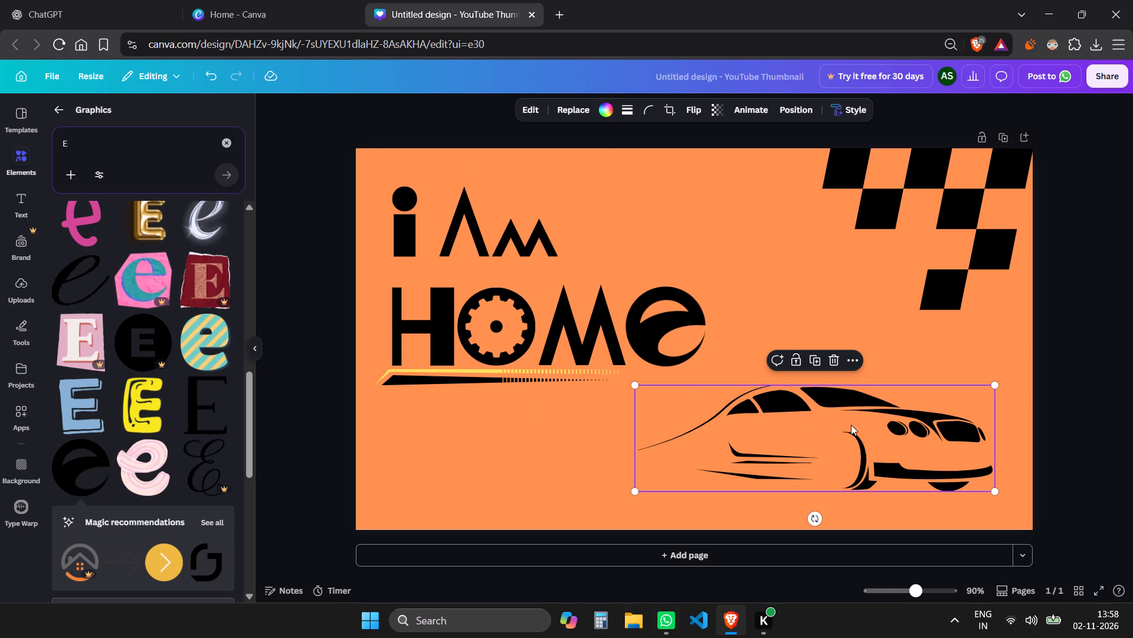
{"action": "left_click", "coordinate": [230, 145]}
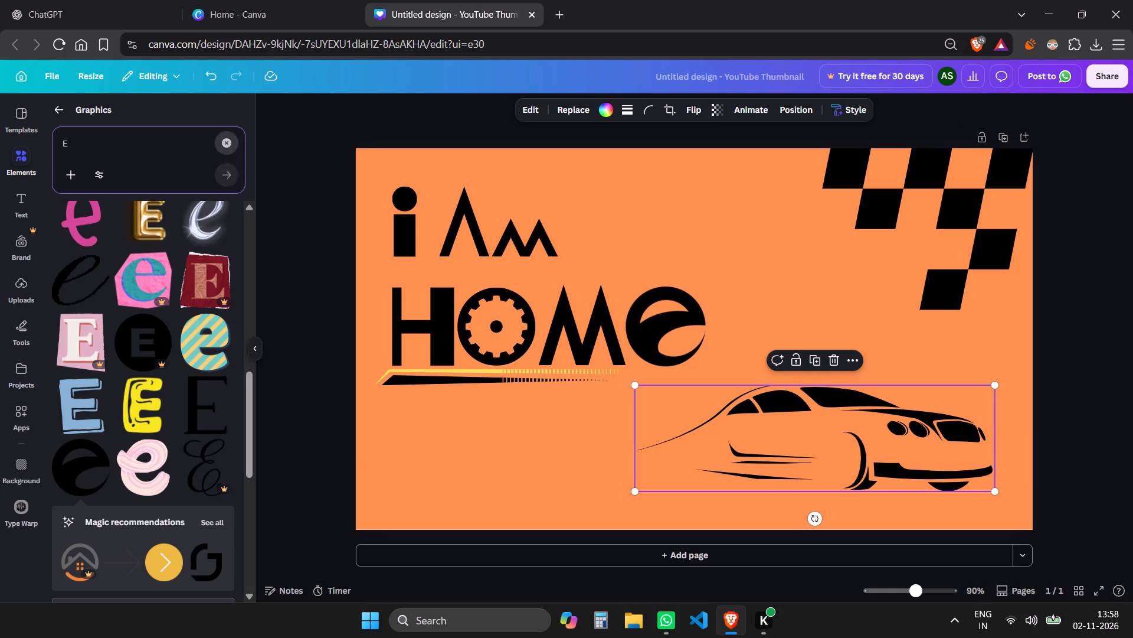
{"action": "type", "text": "car"}
{"action": "key", "text": "Return"}
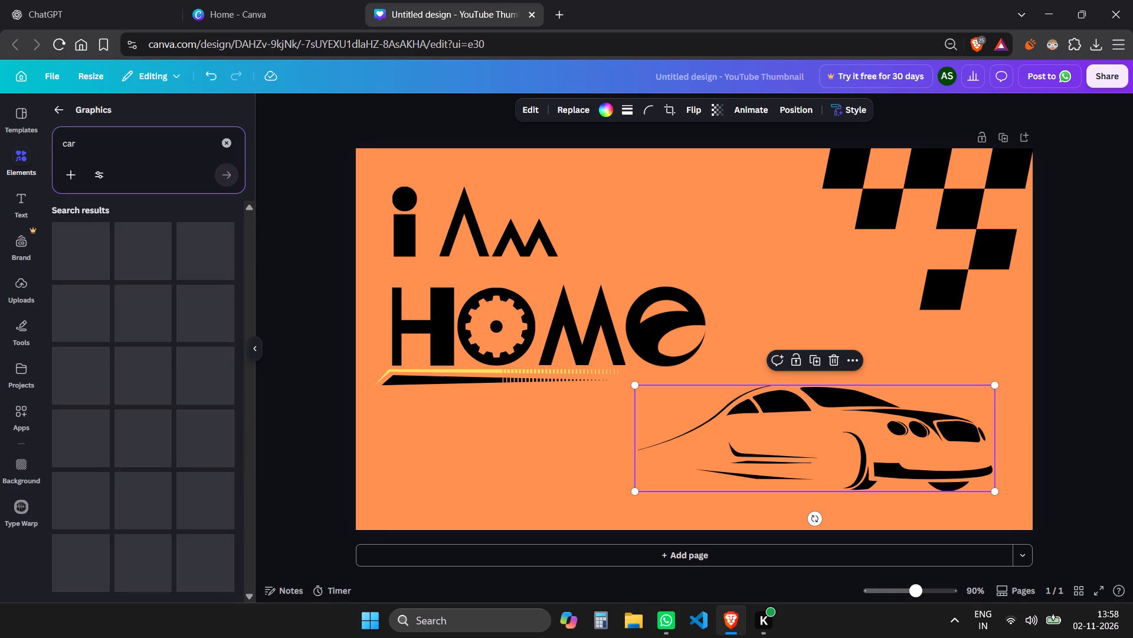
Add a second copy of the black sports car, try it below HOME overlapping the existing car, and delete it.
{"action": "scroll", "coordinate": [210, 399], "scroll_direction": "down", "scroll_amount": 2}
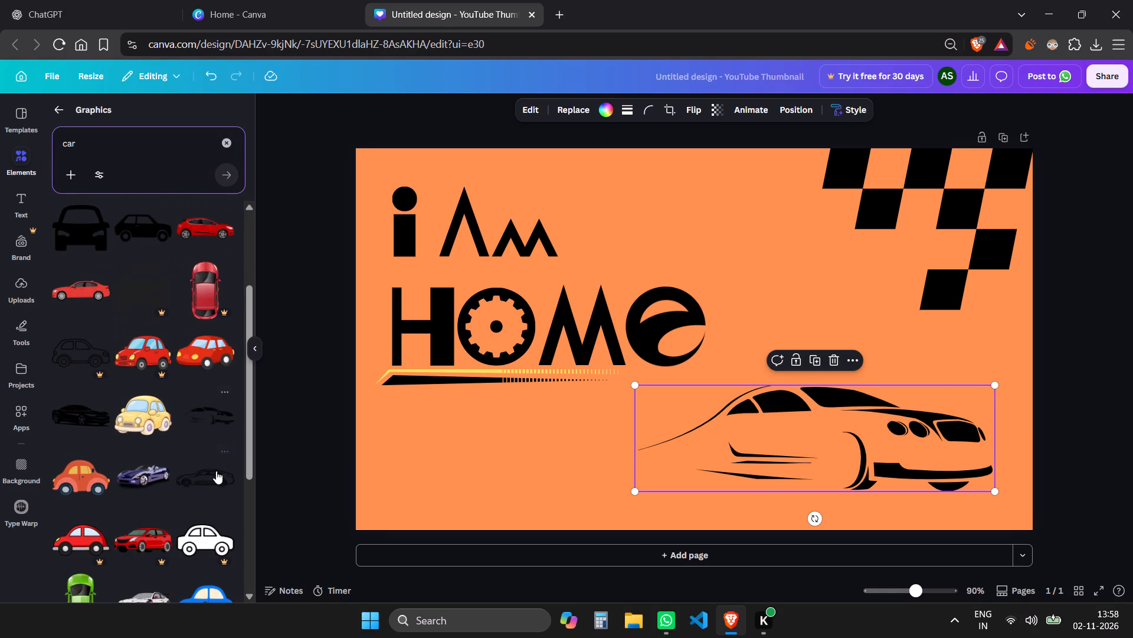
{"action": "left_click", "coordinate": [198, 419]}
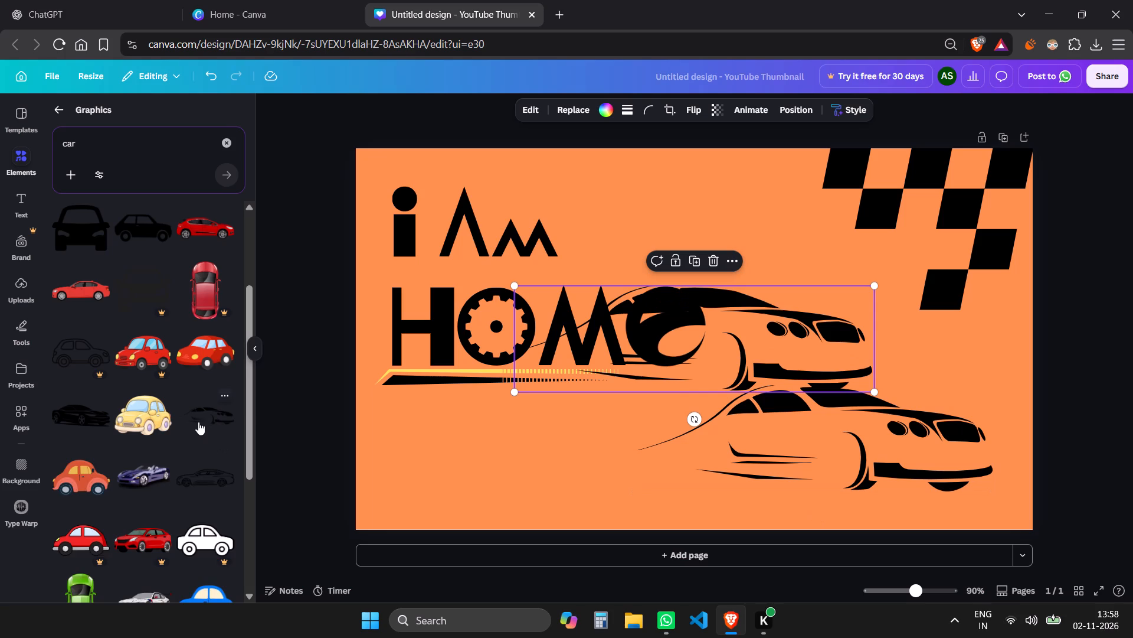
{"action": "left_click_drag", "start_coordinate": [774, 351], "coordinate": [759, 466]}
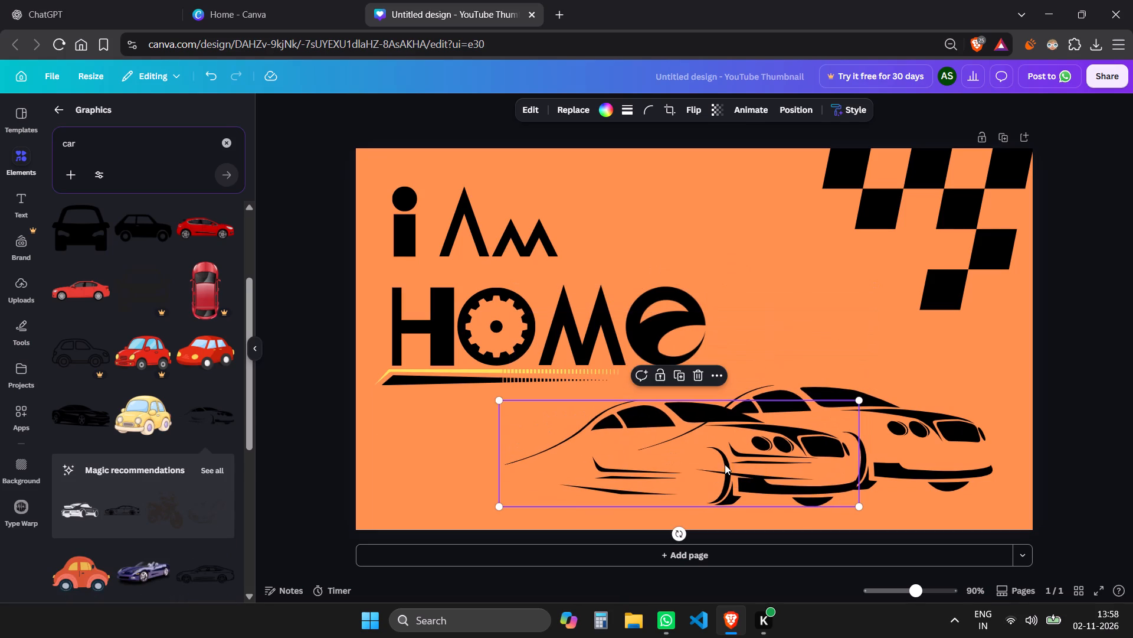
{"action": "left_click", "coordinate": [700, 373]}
Replace the black car with the white rear-view sports car from the recommendations, positioned in the design's lower-right area.
{"action": "scroll", "coordinate": [163, 415], "scroll_direction": "down", "scroll_amount": 3}
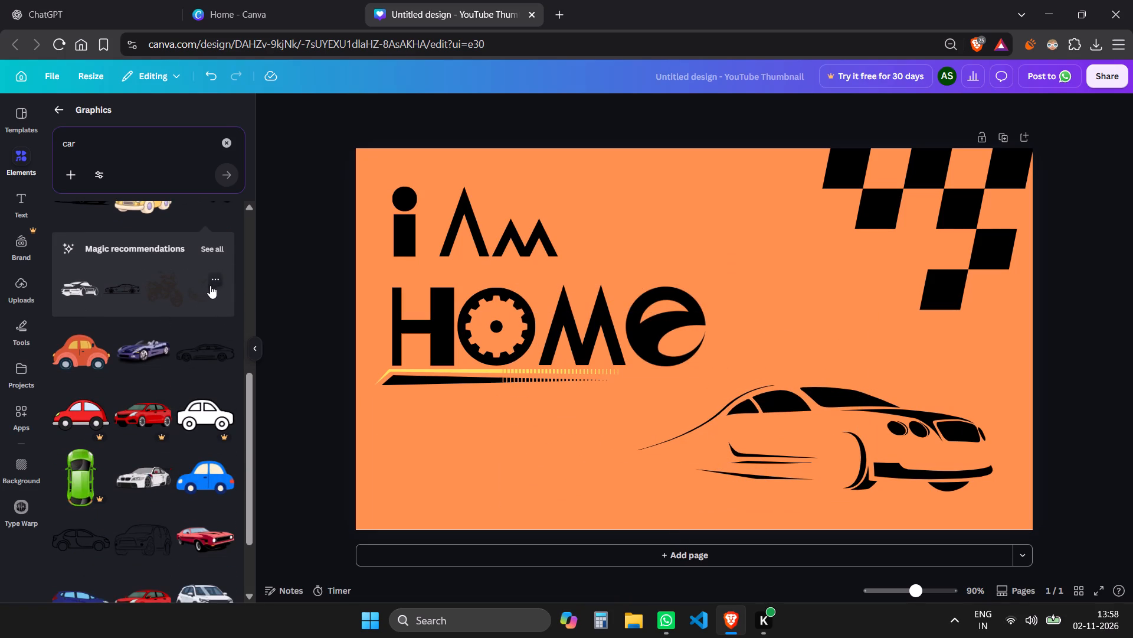
{"action": "left_click", "coordinate": [72, 290]}
{"action": "left_click_drag", "start_coordinate": [683, 340], "coordinate": [661, 441]}
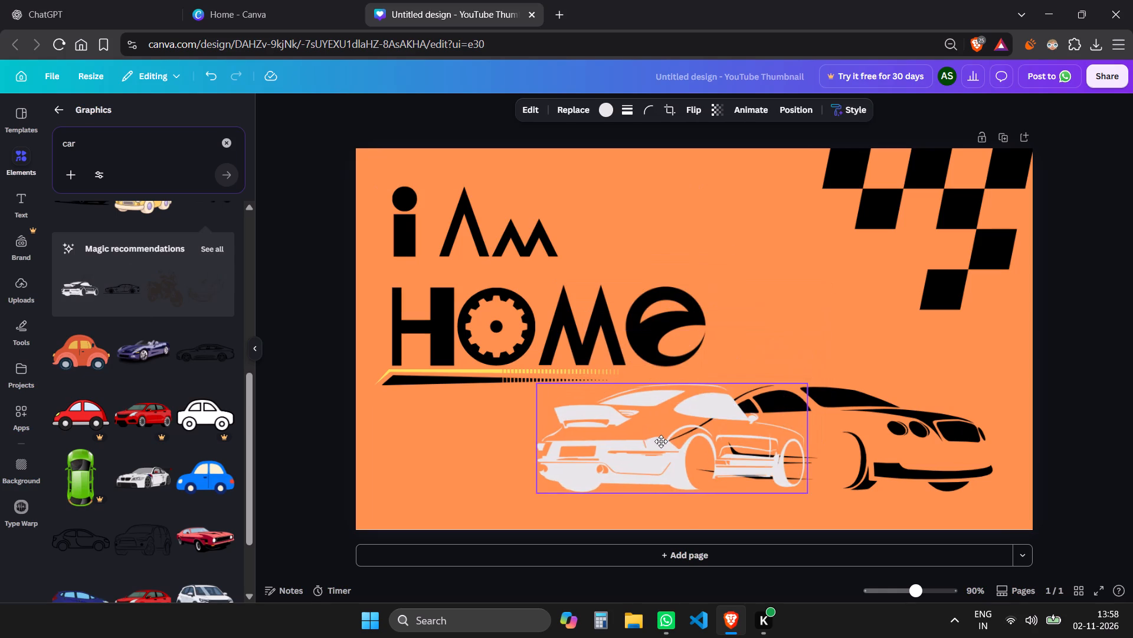
{"action": "left_click_drag", "start_coordinate": [661, 441], "coordinate": [497, 452]}
{"action": "left_click", "coordinate": [837, 418]}
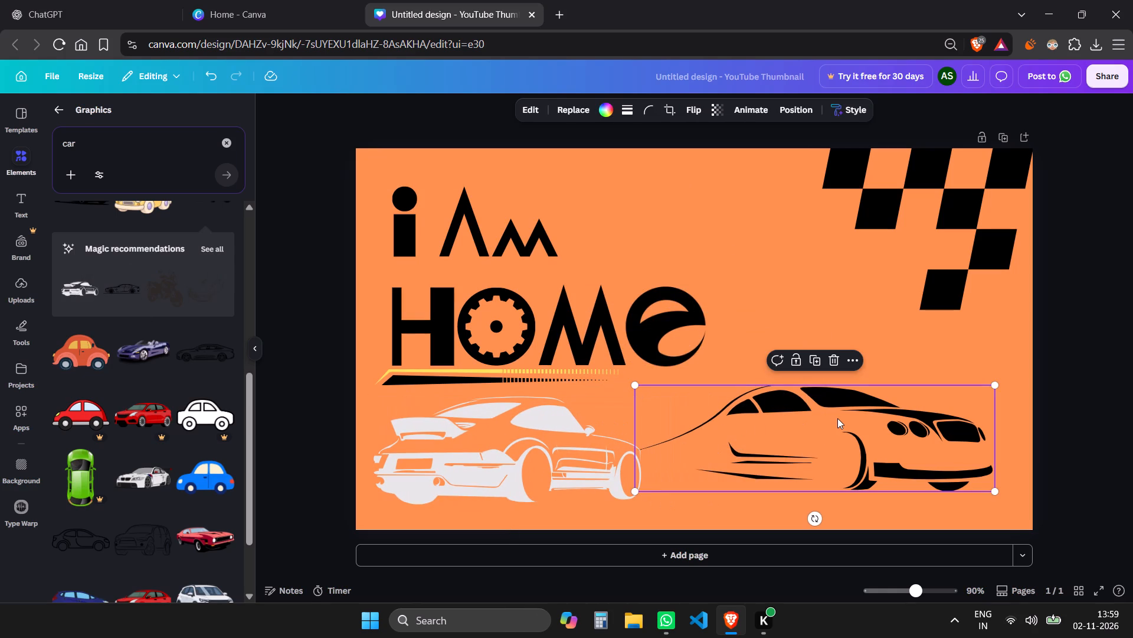
{"action": "left_click", "coordinate": [836, 358]}
{"action": "left_click_drag", "start_coordinate": [543, 455], "coordinate": [826, 430]}
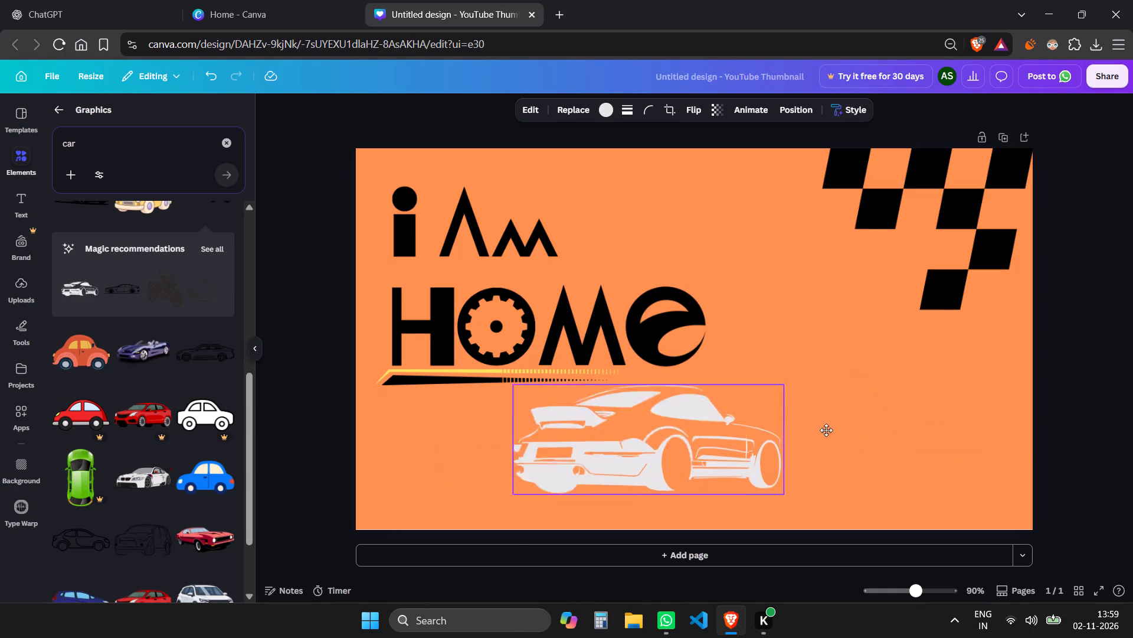
{"action": "left_click_drag", "start_coordinate": [826, 430], "coordinate": [892, 440]}
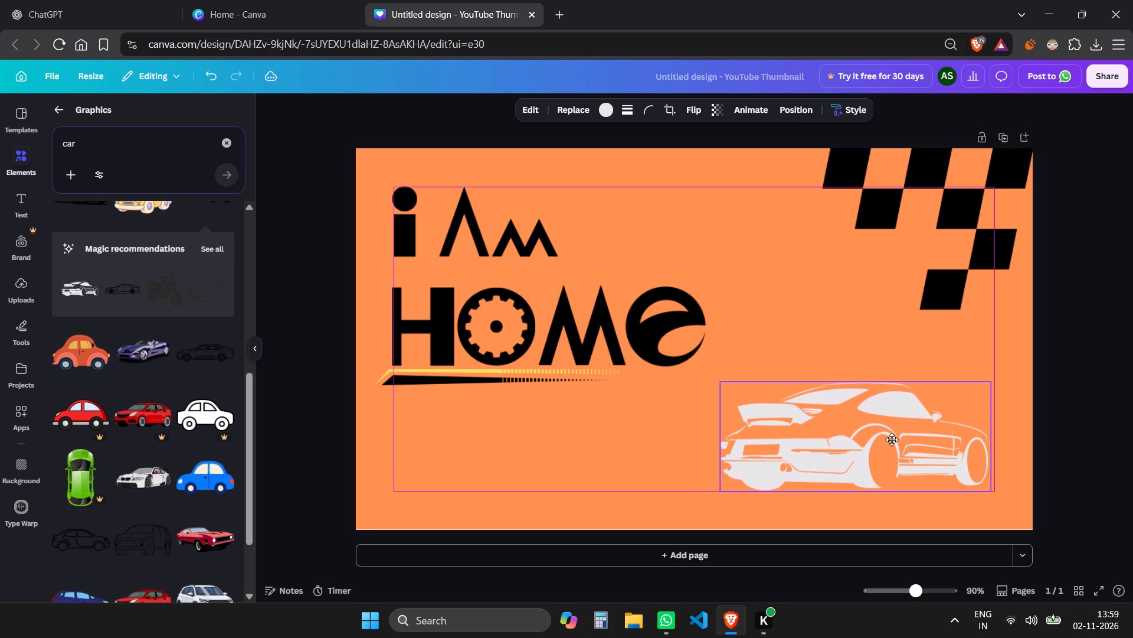
{"action": "left_click_drag", "start_coordinate": [892, 440], "coordinate": [895, 440]}
Enlarge the white car from its upper-left corner until it reaches up to the e of HOME.
{"action": "left_click_drag", "start_coordinate": [723, 383], "coordinate": [669, 360]}
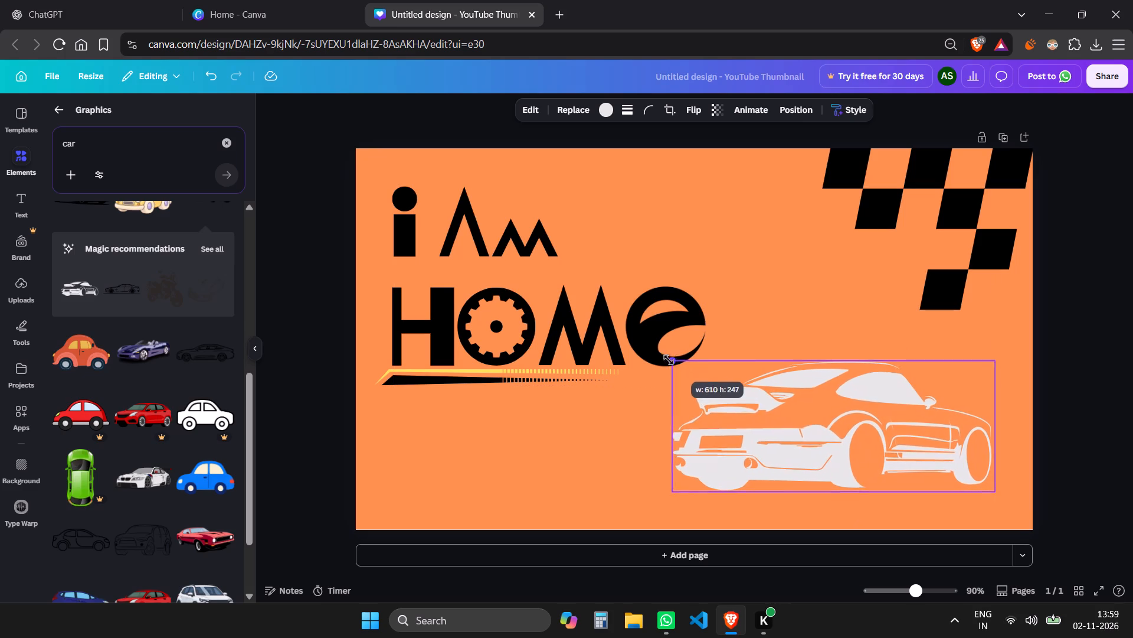
{"action": "left_click_drag", "start_coordinate": [669, 360], "coordinate": [657, 362]}
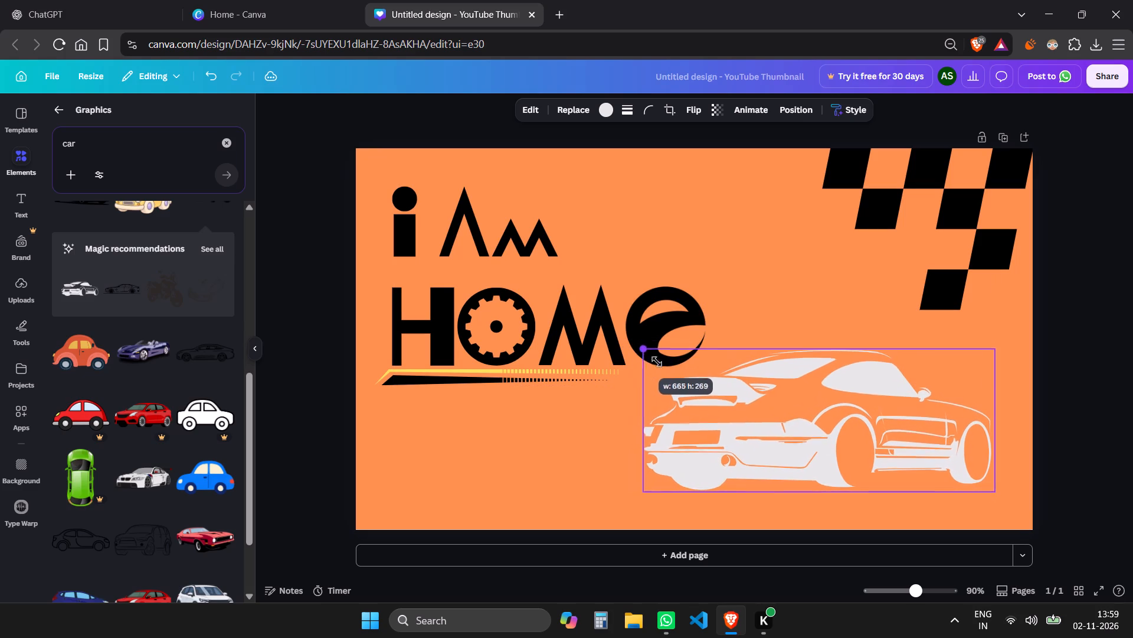
{"action": "left_click_drag", "start_coordinate": [657, 362], "coordinate": [660, 362]}
Recolour the car from the default solid colours, trying red, coral, blues and lime, and settle on the deep green.
{"action": "left_click", "coordinate": [607, 115]}
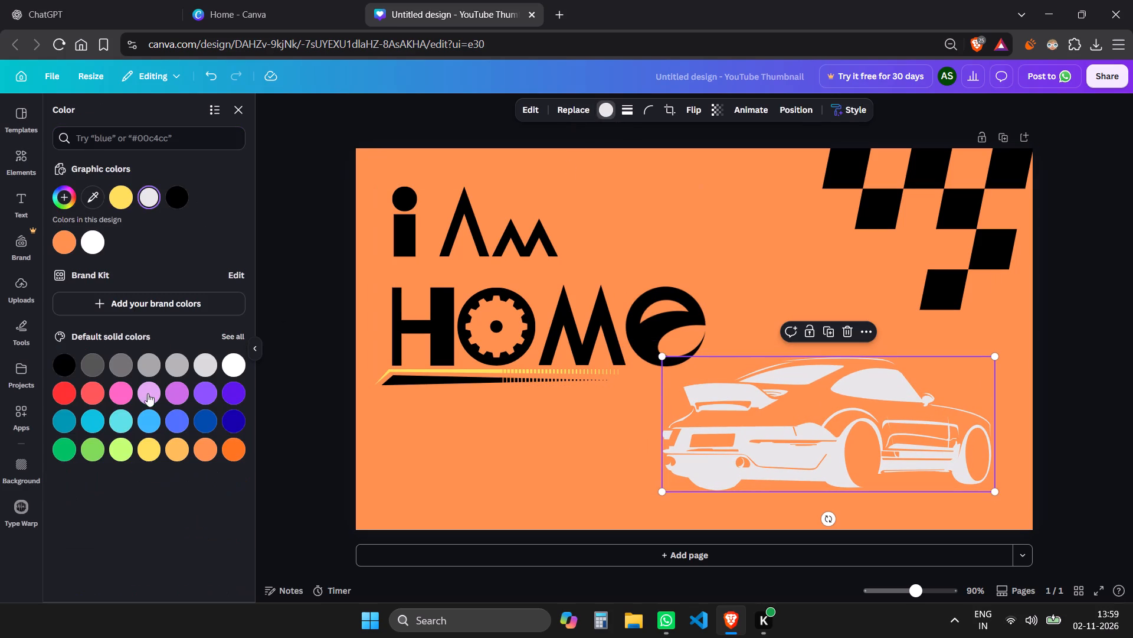
{"action": "left_click", "coordinate": [72, 395]}
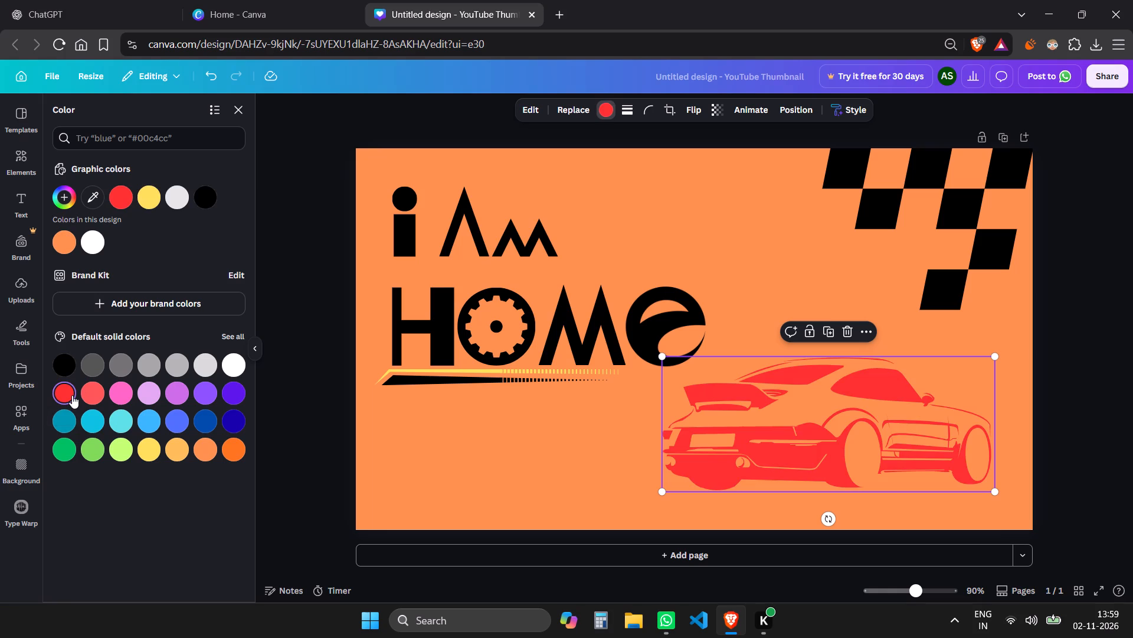
{"action": "left_click", "coordinate": [93, 395]}
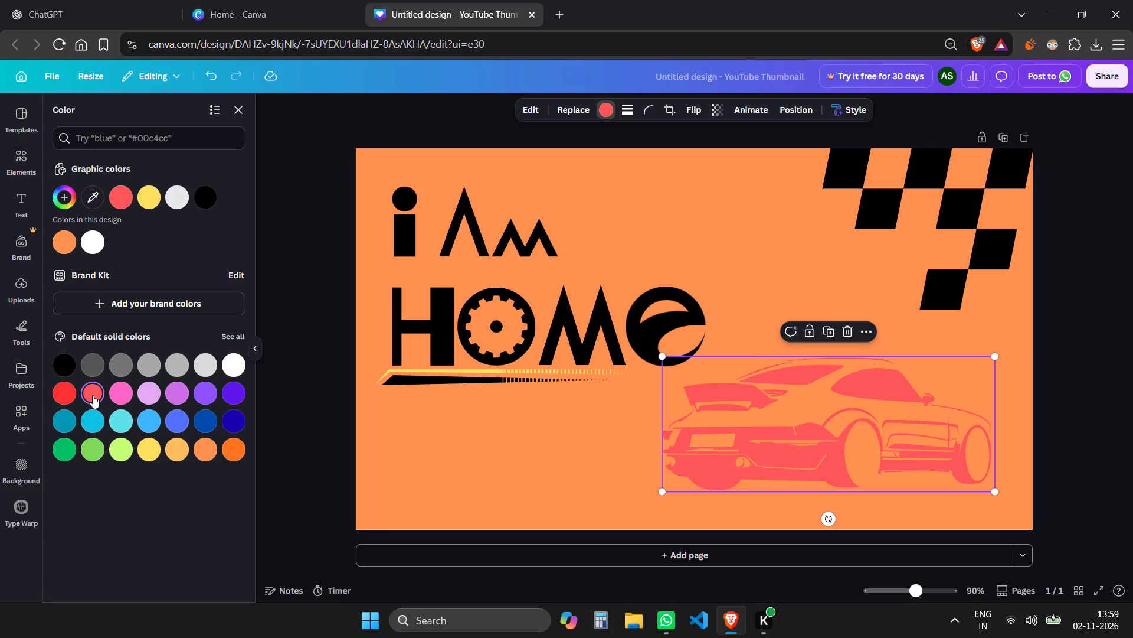
{"action": "left_click", "coordinate": [232, 422]}
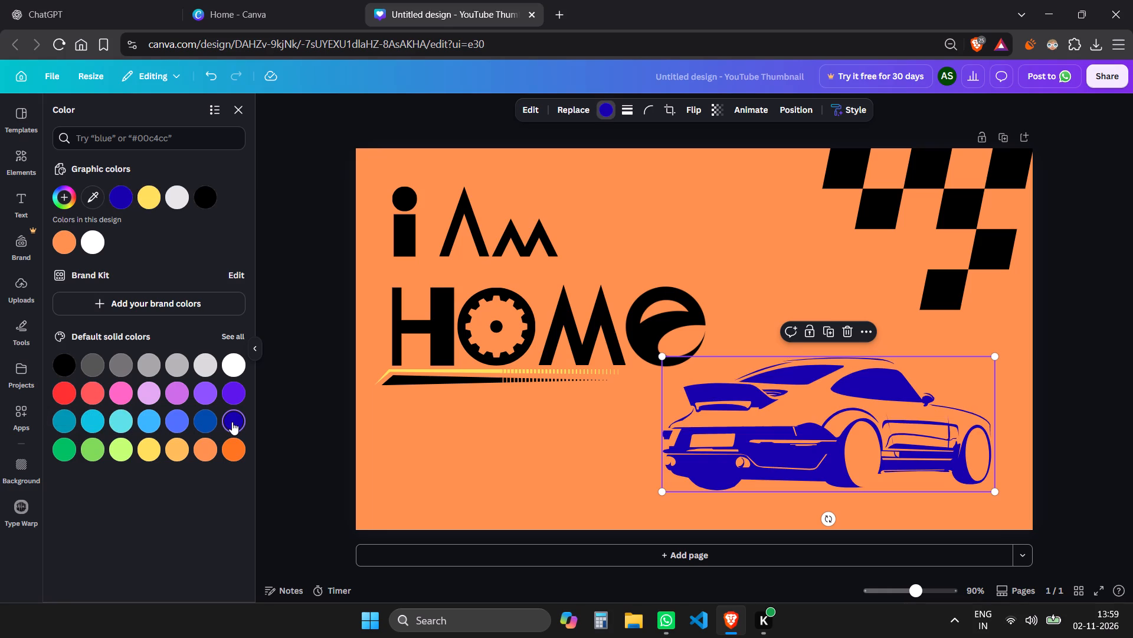
{"action": "left_click", "coordinate": [203, 418]}
{"action": "left_click", "coordinate": [173, 424]}
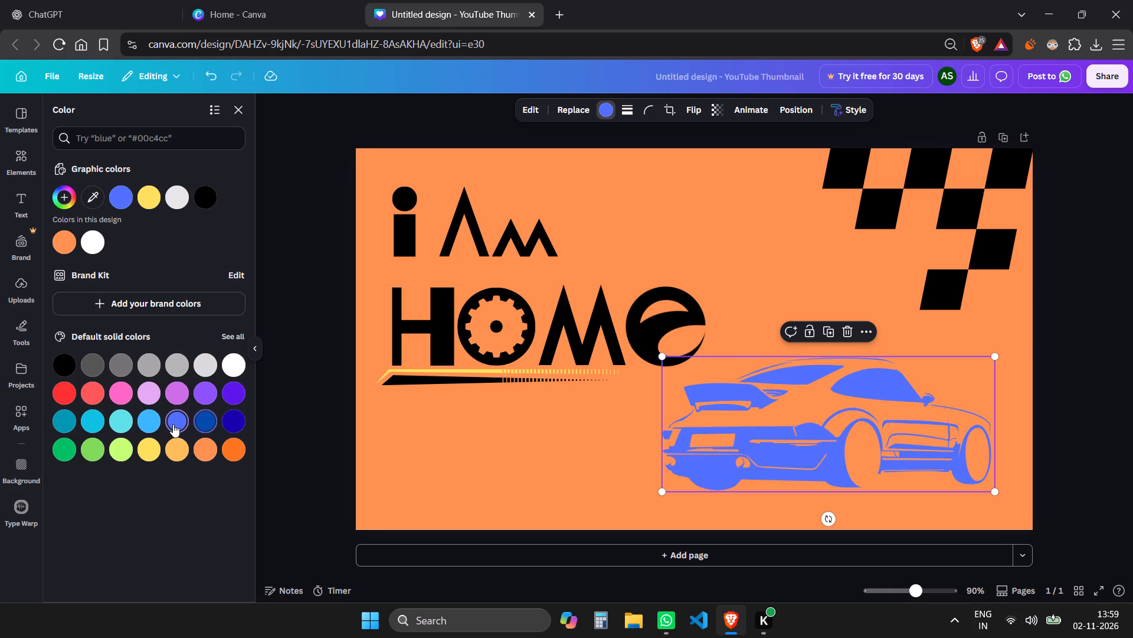
{"action": "left_click", "coordinate": [125, 454]}
{"action": "left_click", "coordinate": [89, 445]}
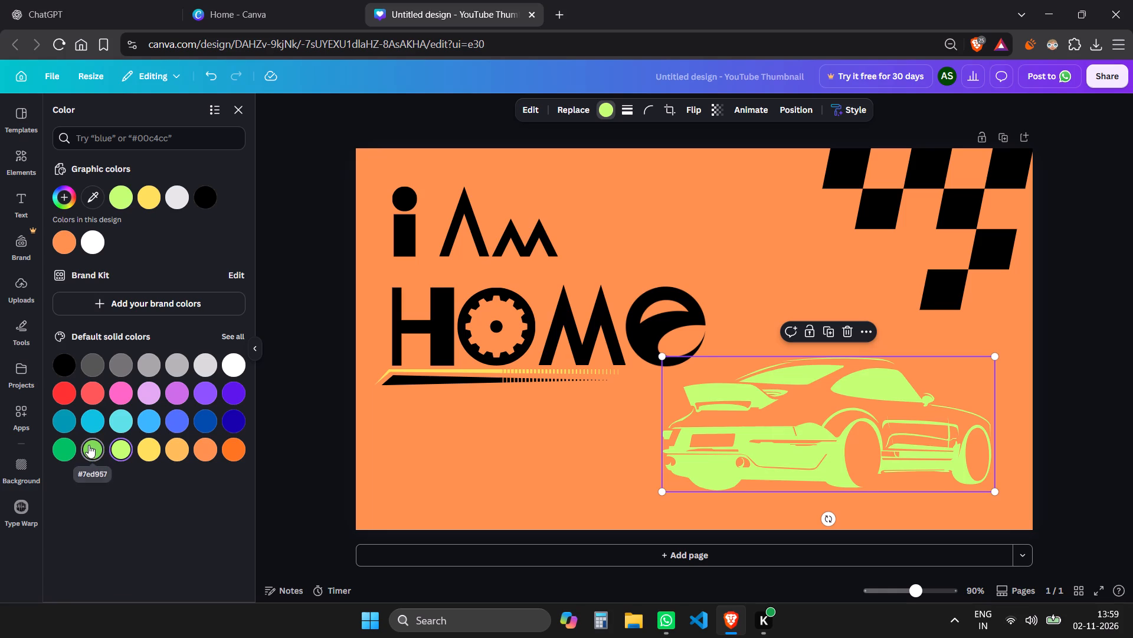
{"action": "left_click", "coordinate": [61, 445]}
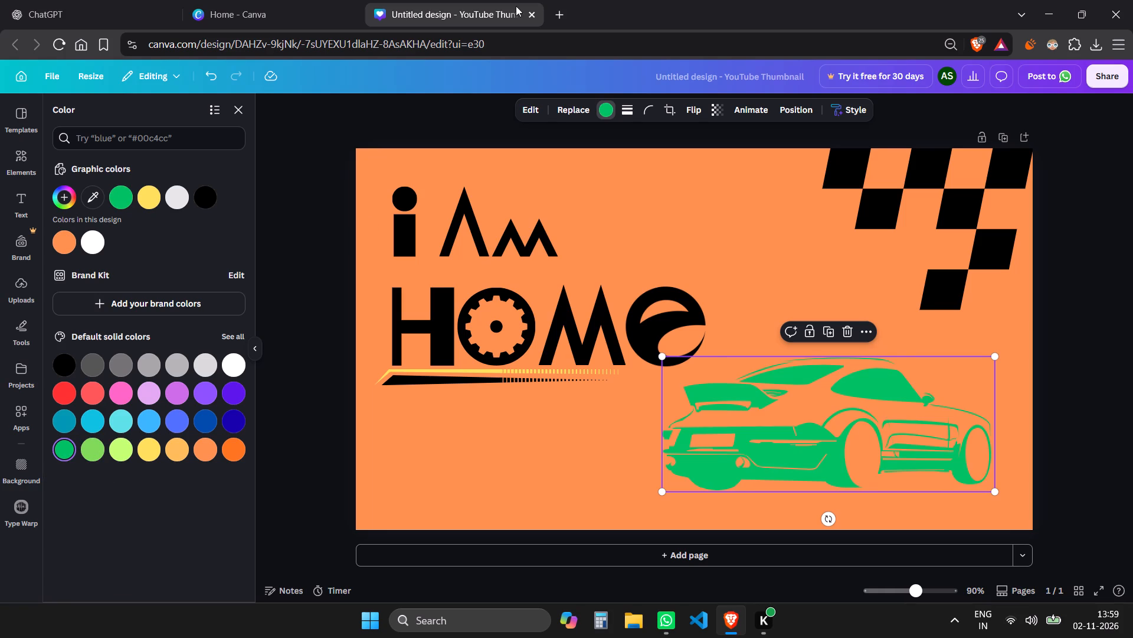
Search the web in a new browser tab for "orange color contrast combination".
{"action": "left_click", "coordinate": [565, 6]}
{"action": "type", "text": "orange color"}
{"action": "key", "text": "space"}
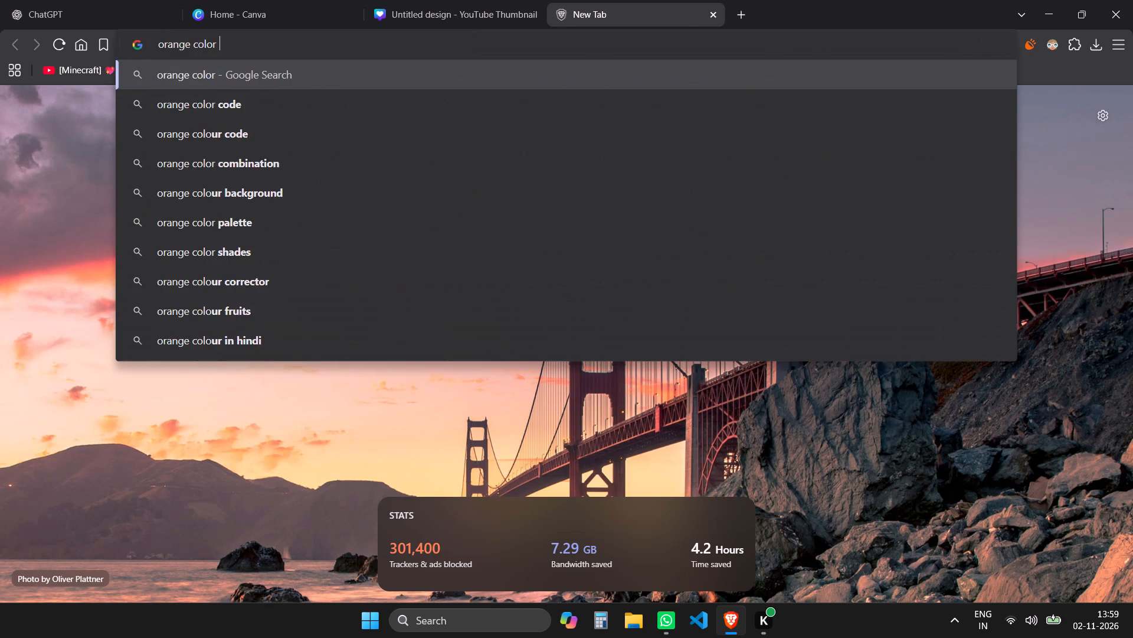
{"action": "type", "text": "contrast"}
{"action": "key", "text": "space"}
{"action": "key", "text": "Down"}
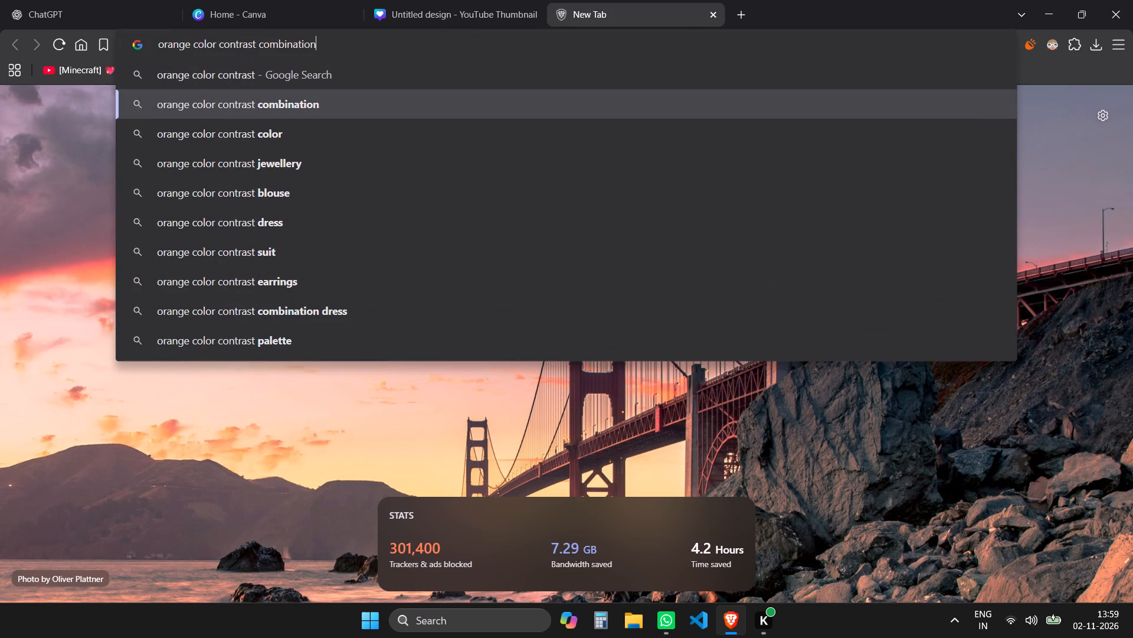
{"action": "key", "text": "Return"}
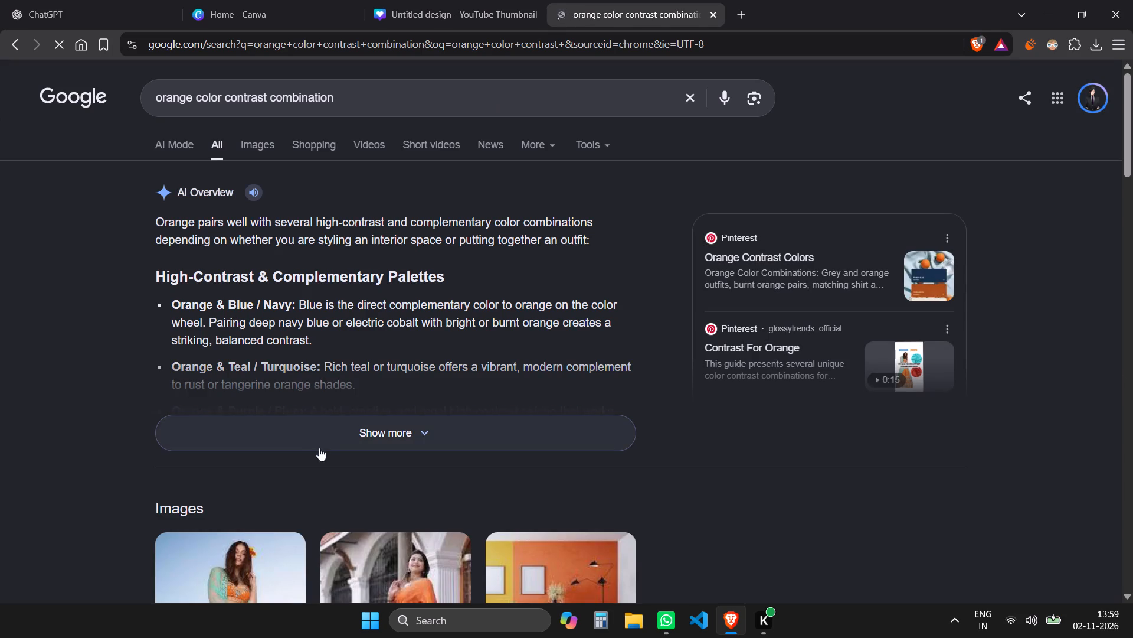
Examine the image results and the full AI overview for colours that contrast well with orange.
{"action": "left_click", "coordinate": [323, 429]}
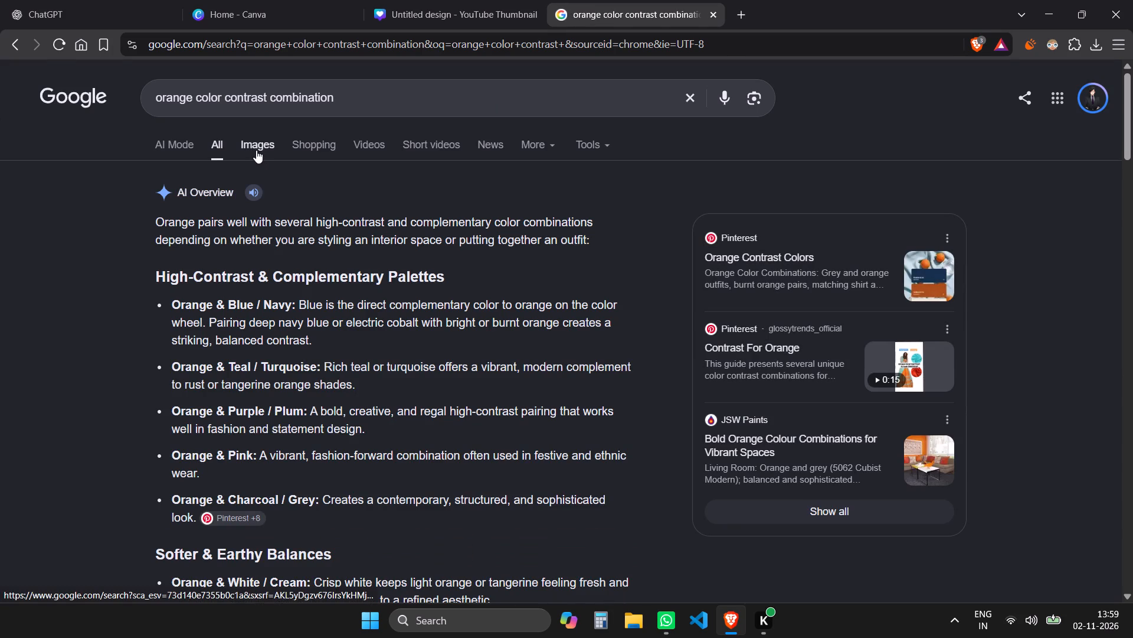
{"action": "left_click", "coordinate": [256, 150]}
{"action": "scroll", "coordinate": [392, 269], "scroll_direction": "down", "scroll_amount": 2}
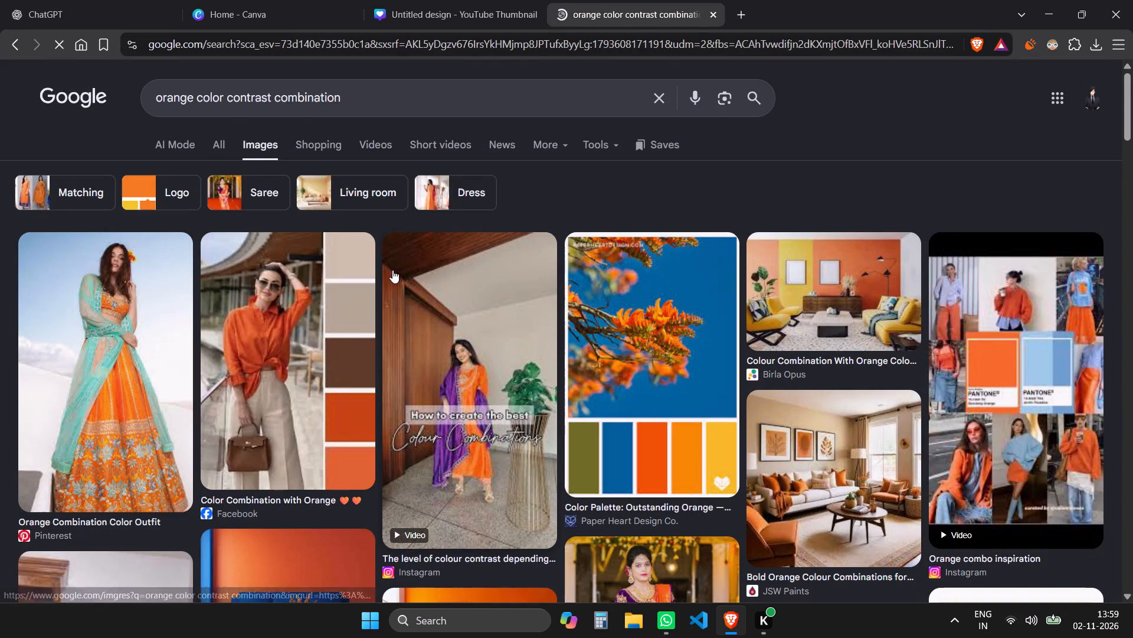
{"action": "scroll", "coordinate": [392, 270], "scroll_direction": "down", "scroll_amount": 3}
{"action": "scroll", "coordinate": [392, 270], "scroll_direction": "up", "scroll_amount": 3}
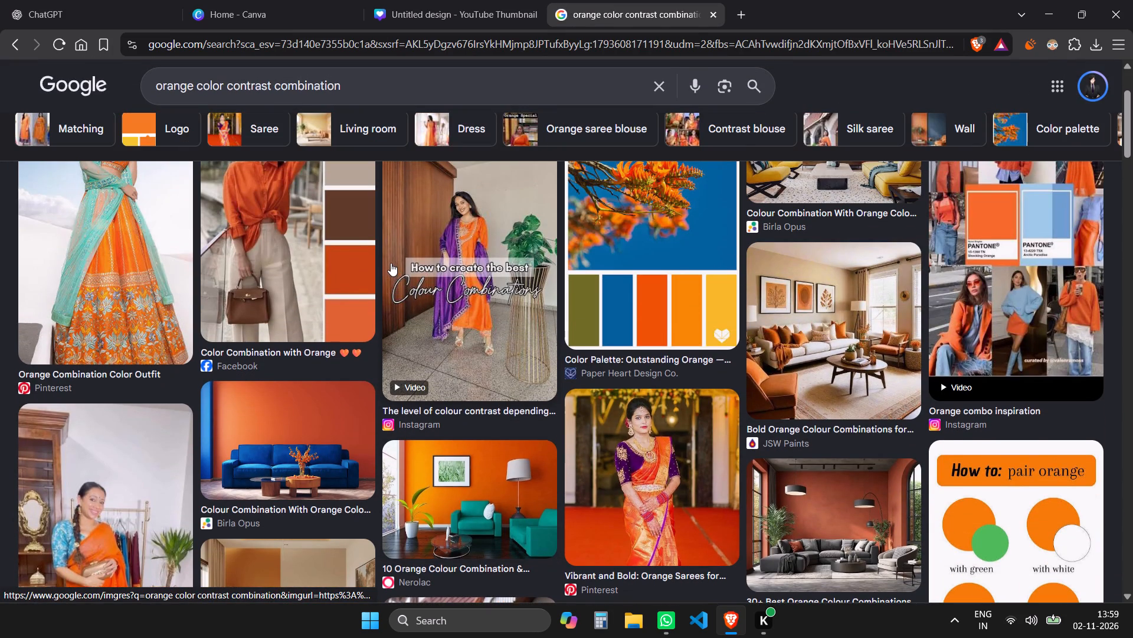
{"action": "scroll", "coordinate": [430, 375], "scroll_direction": "down", "scroll_amount": 4}
{"action": "scroll", "coordinate": [384, 326], "scroll_direction": "up", "scroll_amount": 1}
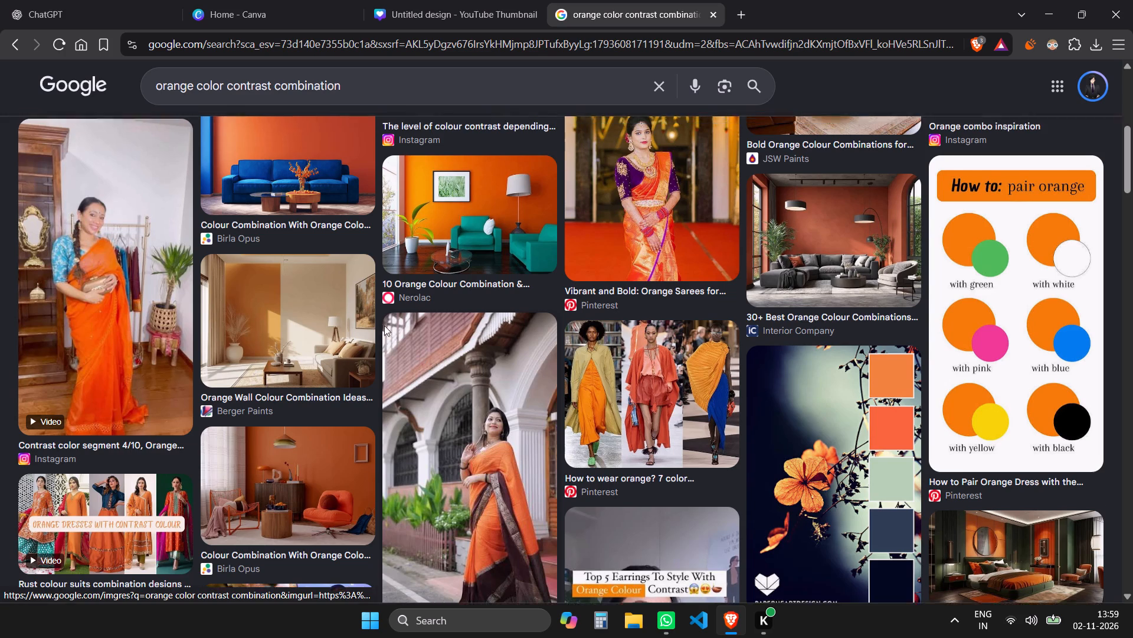
{"action": "scroll", "coordinate": [441, 242], "scroll_direction": "down", "scroll_amount": 2}
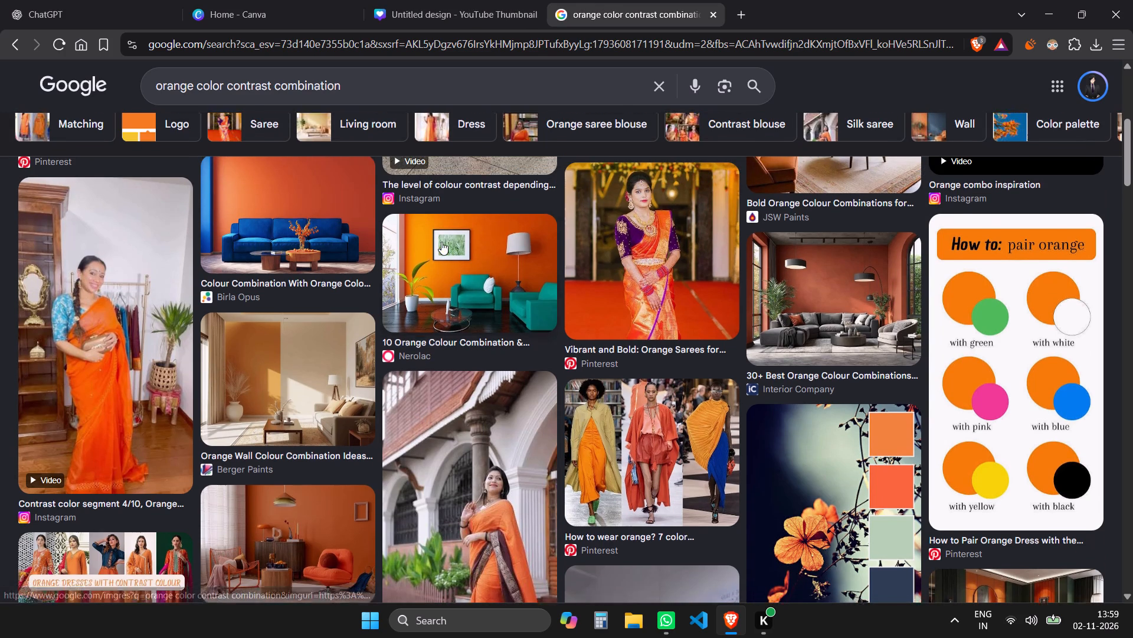
{"action": "scroll", "coordinate": [441, 242], "scroll_direction": "down", "scroll_amount": 2}
{"action": "left_click", "coordinate": [15, 44]}
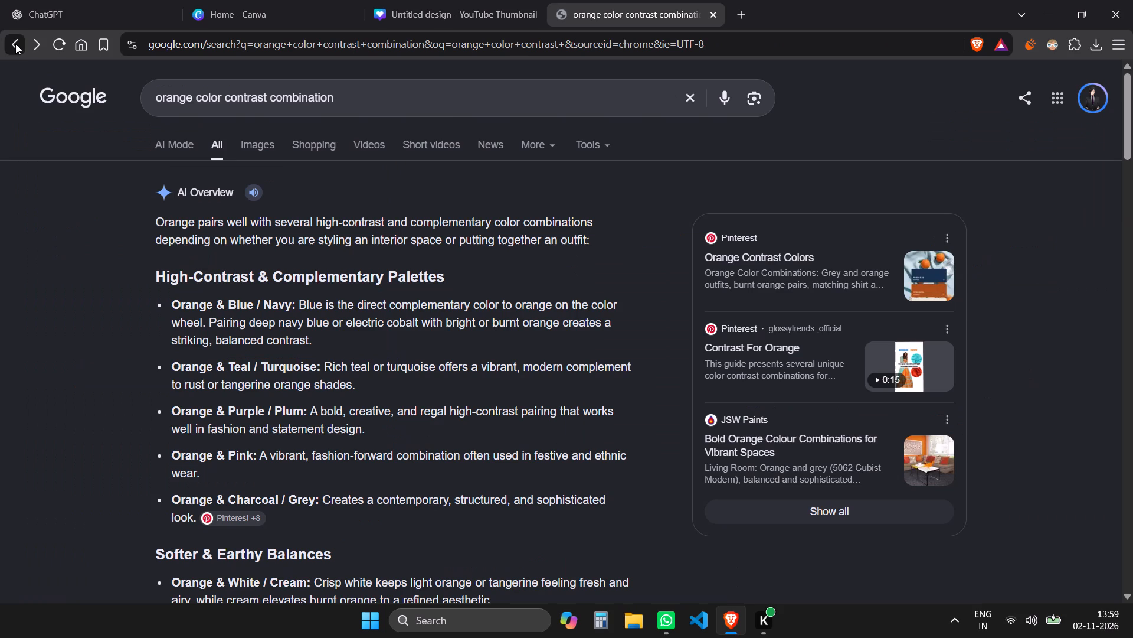
{"action": "scroll", "coordinate": [276, 346], "scroll_direction": "down", "scroll_amount": 2}
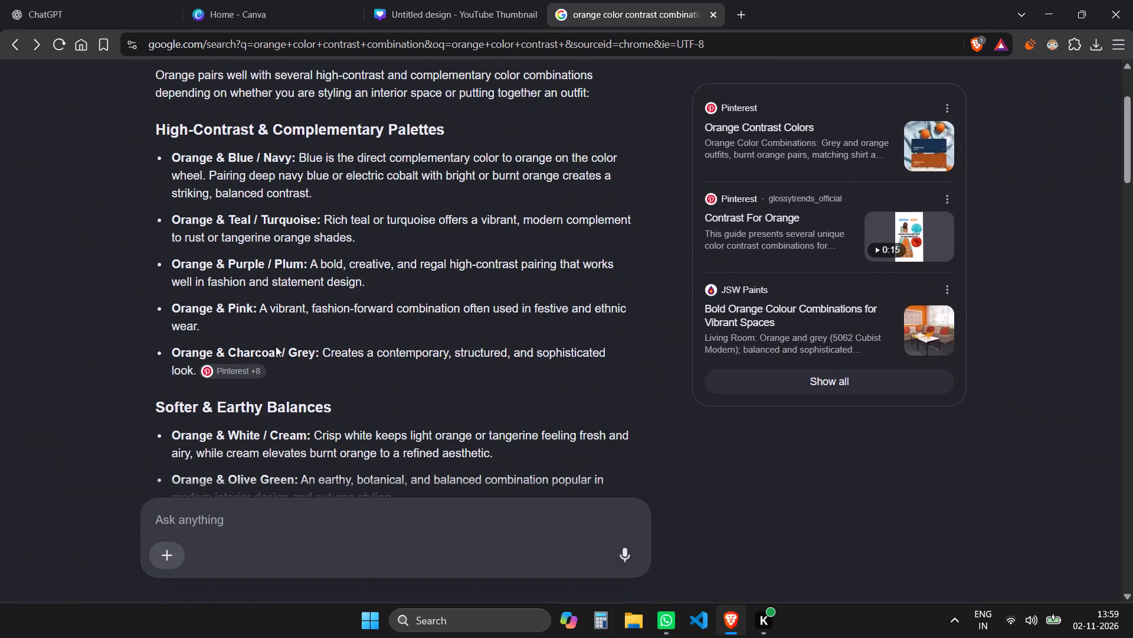
{"action": "scroll", "coordinate": [276, 346], "scroll_direction": "down", "scroll_amount": 2}
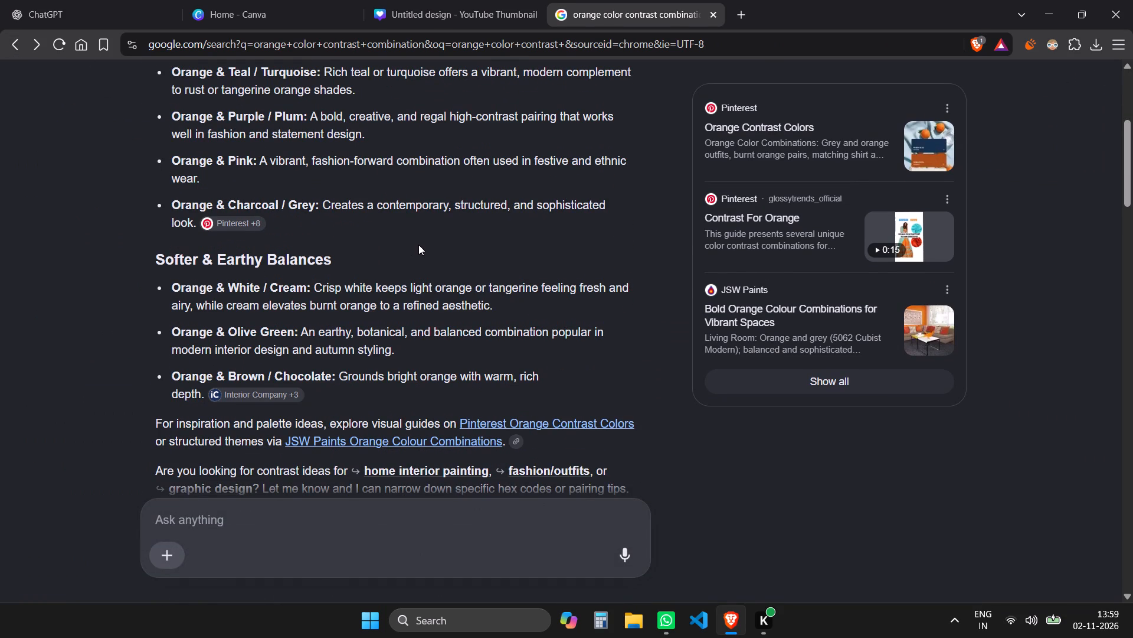
Return to the thumbnail design and recolour the car with a custom very dark reddish brown.
{"action": "left_click", "coordinate": [476, 3]}
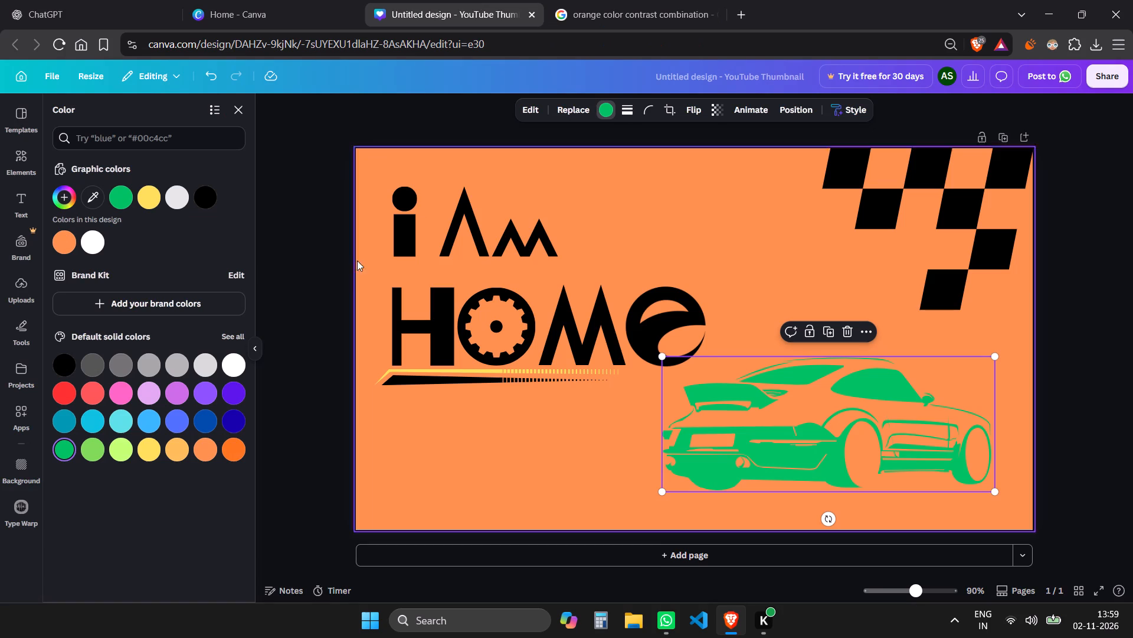
{"action": "left_click", "coordinate": [66, 200]}
{"action": "left_click", "coordinate": [70, 300]}
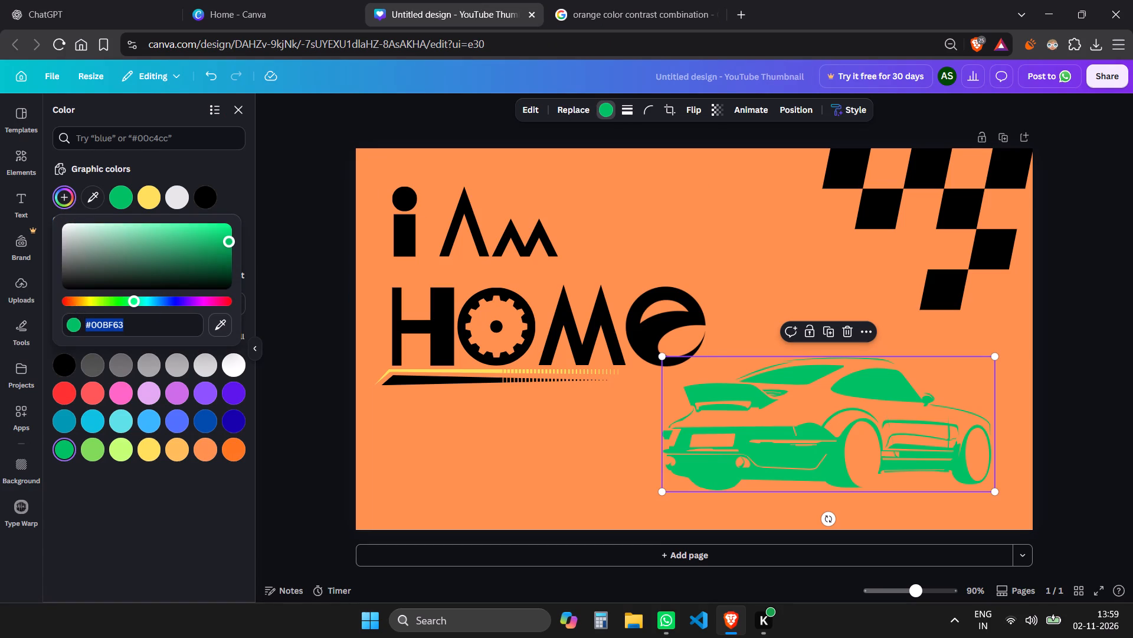
{"action": "left_click", "coordinate": [224, 261]}
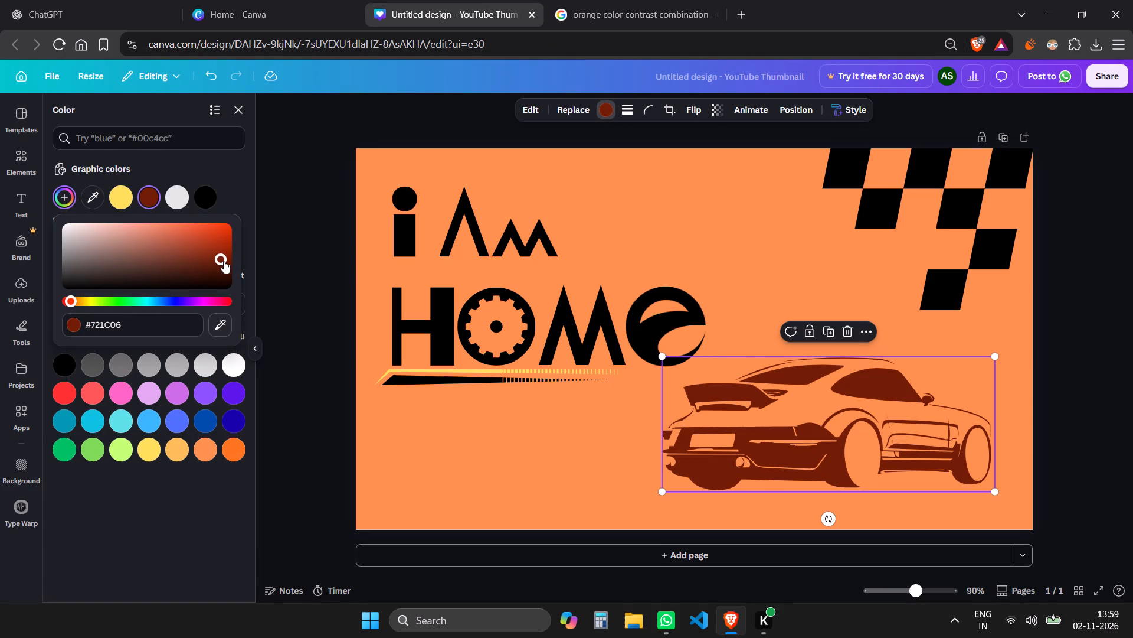
{"action": "left_click_drag", "start_coordinate": [224, 261], "coordinate": [252, 276]}
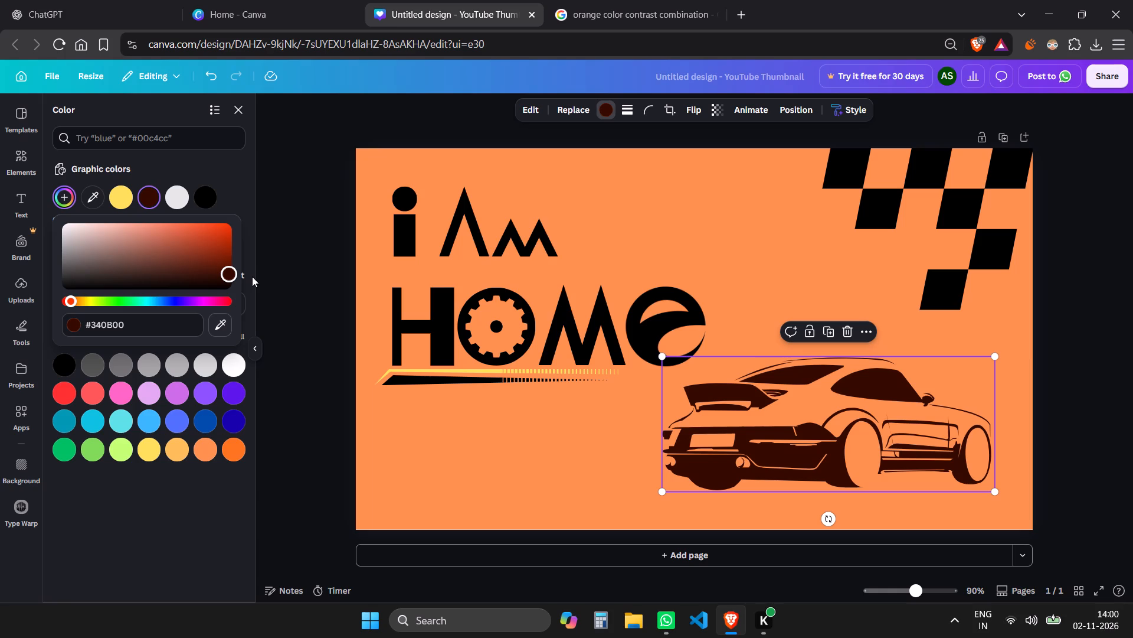
{"action": "left_click_drag", "start_coordinate": [252, 276], "coordinate": [256, 278]}
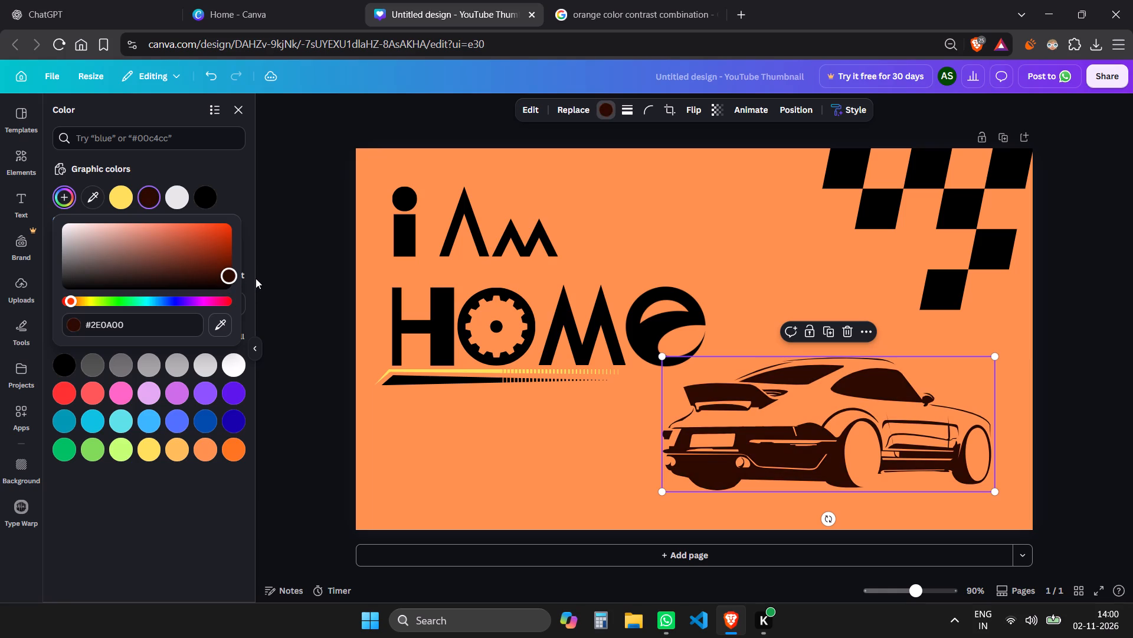
{"action": "left_click_drag", "start_coordinate": [256, 278], "coordinate": [256, 277]}
{"action": "left_click_drag", "start_coordinate": [256, 277], "coordinate": [256, 275]}
{"action": "left_click", "coordinate": [353, 412]}
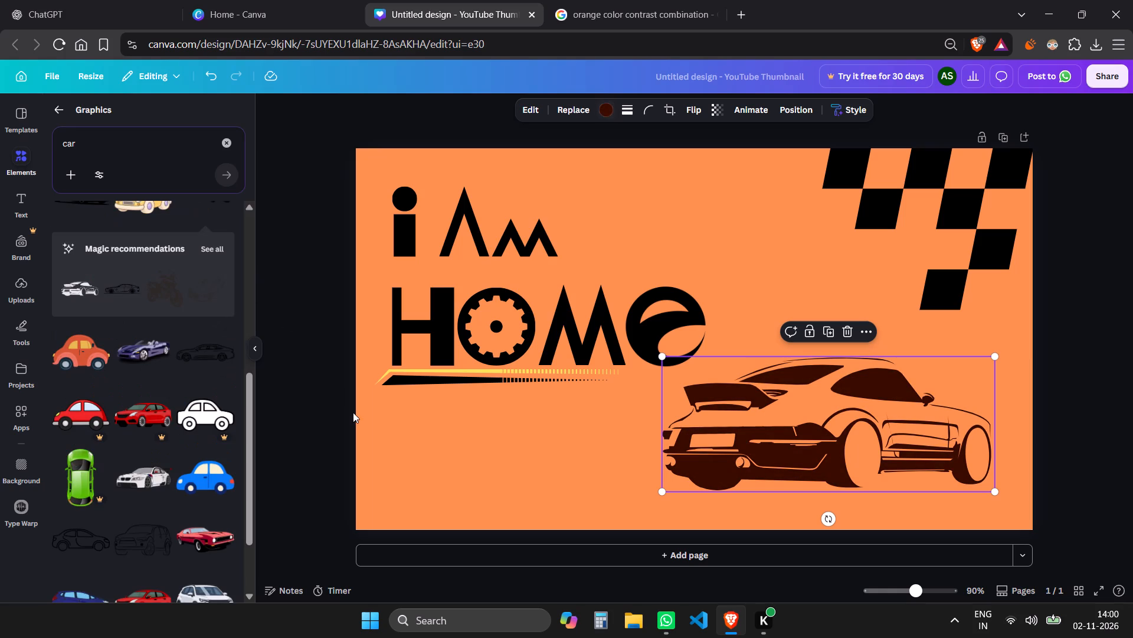
{"action": "left_click", "coordinate": [316, 414]}
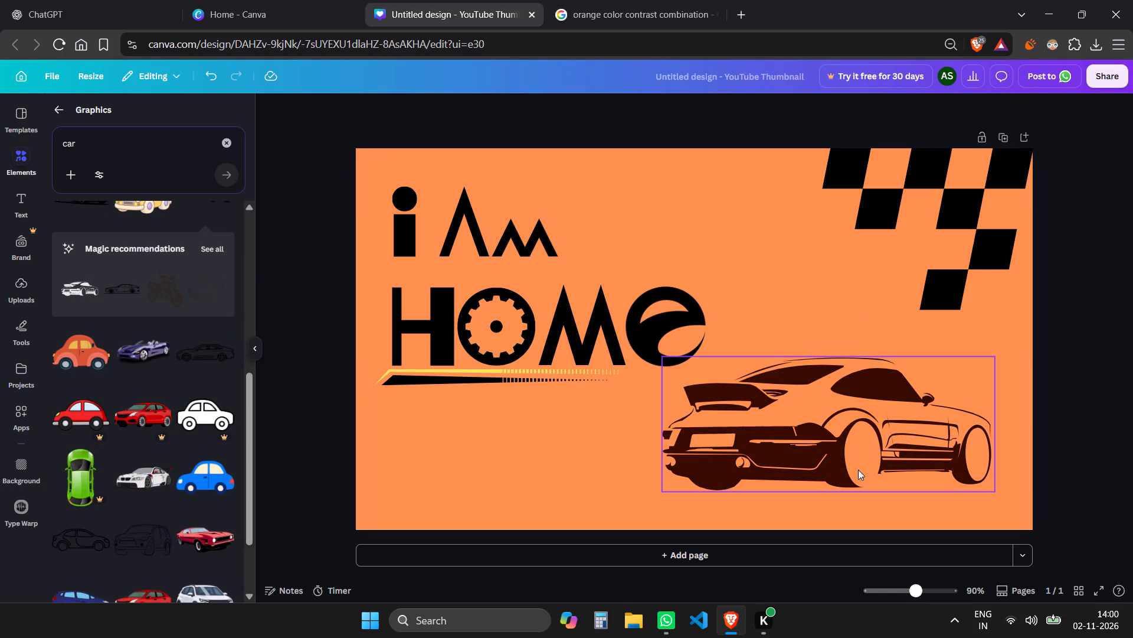
Browse further through the car graphics and add the black tyre-track graphic to the thumbnail.
{"action": "scroll", "coordinate": [165, 474], "scroll_direction": "down", "scroll_amount": 3}
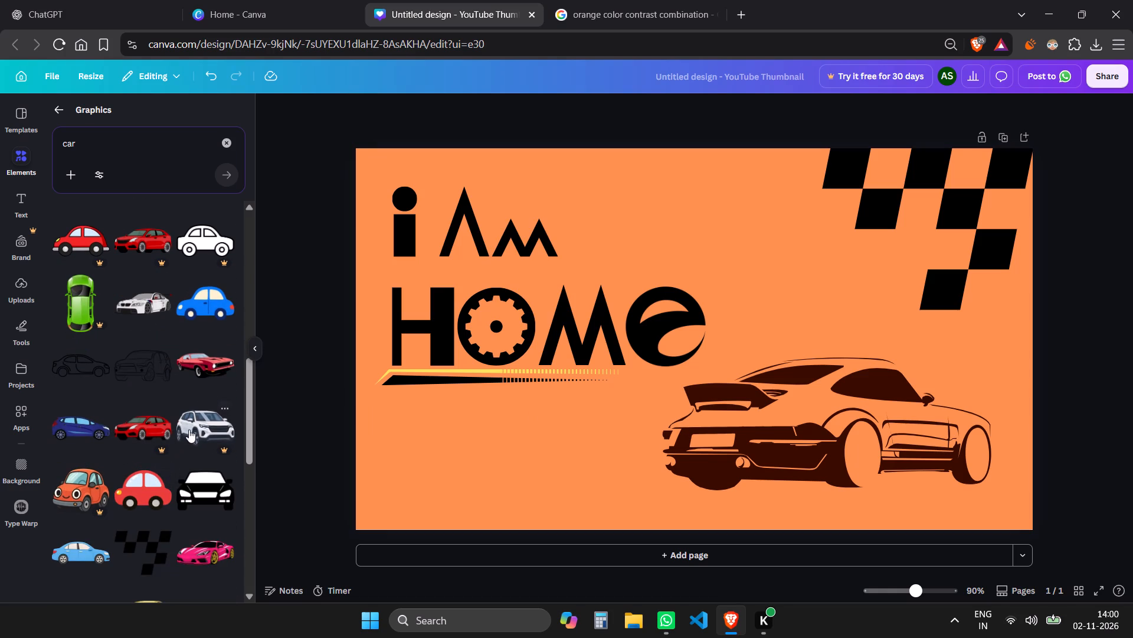
{"action": "scroll", "coordinate": [189, 429], "scroll_direction": "down", "scroll_amount": 7}
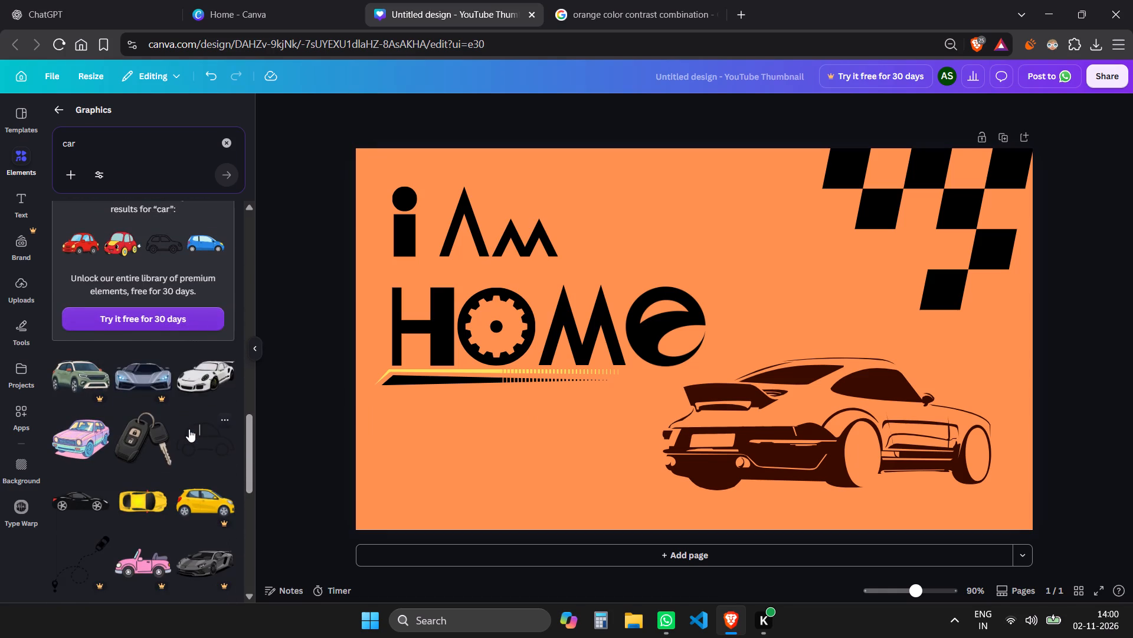
{"action": "scroll", "coordinate": [189, 429], "scroll_direction": "down", "scroll_amount": 12}
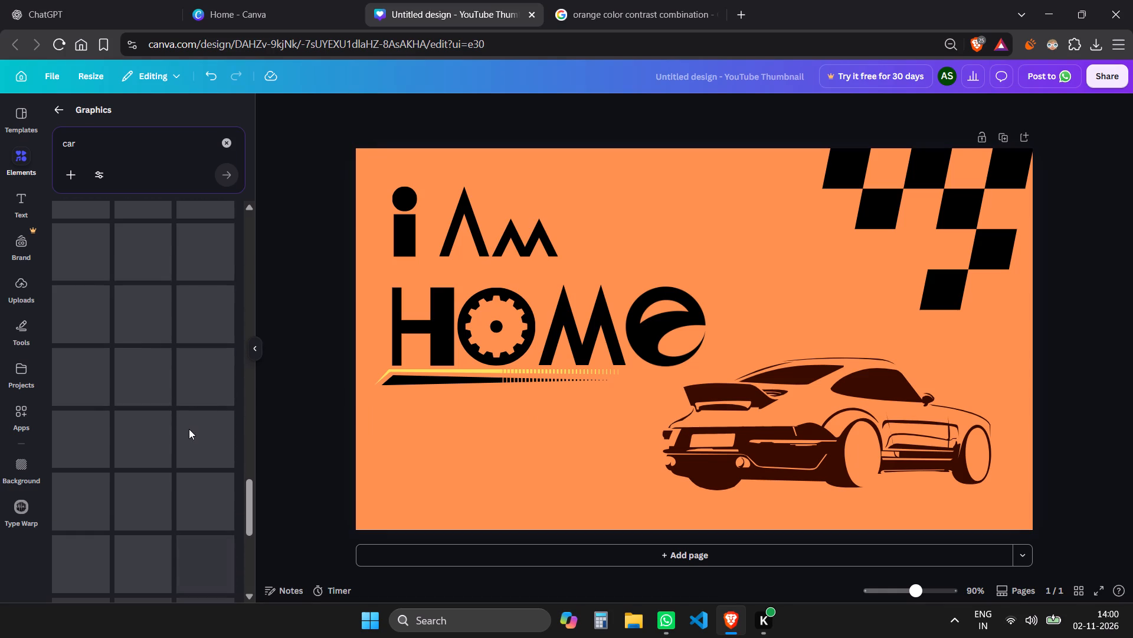
{"action": "scroll", "coordinate": [189, 429], "scroll_direction": "down", "scroll_amount": 4}
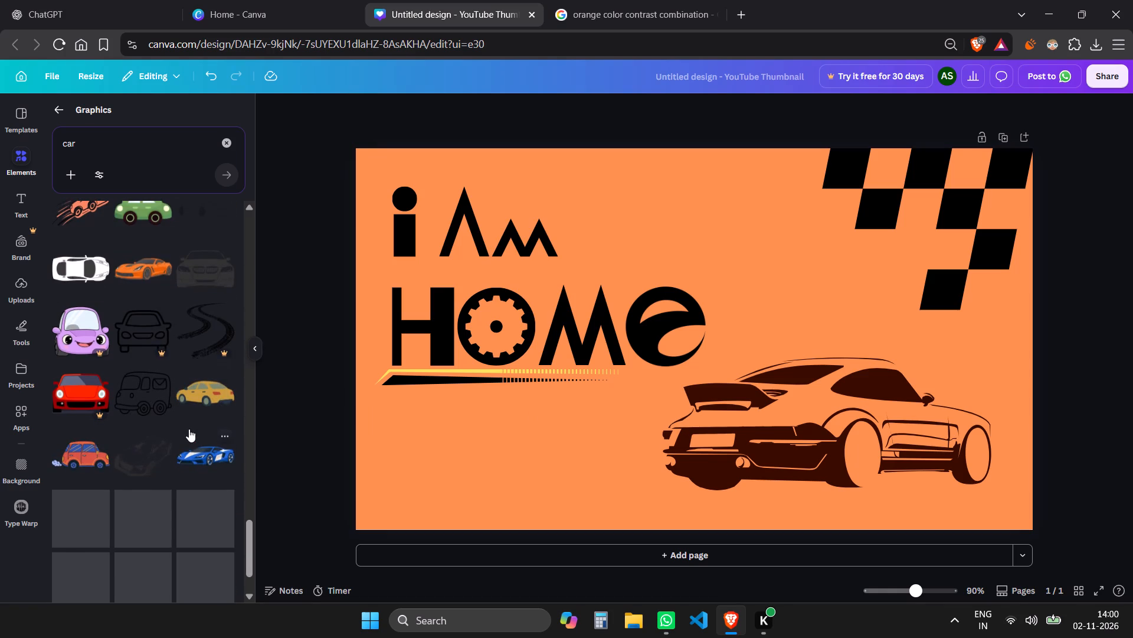
{"action": "scroll", "coordinate": [189, 429], "scroll_direction": "down", "scroll_amount": 12}
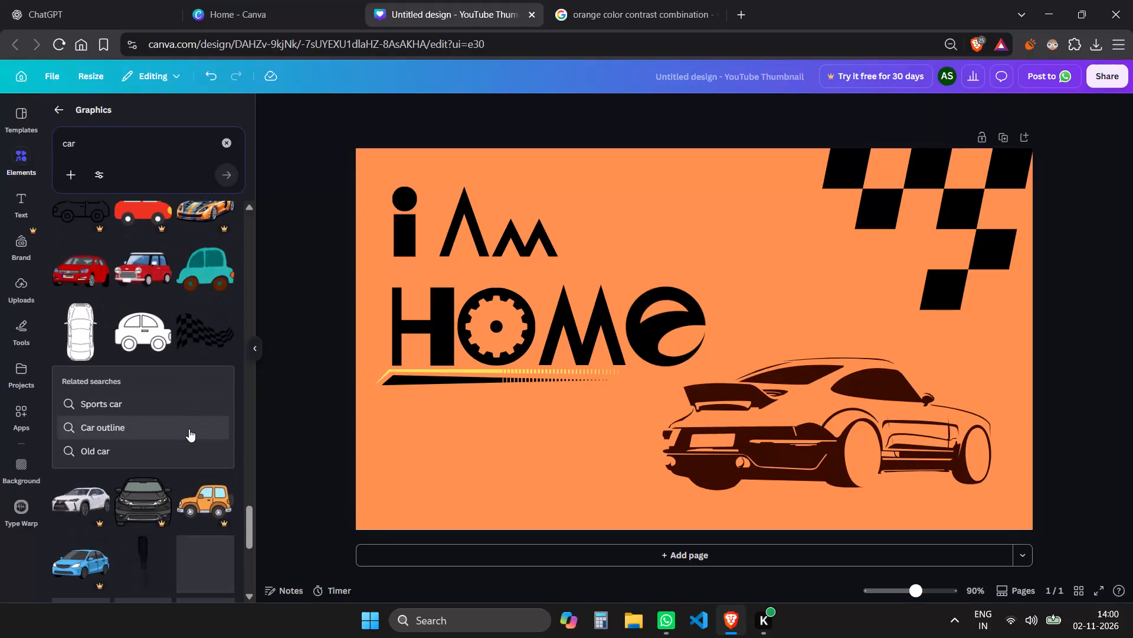
{"action": "scroll", "coordinate": [189, 429], "scroll_direction": "down", "scroll_amount": 5}
{"action": "scroll", "coordinate": [189, 429], "scroll_direction": "up", "scroll_amount": 2}
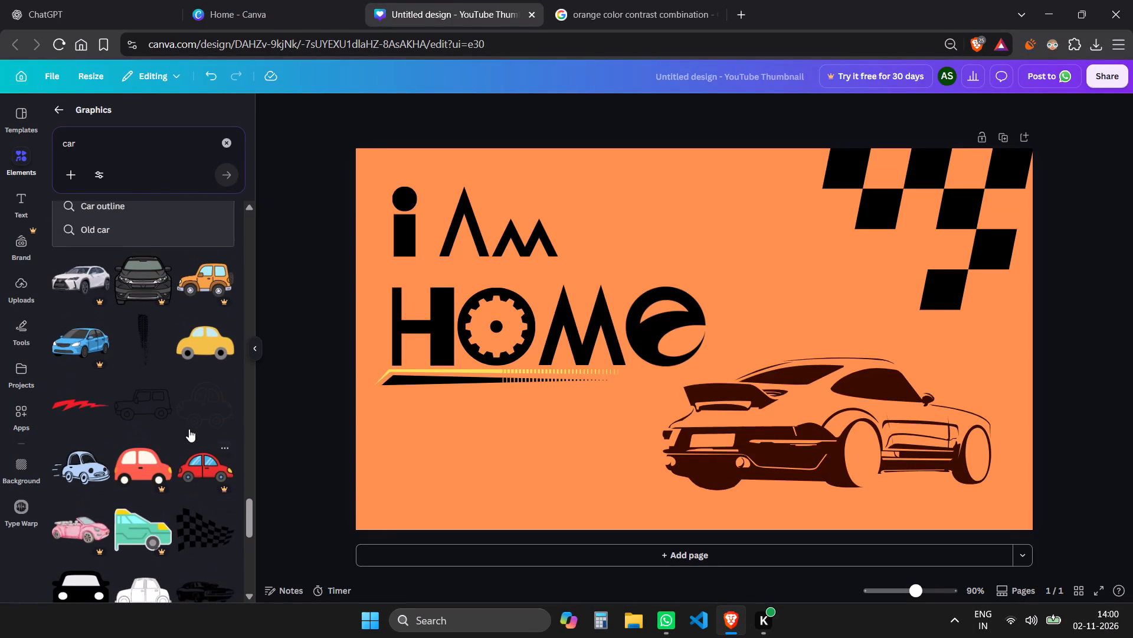
{"action": "left_click", "coordinate": [139, 341]}
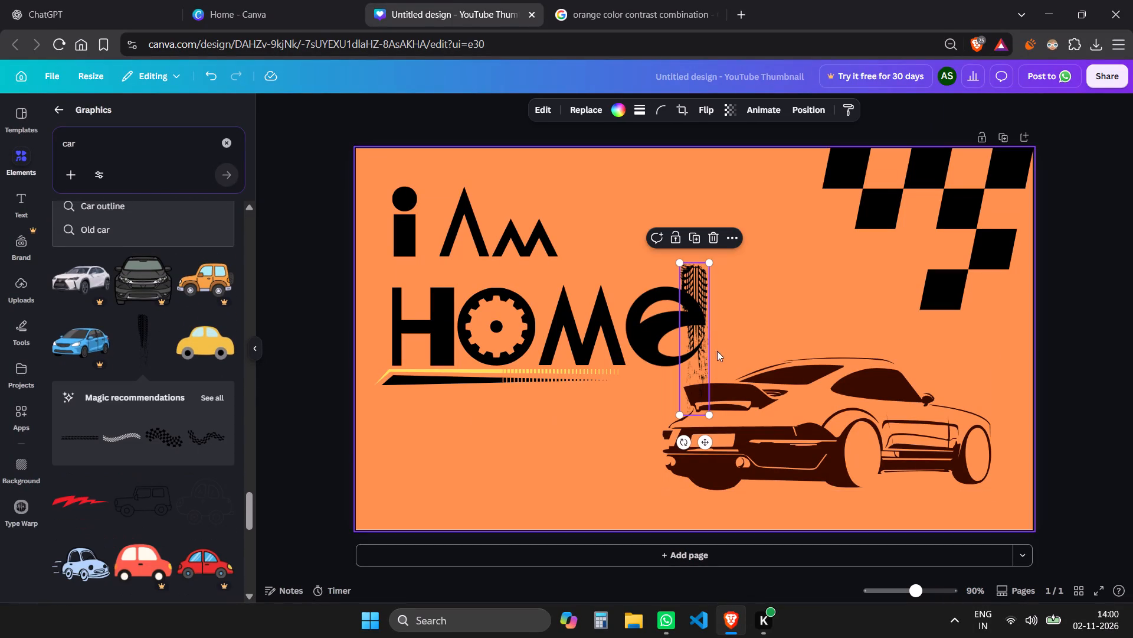
Shrink the tyre track and place it upright in the empty area below the HOME speed stripe.
{"action": "left_click_drag", "start_coordinate": [690, 310], "coordinate": [578, 445]}
{"action": "left_click_drag", "start_coordinate": [595, 552], "coordinate": [551, 461]}
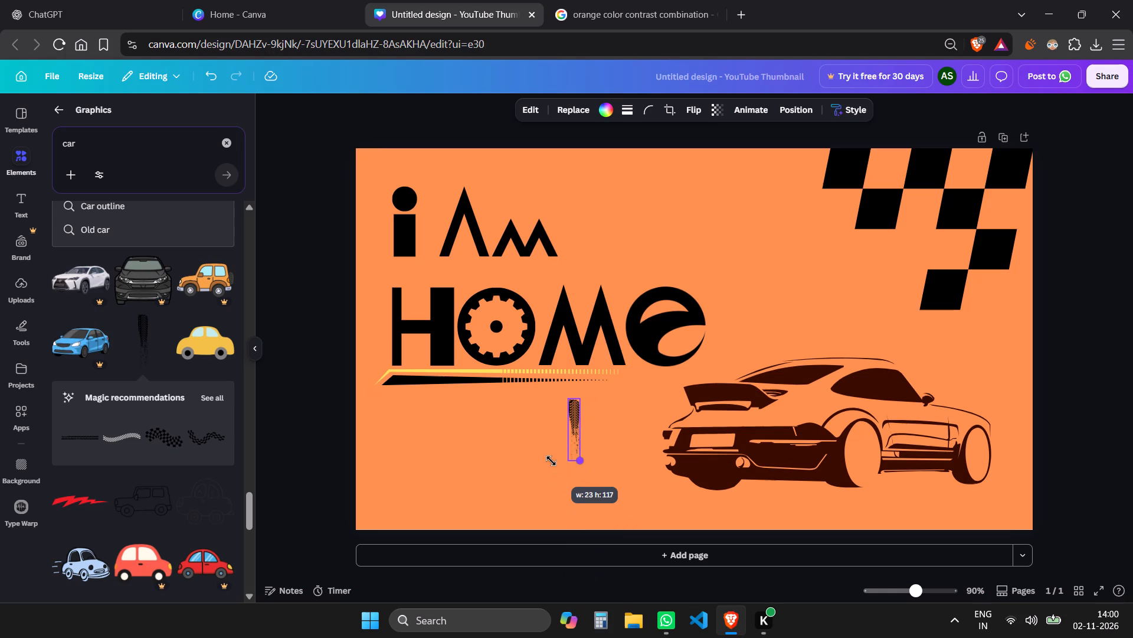
{"action": "left_click_drag", "start_coordinate": [551, 461], "coordinate": [594, 513]}
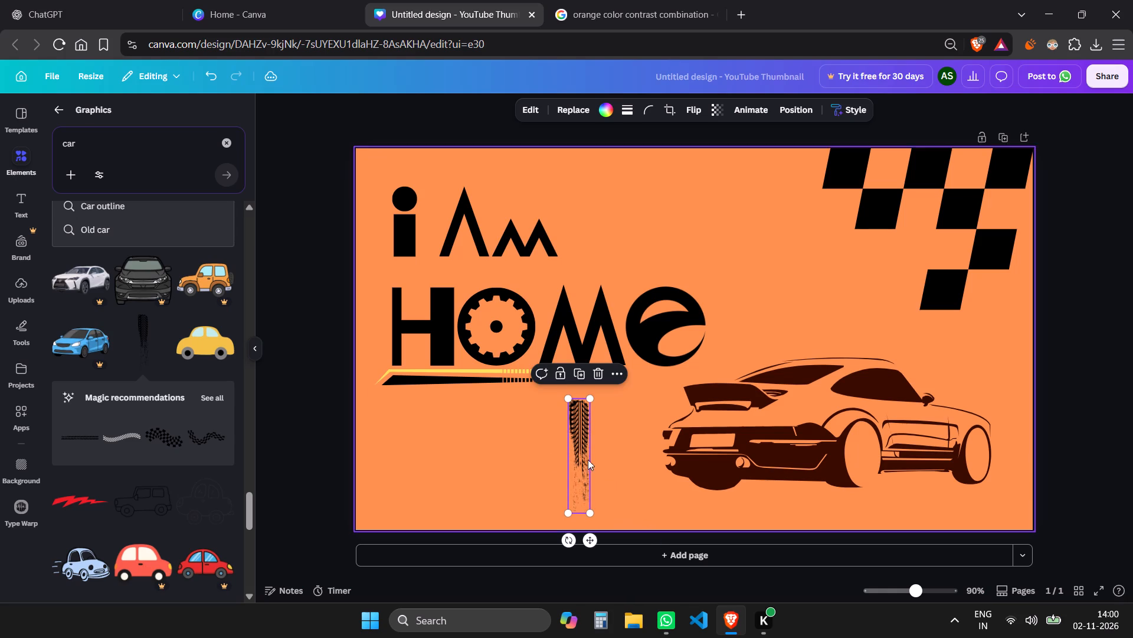
{"action": "left_click_drag", "start_coordinate": [578, 444], "coordinate": [417, 294]}
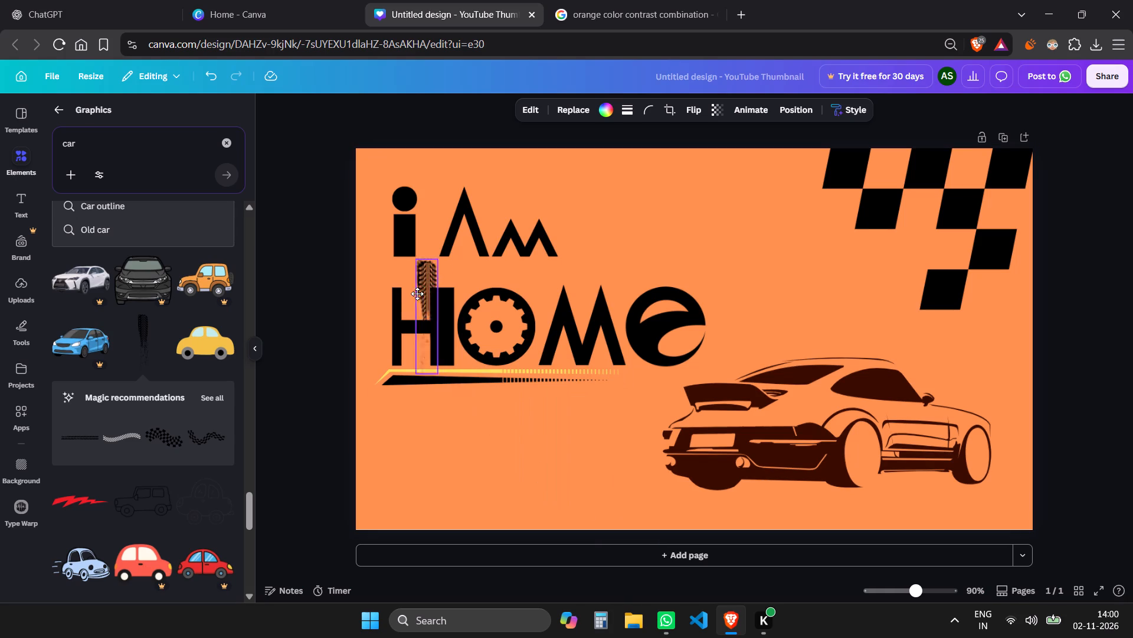
{"action": "left_click_drag", "start_coordinate": [417, 294], "coordinate": [402, 261]}
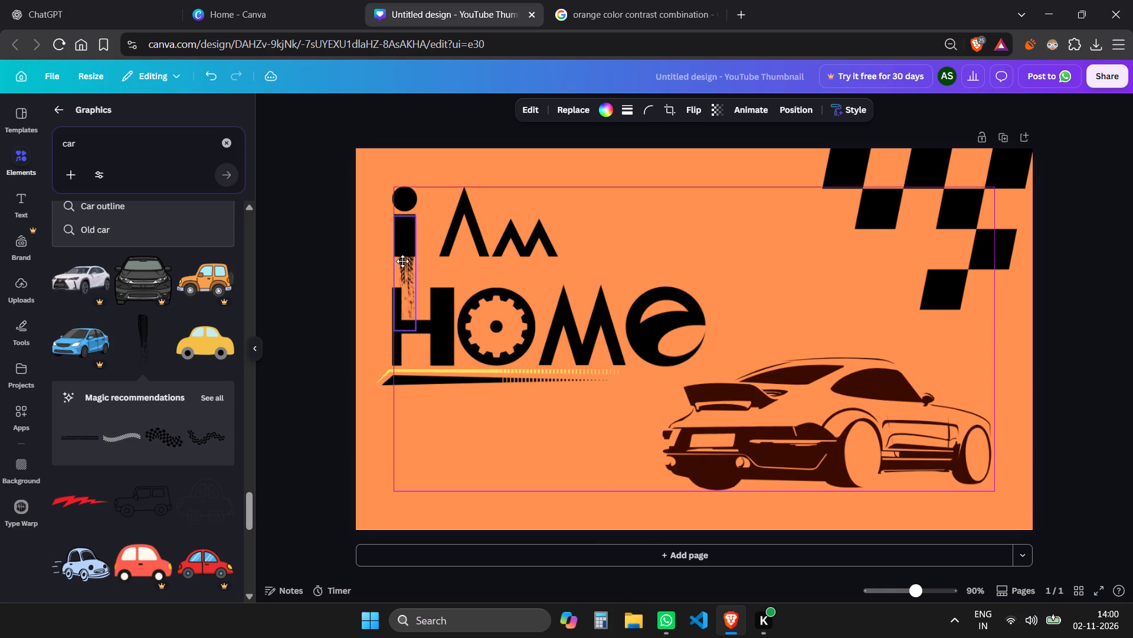
{"action": "left_click_drag", "start_coordinate": [402, 261], "coordinate": [441, 458]}
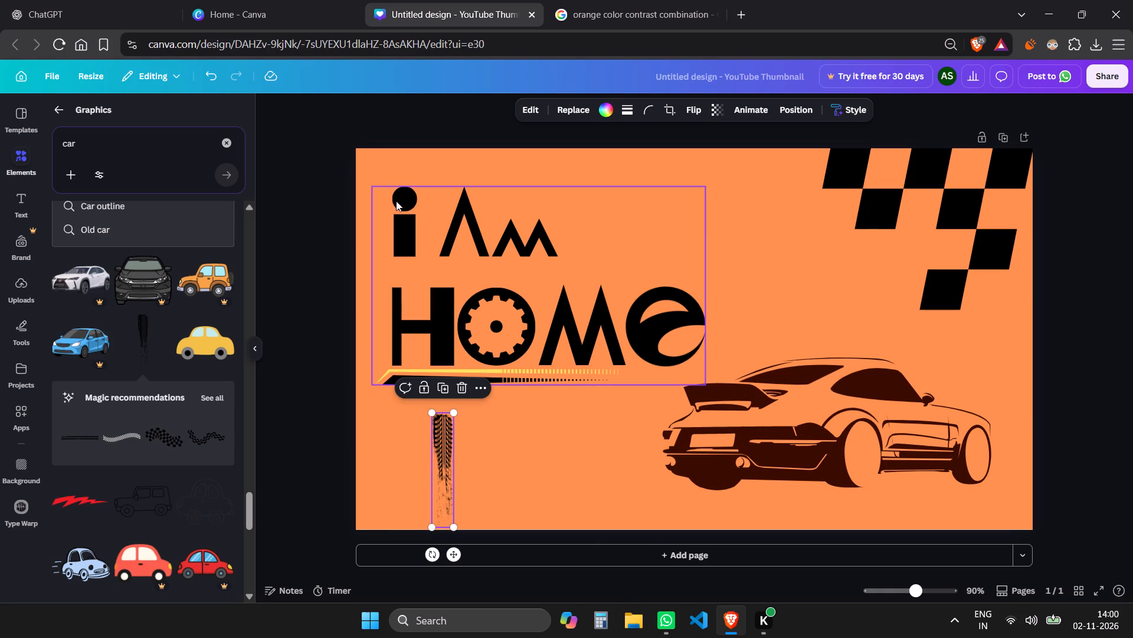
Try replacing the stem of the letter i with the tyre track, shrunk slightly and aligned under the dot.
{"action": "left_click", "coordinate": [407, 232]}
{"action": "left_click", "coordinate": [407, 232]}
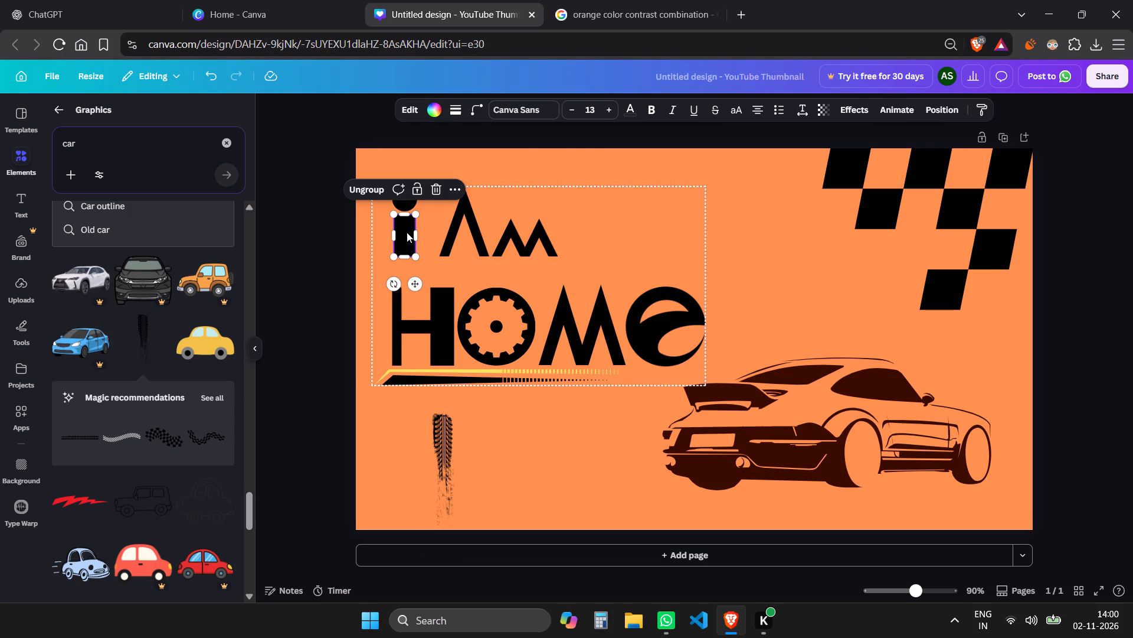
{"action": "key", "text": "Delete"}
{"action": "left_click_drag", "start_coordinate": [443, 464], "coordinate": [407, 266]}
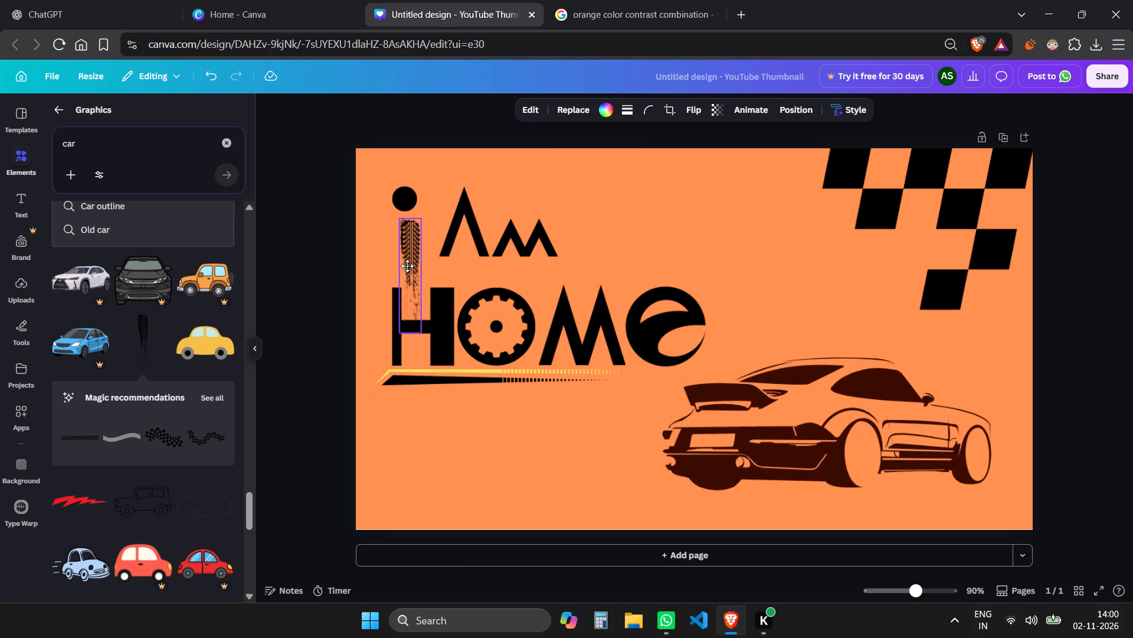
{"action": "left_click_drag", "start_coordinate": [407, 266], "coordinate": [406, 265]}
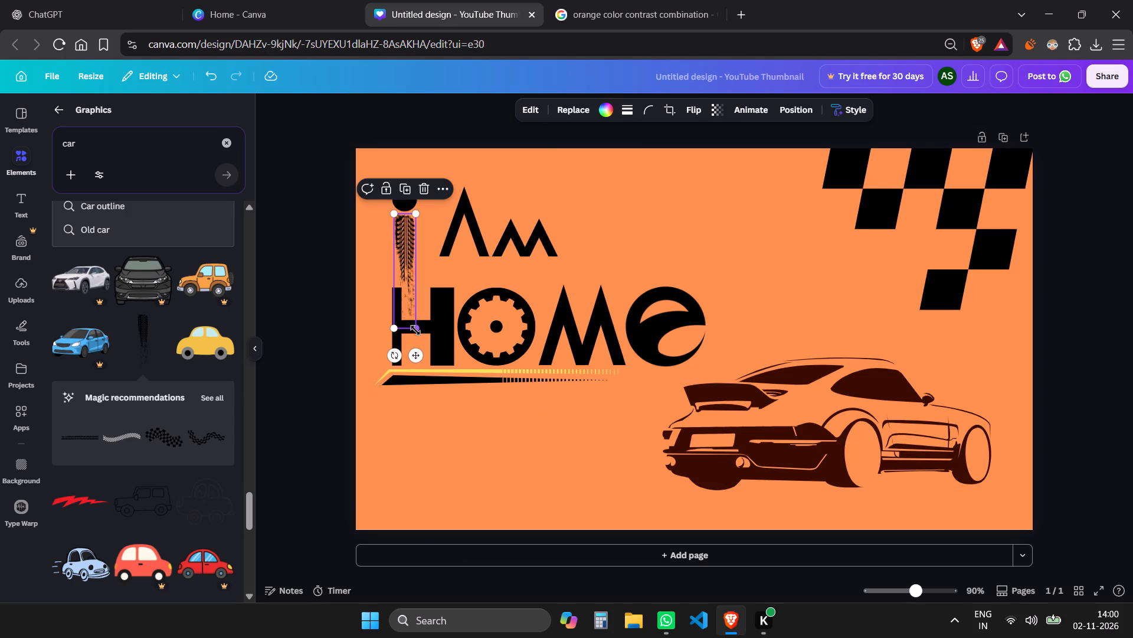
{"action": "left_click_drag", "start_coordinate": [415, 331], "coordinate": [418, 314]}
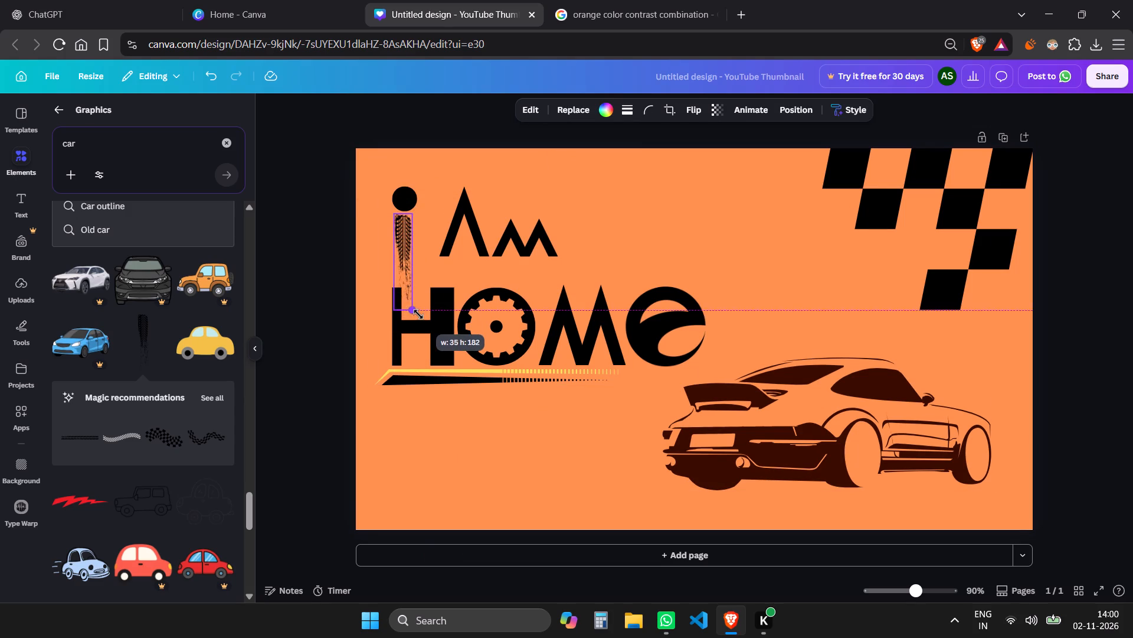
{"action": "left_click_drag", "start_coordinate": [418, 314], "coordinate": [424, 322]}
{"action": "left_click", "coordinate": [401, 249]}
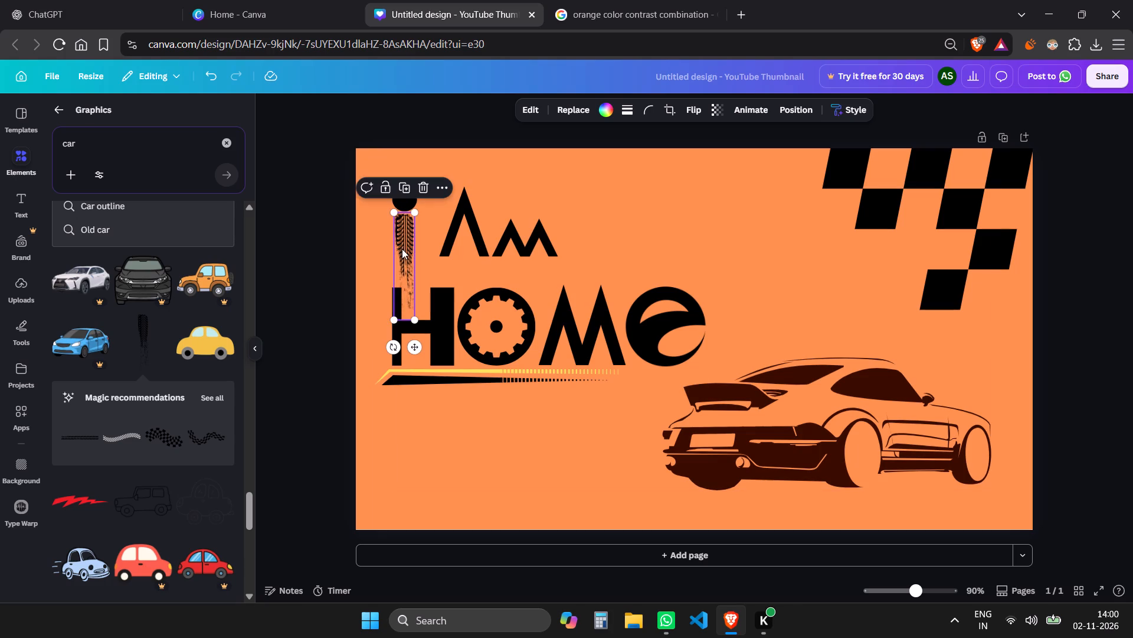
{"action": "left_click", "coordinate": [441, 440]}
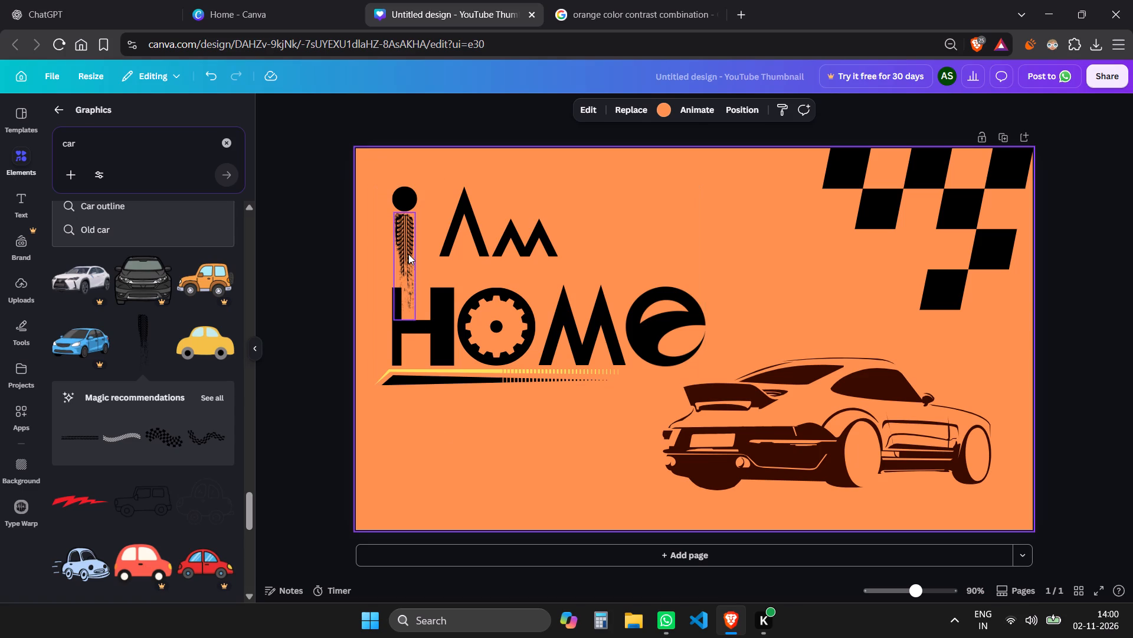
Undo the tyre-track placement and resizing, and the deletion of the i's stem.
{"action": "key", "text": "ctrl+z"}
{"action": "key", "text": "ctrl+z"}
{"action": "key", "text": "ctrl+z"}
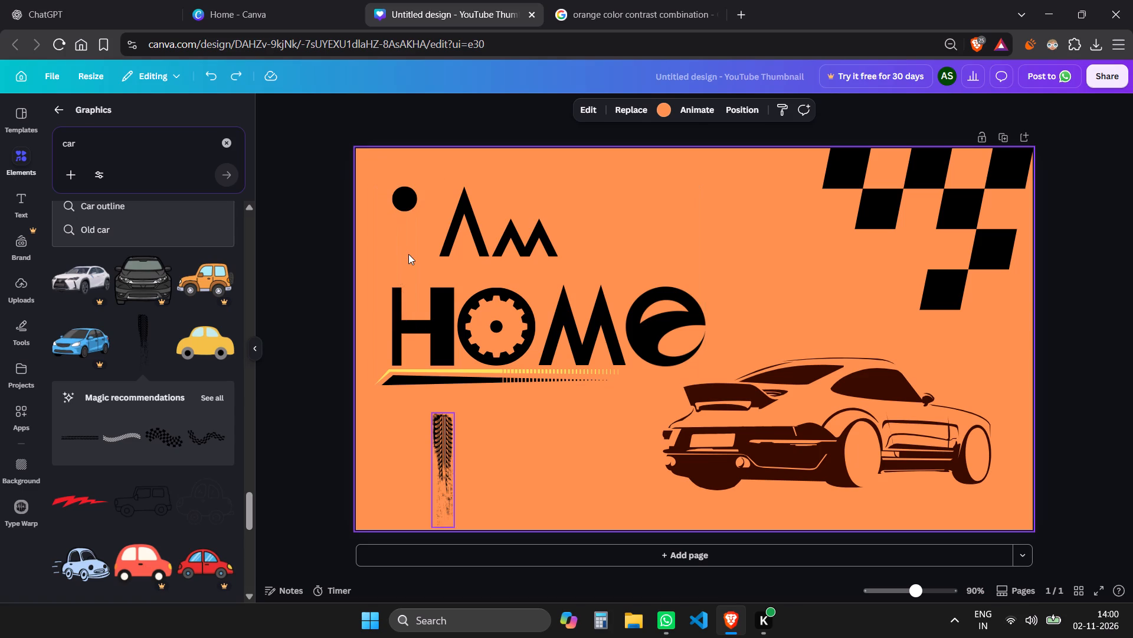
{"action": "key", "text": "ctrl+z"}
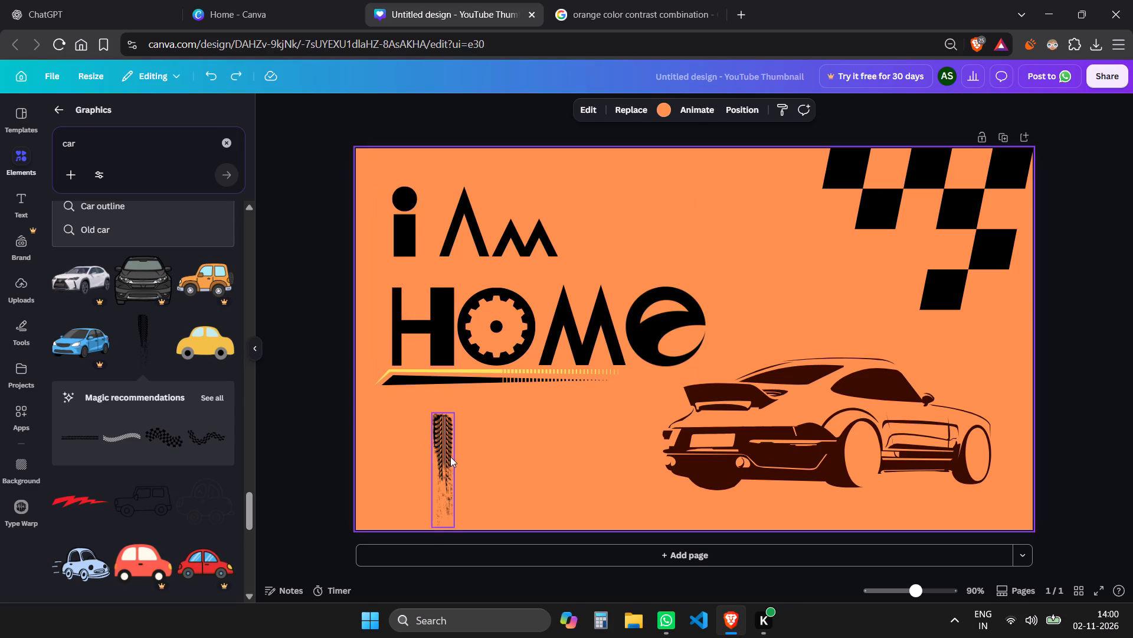
Rotate the tyre track nearly horizontal and place it behind the car's near rear tyre, sloping gently up towards the wheel.
{"action": "left_click", "coordinate": [450, 457]}
{"action": "left_click_drag", "start_coordinate": [432, 553], "coordinate": [365, 467]}
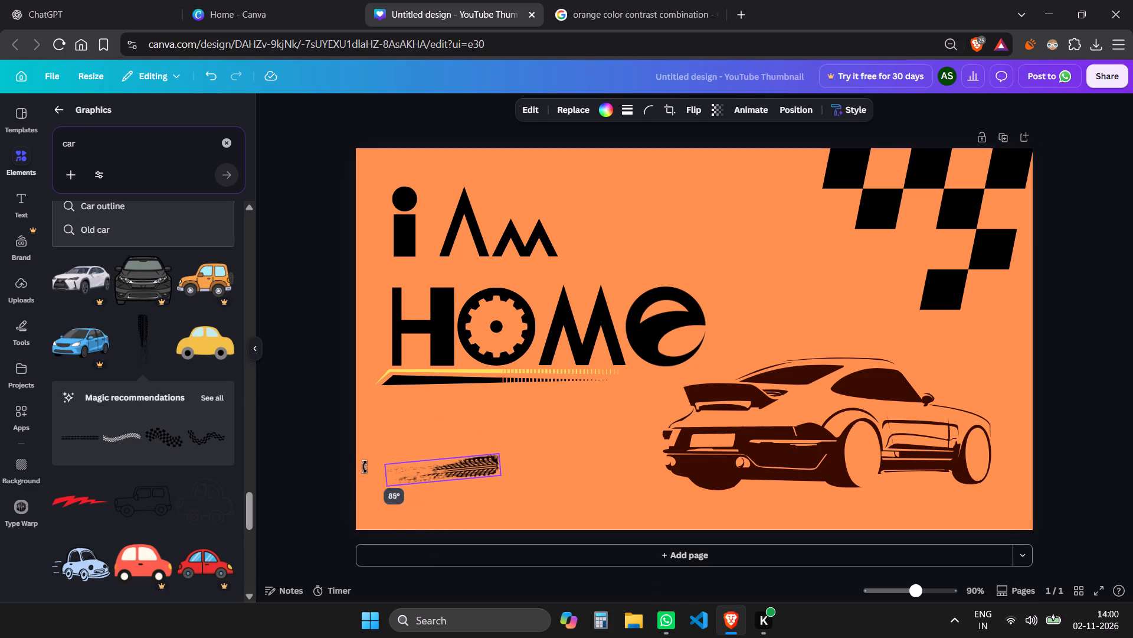
{"action": "left_click_drag", "start_coordinate": [365, 467], "coordinate": [366, 465]}
{"action": "left_click_drag", "start_coordinate": [482, 470], "coordinate": [787, 419]}
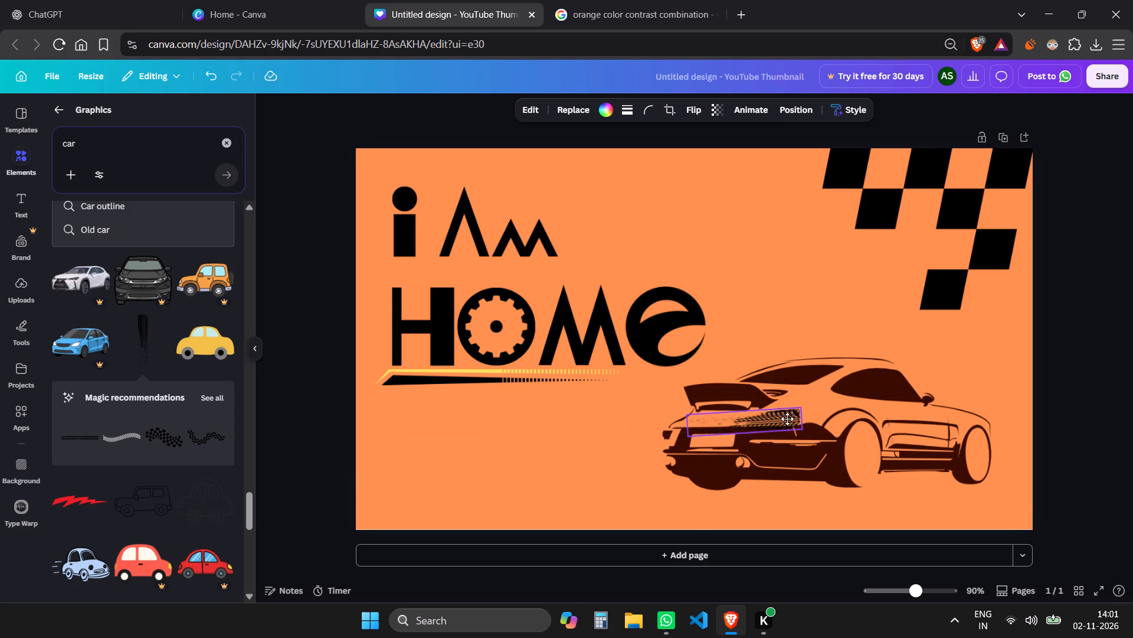
{"action": "left_click_drag", "start_coordinate": [787, 419], "coordinate": [944, 388]}
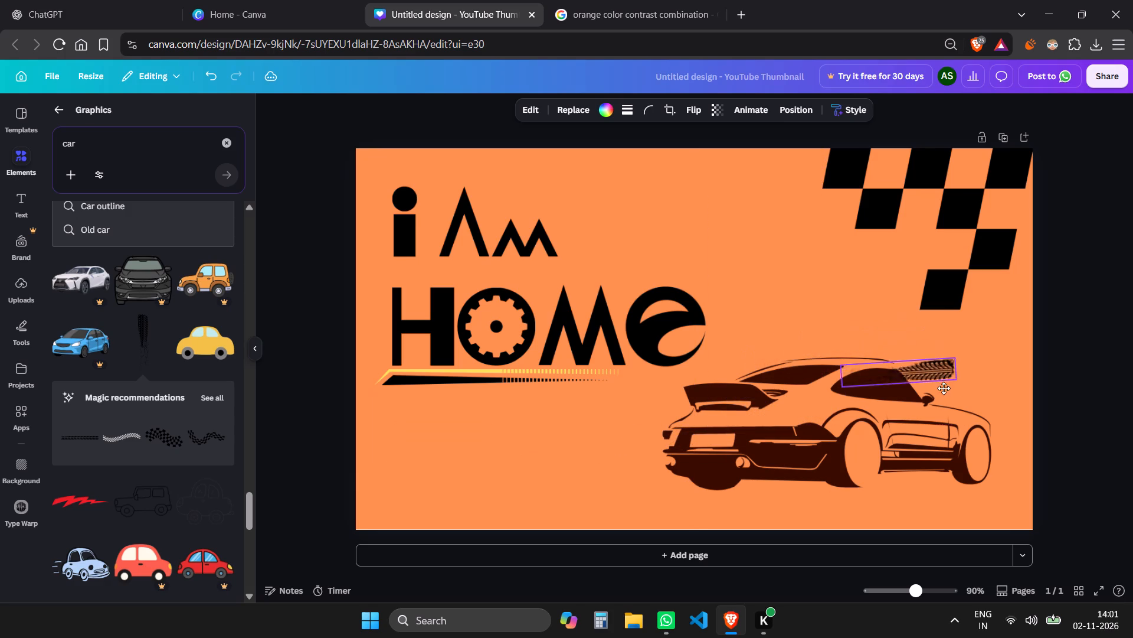
{"action": "left_click_drag", "start_coordinate": [944, 388], "coordinate": [866, 515]}
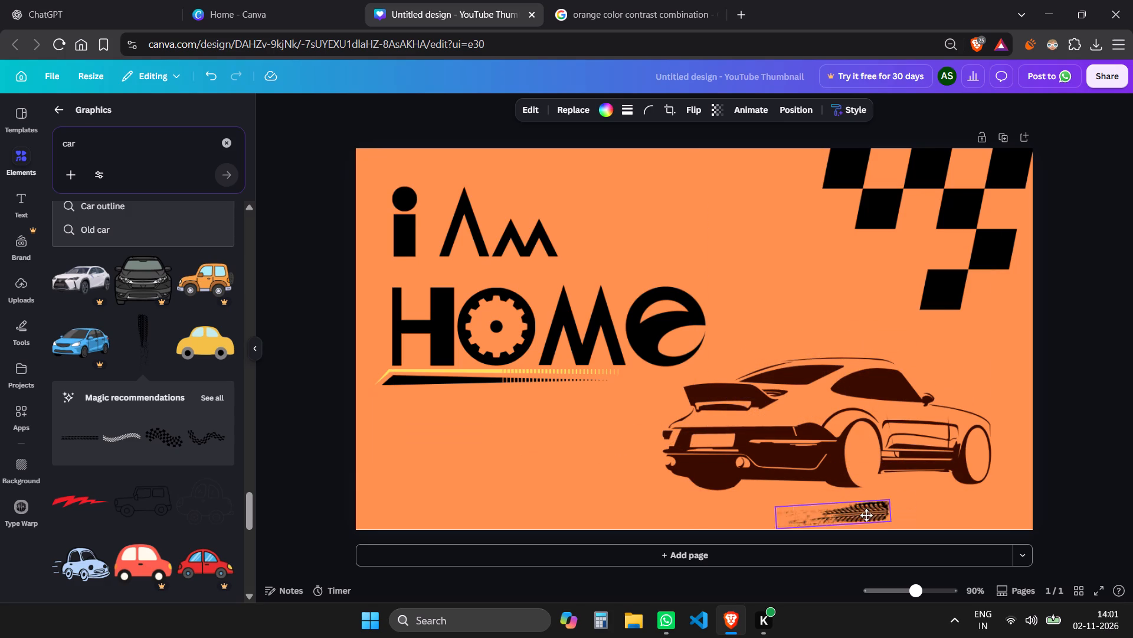
{"action": "left_click_drag", "start_coordinate": [866, 515], "coordinate": [683, 497]}
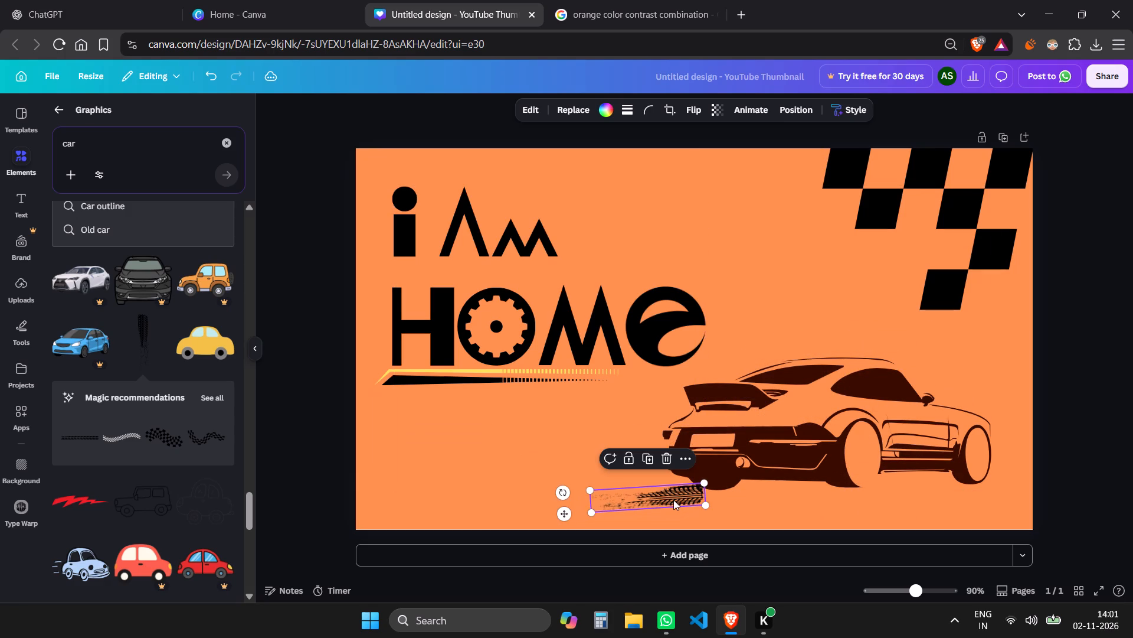
{"action": "left_click_drag", "start_coordinate": [561, 492], "coordinate": [581, 526]}
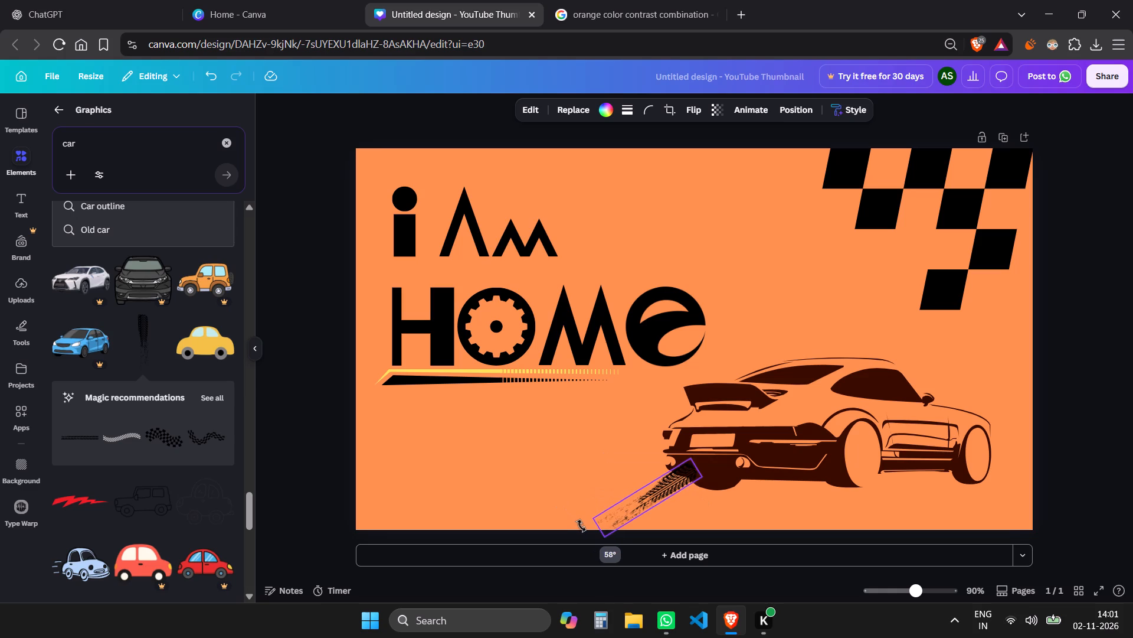
{"action": "left_click_drag", "start_coordinate": [581, 526], "coordinate": [578, 502]}
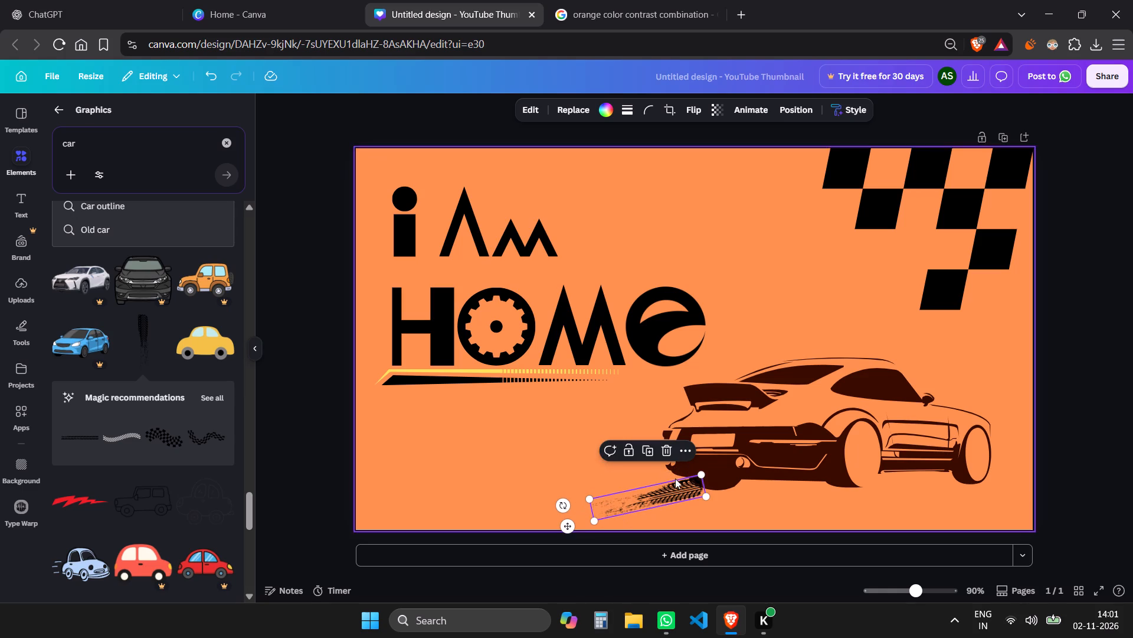
Delete the tyre track behind the car's rear tyre.
{"action": "left_click", "coordinate": [670, 449]}
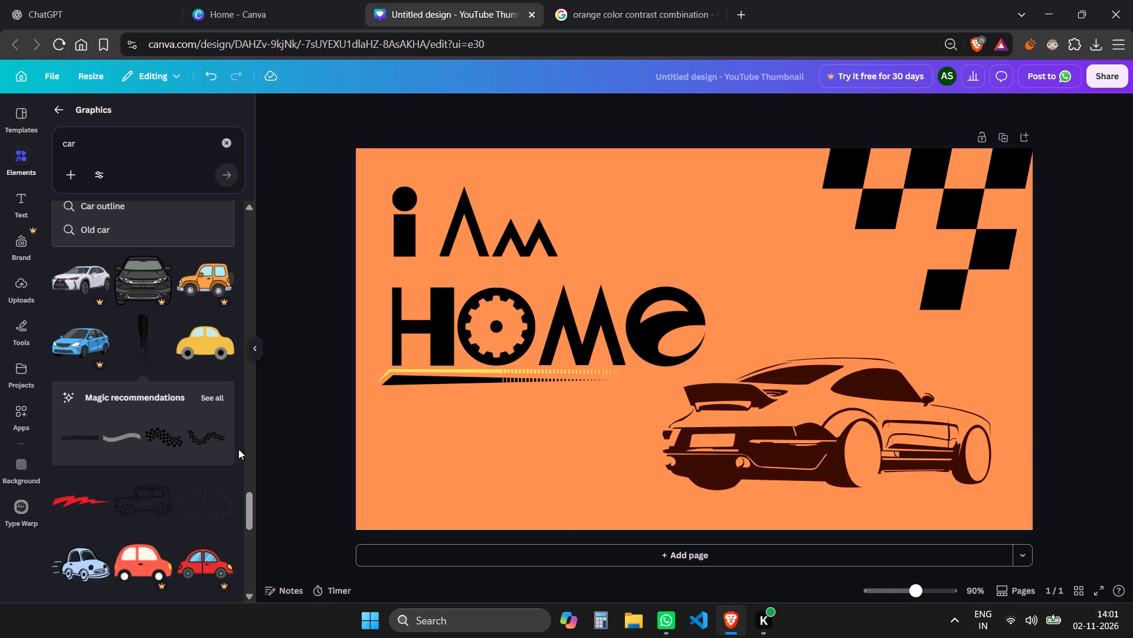
Find a thin yellow-and-white racing stripe among the car graphics and place it in the empty area below HOME.
{"action": "scroll", "coordinate": [179, 438], "scroll_direction": "down", "scroll_amount": 1}
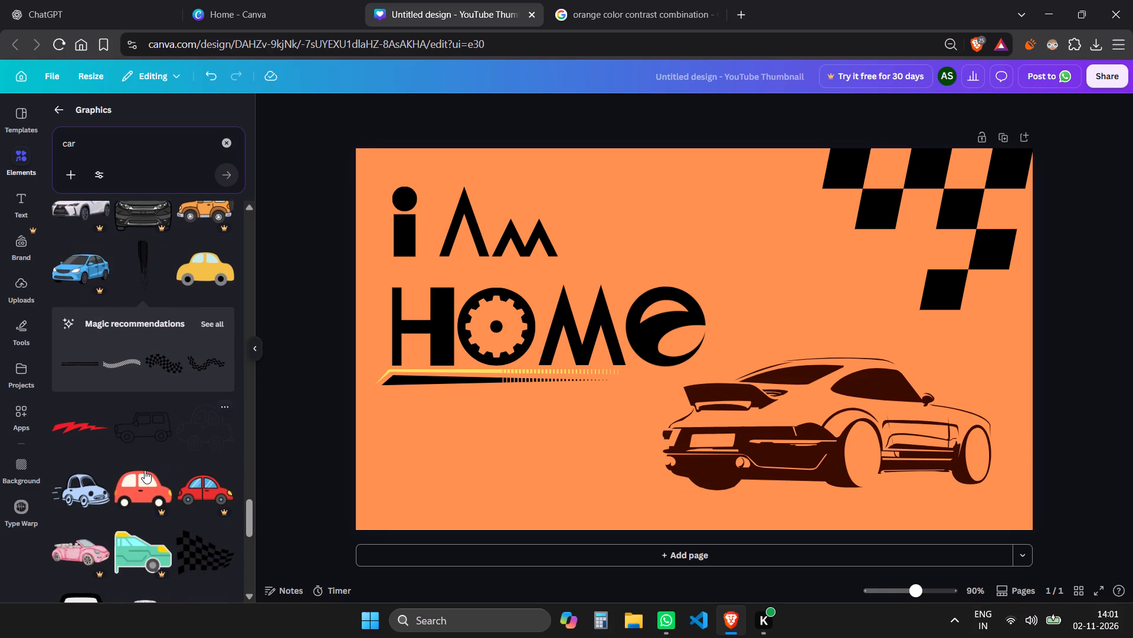
{"action": "scroll", "coordinate": [86, 435], "scroll_direction": "down", "scroll_amount": 2}
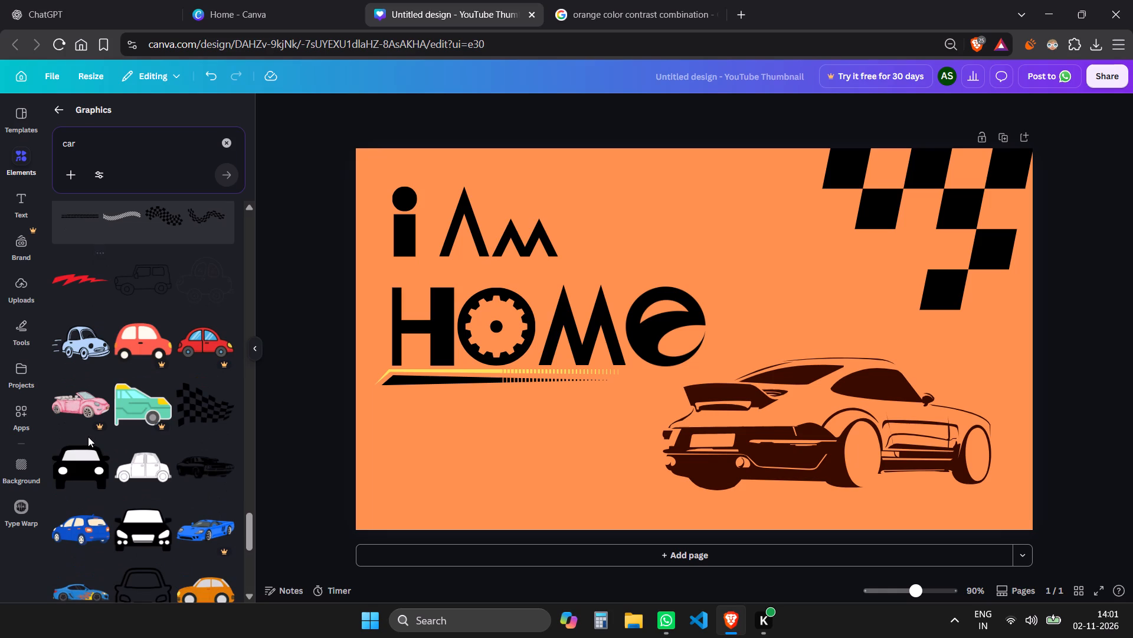
{"action": "scroll", "coordinate": [88, 437], "scroll_direction": "down", "scroll_amount": 4}
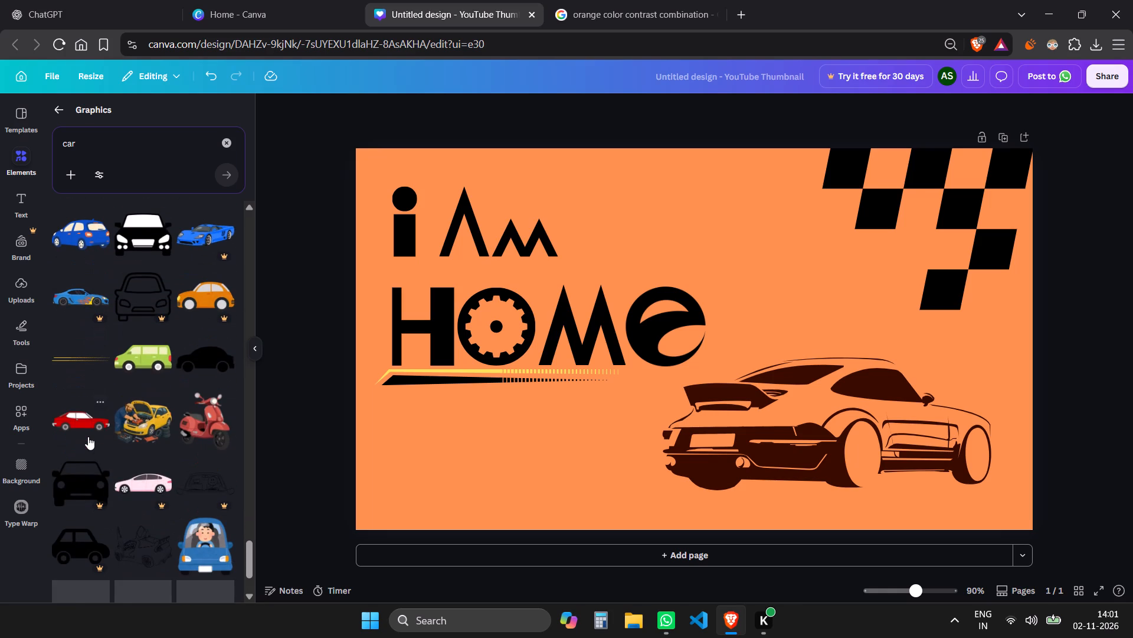
{"action": "scroll", "coordinate": [88, 437], "scroll_direction": "down", "scroll_amount": 7}
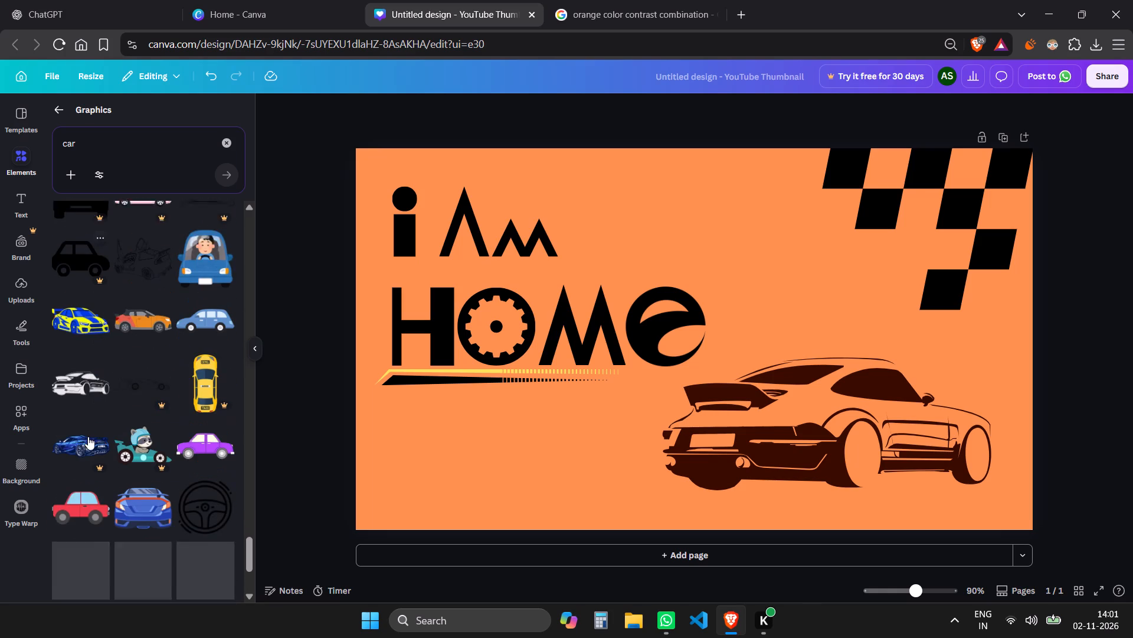
{"action": "scroll", "coordinate": [88, 437], "scroll_direction": "down", "scroll_amount": 6}
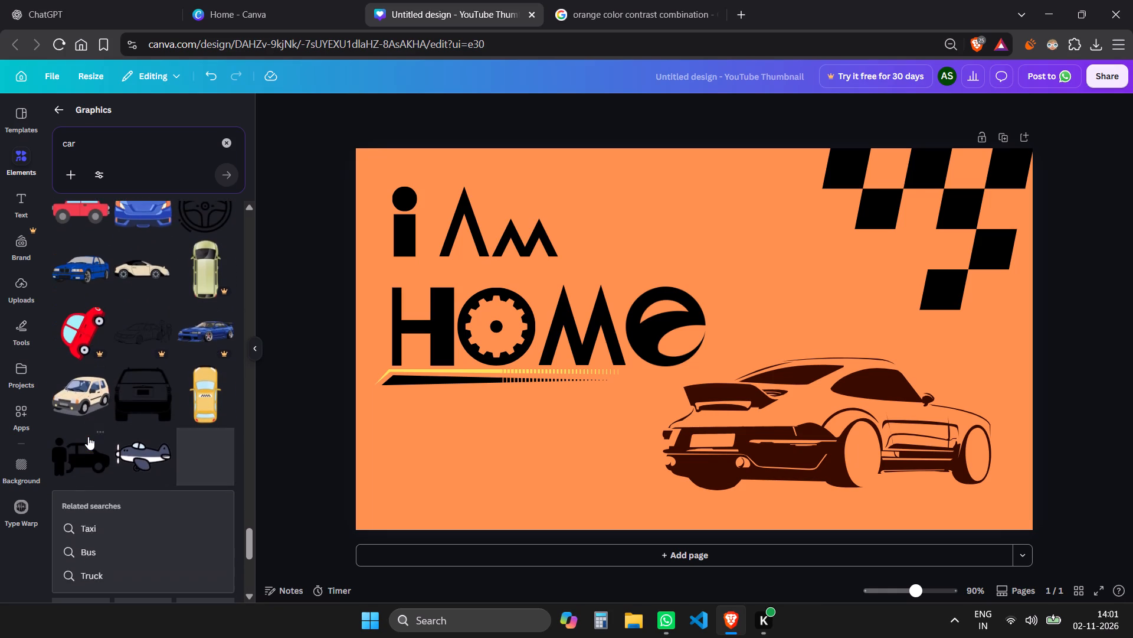
{"action": "scroll", "coordinate": [88, 437], "scroll_direction": "down", "scroll_amount": 6}
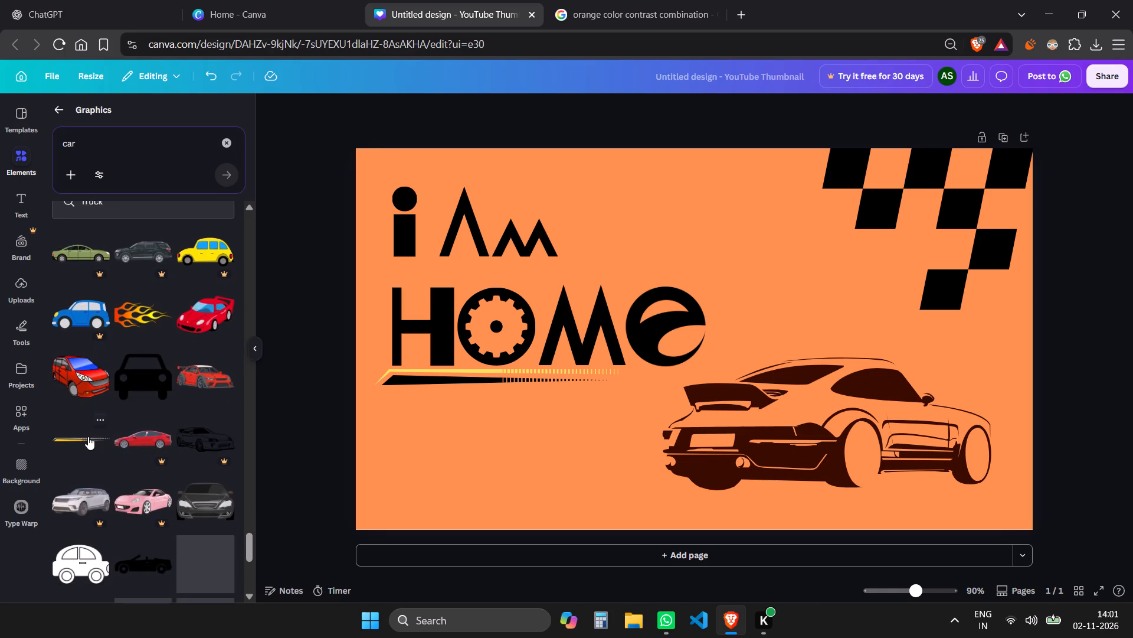
{"action": "scroll", "coordinate": [88, 437], "scroll_direction": "down", "scroll_amount": 6}
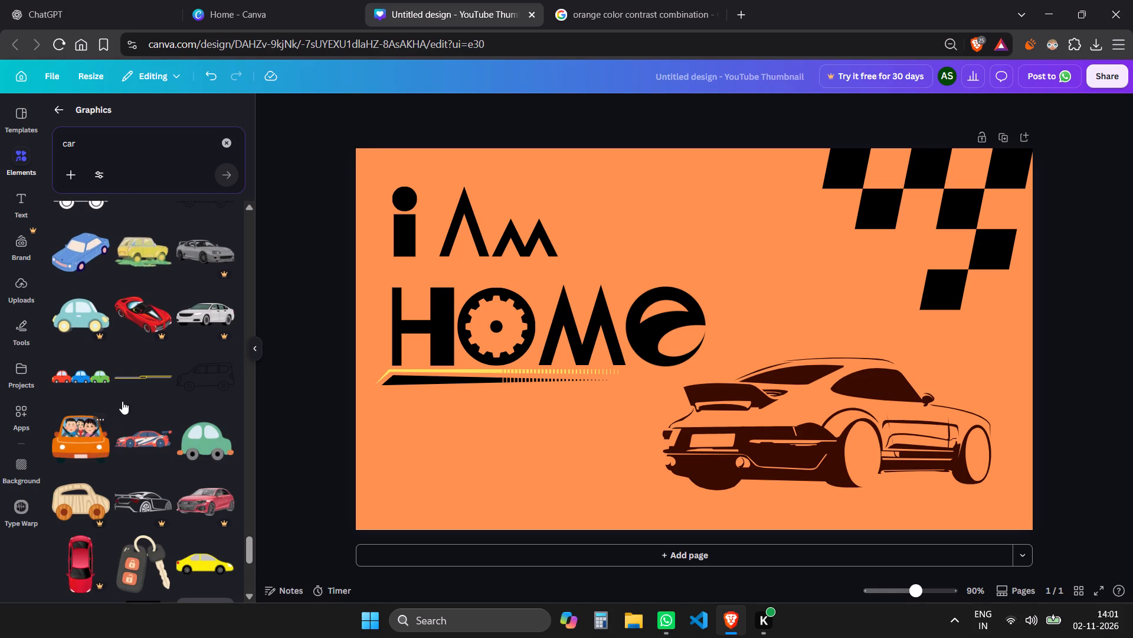
{"action": "left_click", "coordinate": [158, 377]}
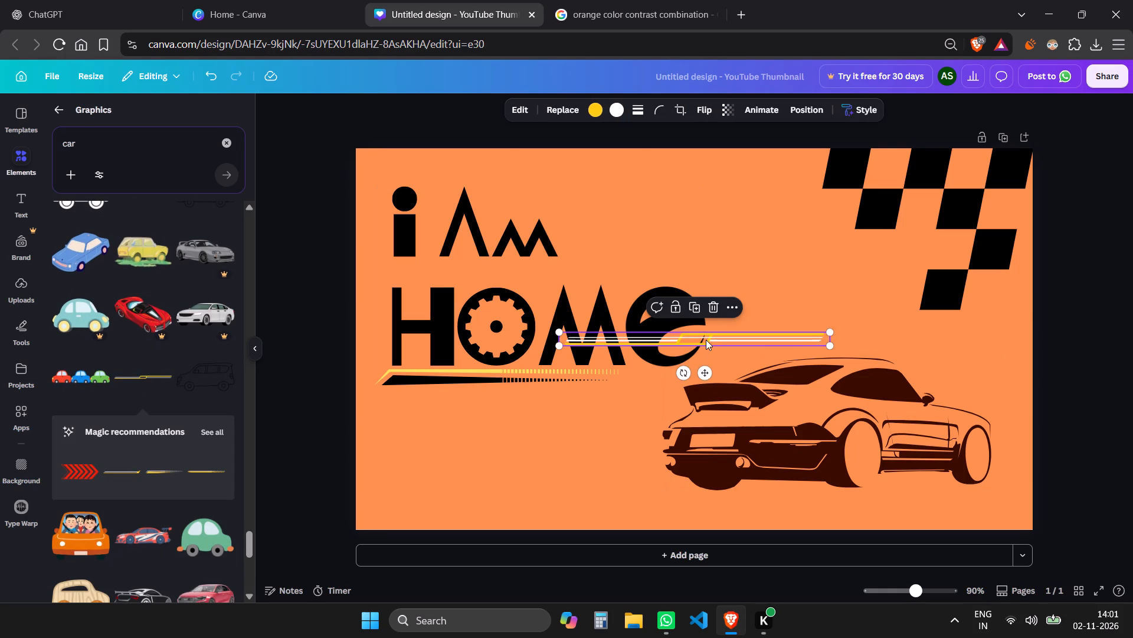
{"action": "left_click_drag", "start_coordinate": [700, 338], "coordinate": [522, 460]}
Replace the old black-and-yellow speed stripe under HOME with the new stripe, positioned at about X 51 px, Y 421 px.
{"action": "left_click", "coordinate": [513, 369]}
{"action": "left_click", "coordinate": [510, 375]}
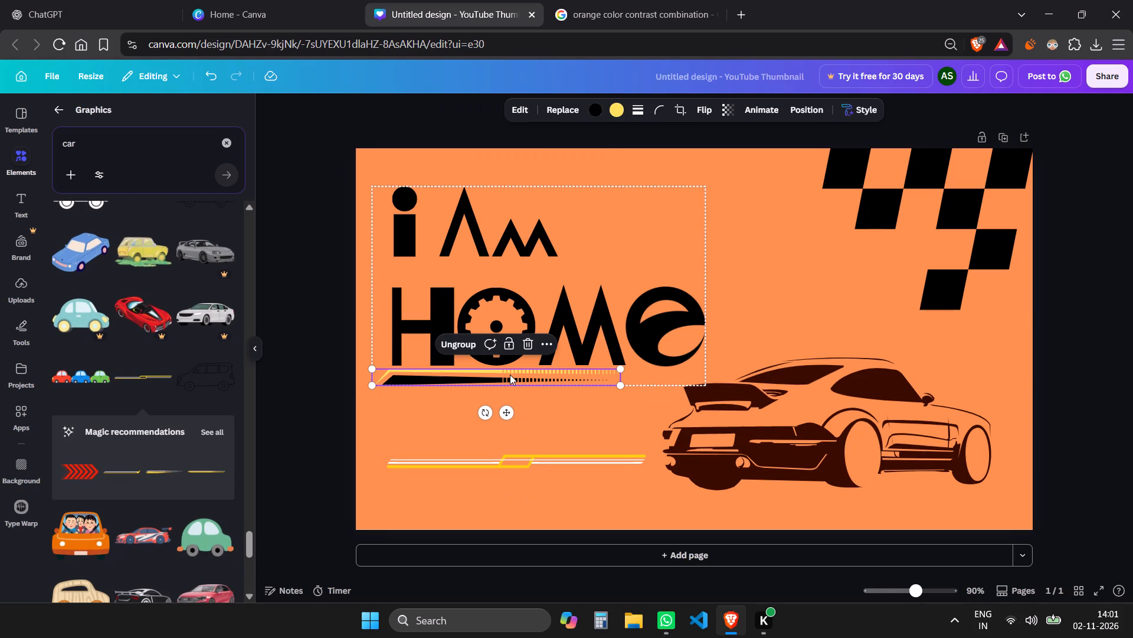
{"action": "key", "text": "Delete"}
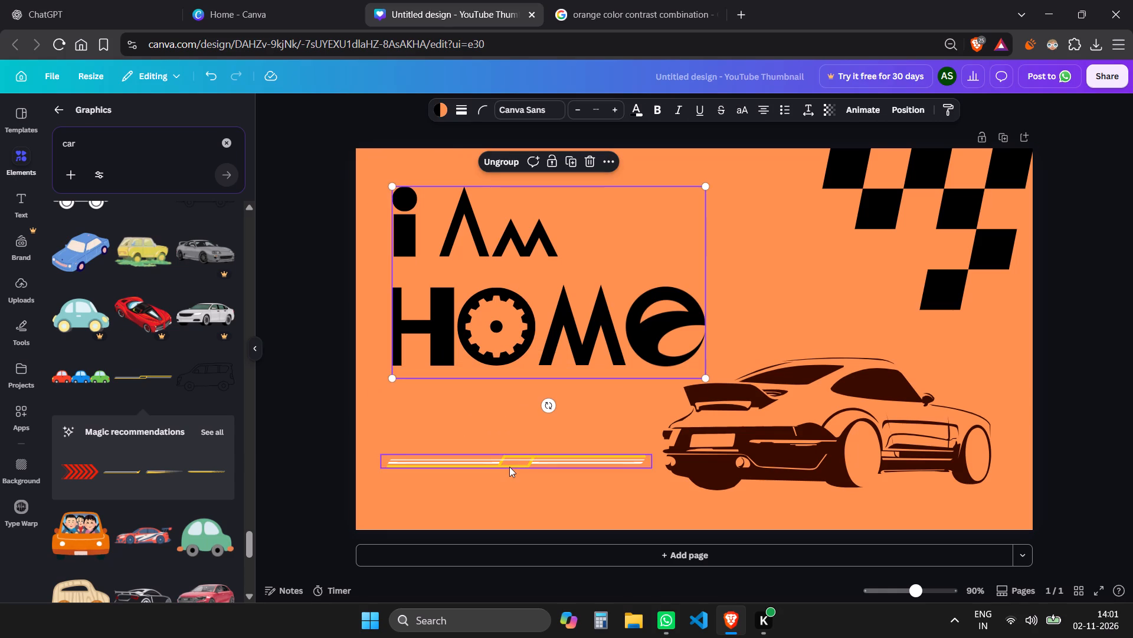
{"action": "left_click_drag", "start_coordinate": [509, 464], "coordinate": [512, 376]}
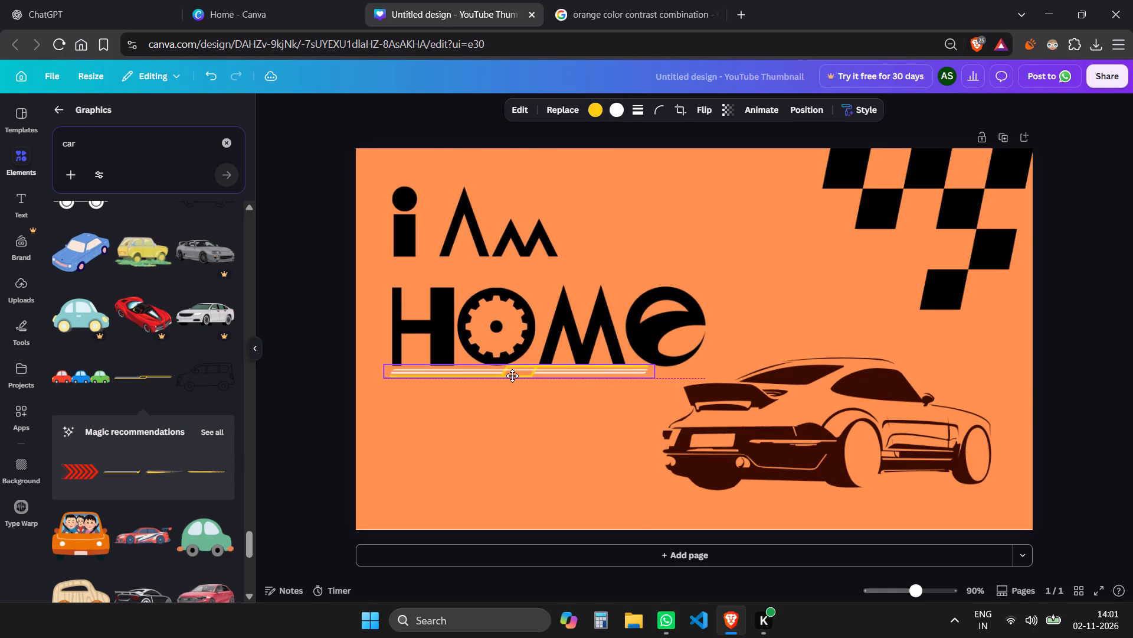
{"action": "left_click_drag", "start_coordinate": [512, 376], "coordinate": [510, 382]}
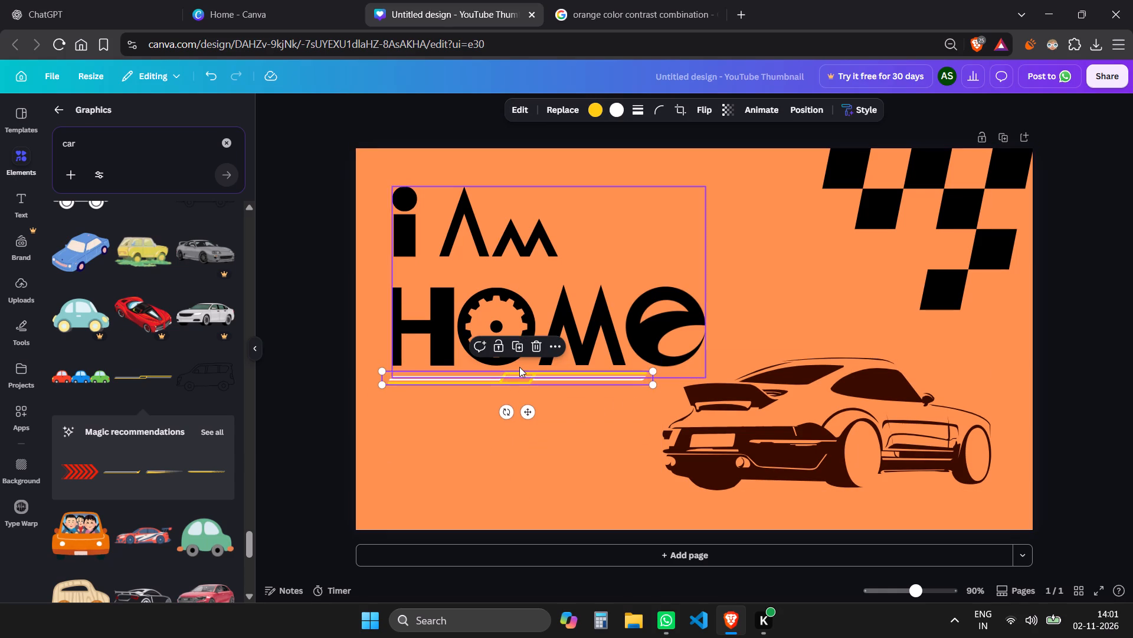
{"action": "left_click", "coordinate": [499, 375]}
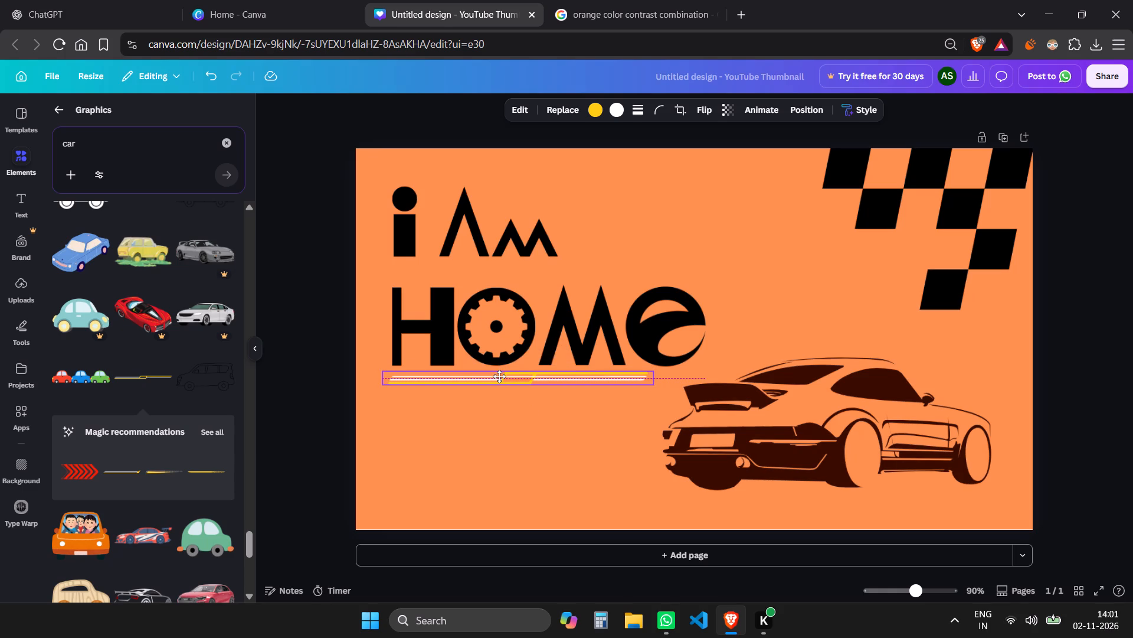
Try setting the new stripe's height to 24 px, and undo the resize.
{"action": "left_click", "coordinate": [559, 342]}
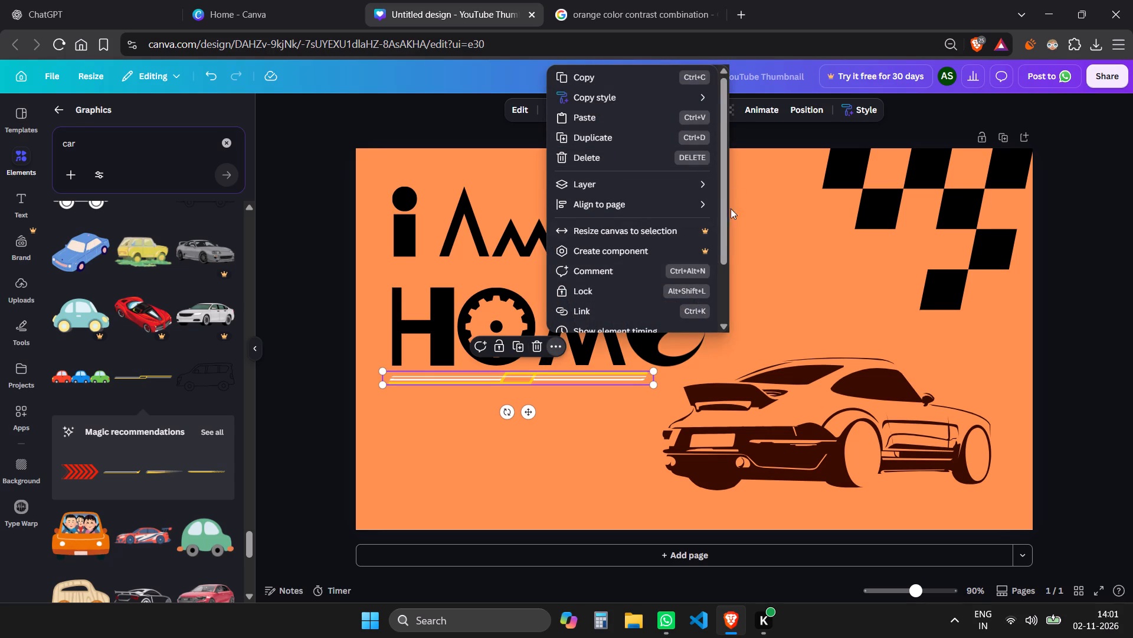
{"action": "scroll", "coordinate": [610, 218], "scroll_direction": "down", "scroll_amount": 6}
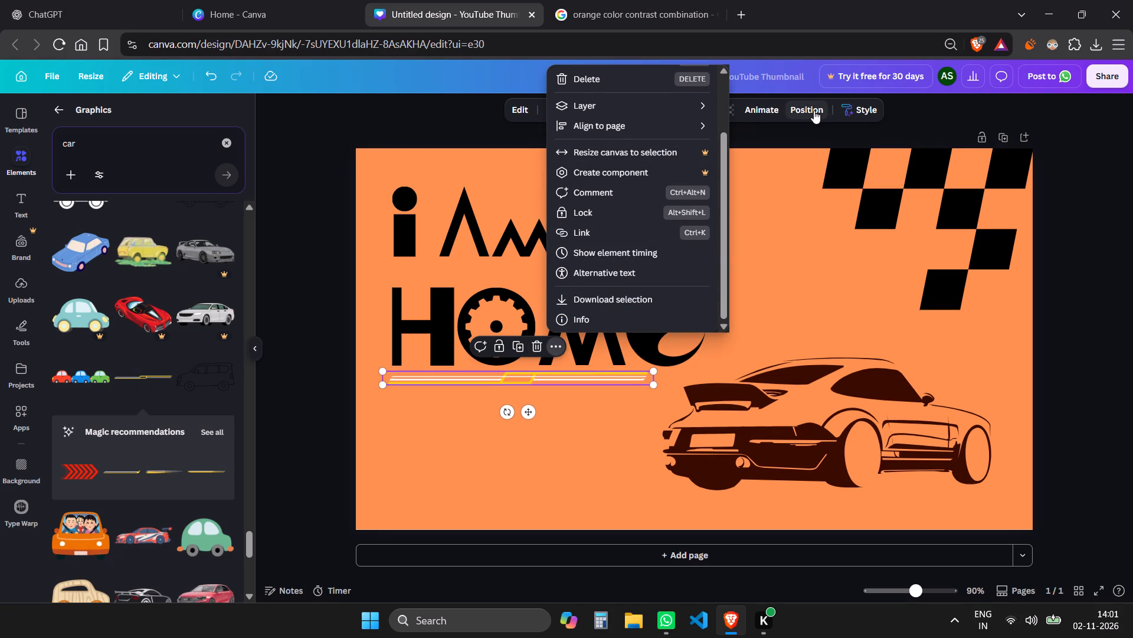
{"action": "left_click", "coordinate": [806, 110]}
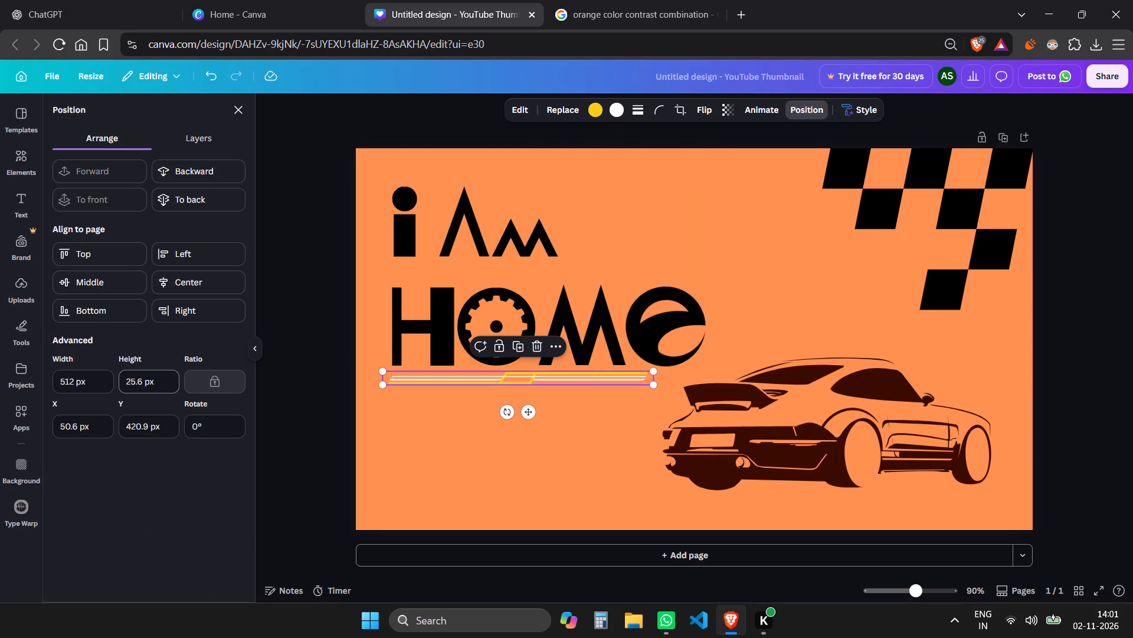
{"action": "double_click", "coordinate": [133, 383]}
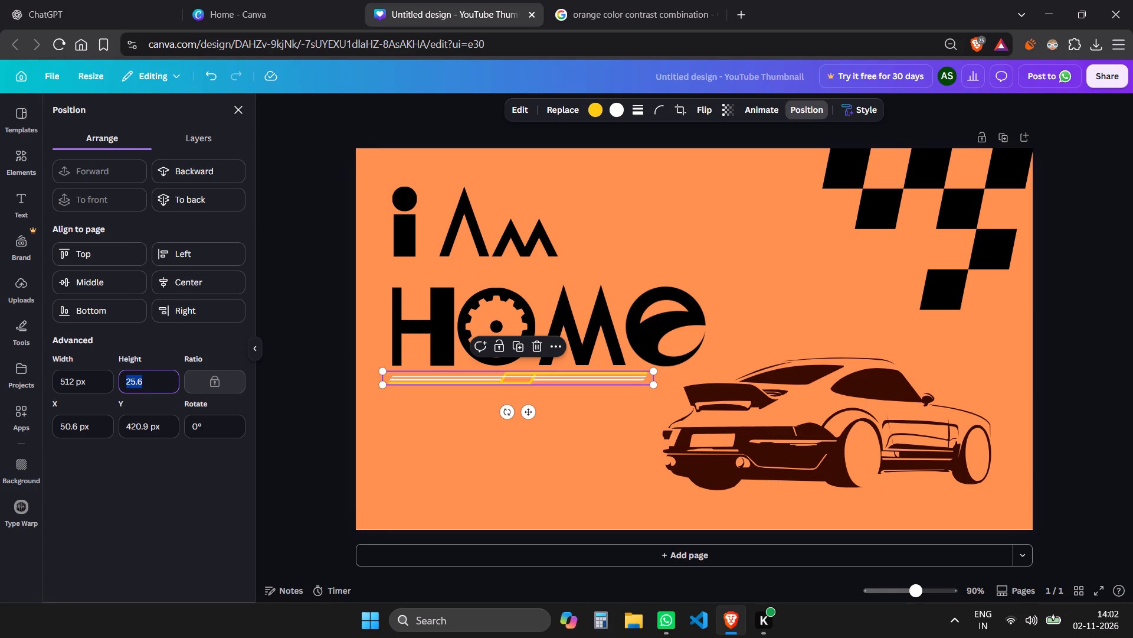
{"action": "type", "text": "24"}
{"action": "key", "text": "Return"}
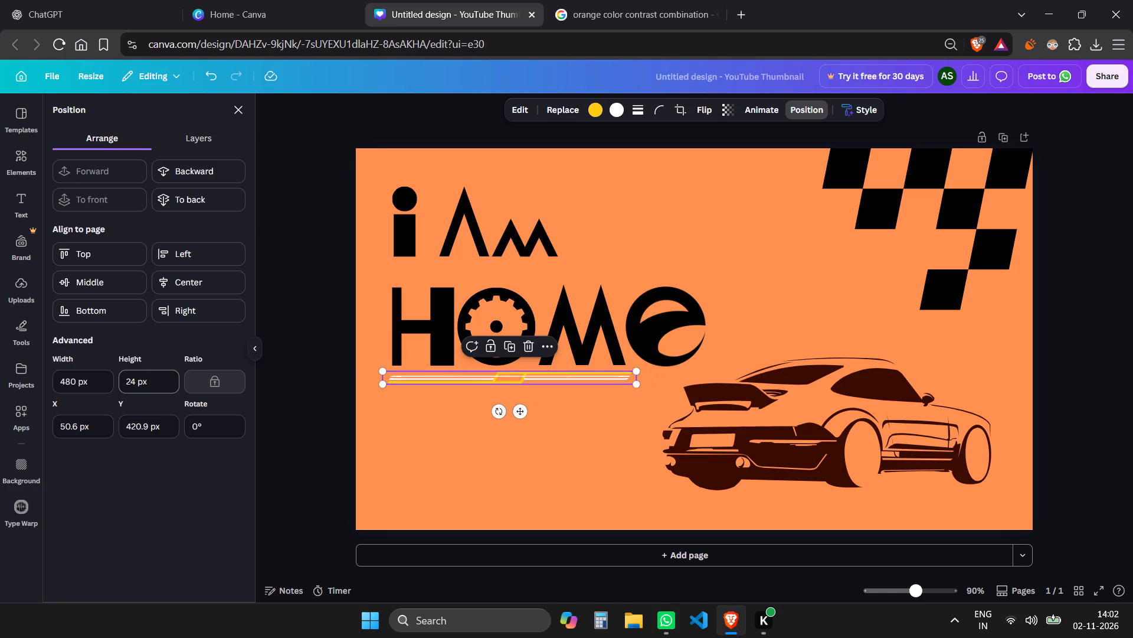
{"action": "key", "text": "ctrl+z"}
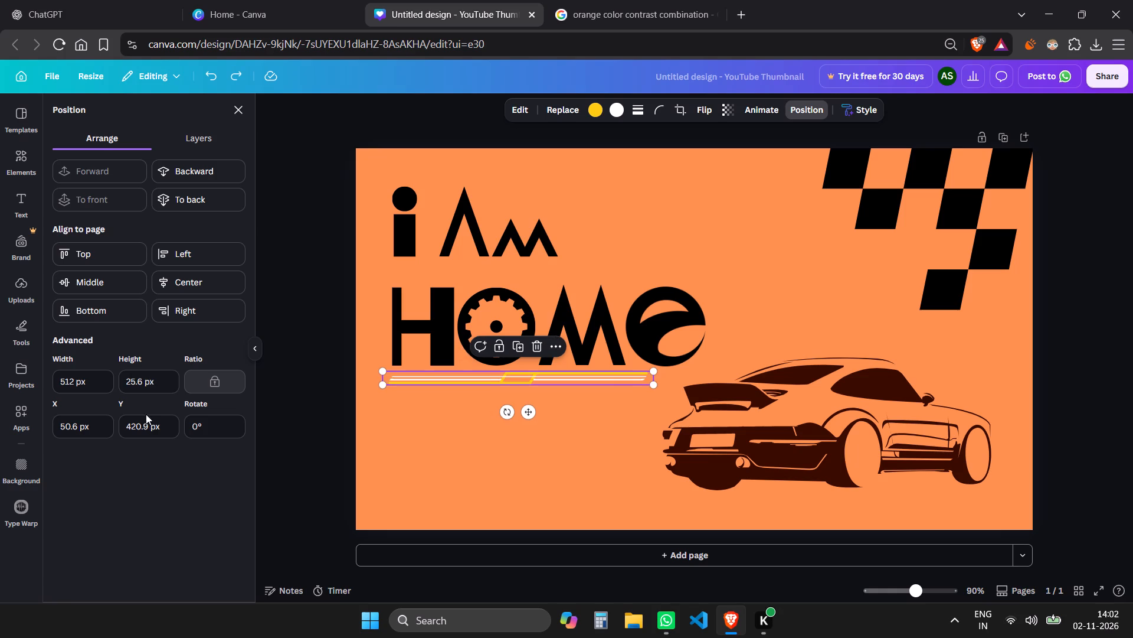
Set the new stripe's Y position to 415 px so it sits closer beneath HOME.
{"action": "double_click", "coordinate": [133, 425]}
{"action": "type", "text": "415"}
{"action": "key", "text": "Return"}
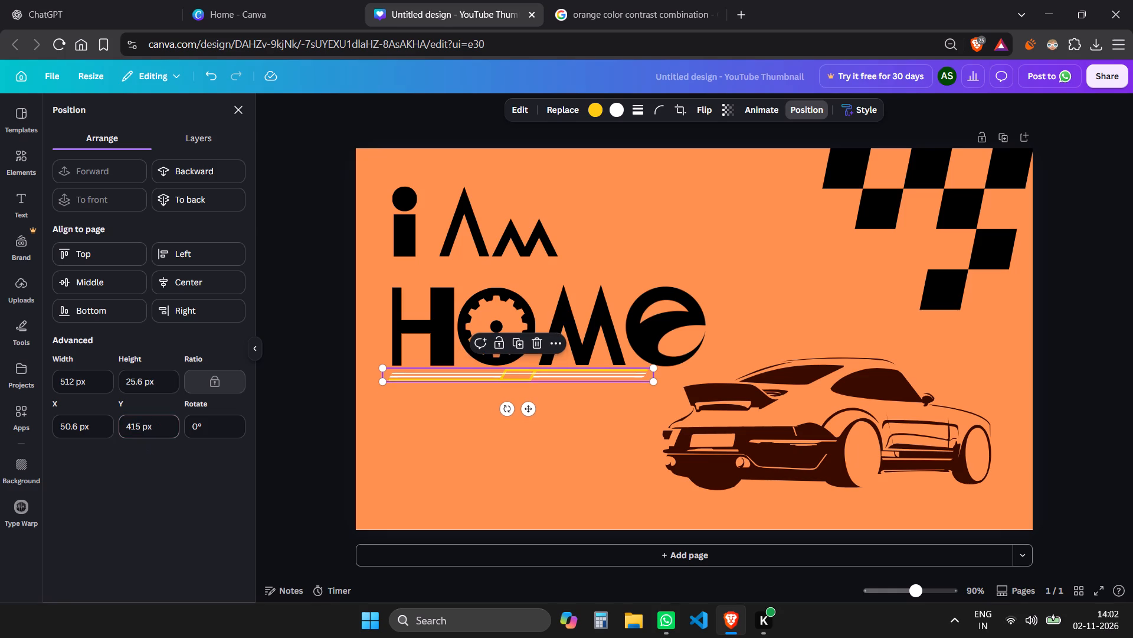
{"action": "left_click", "coordinate": [456, 424]}
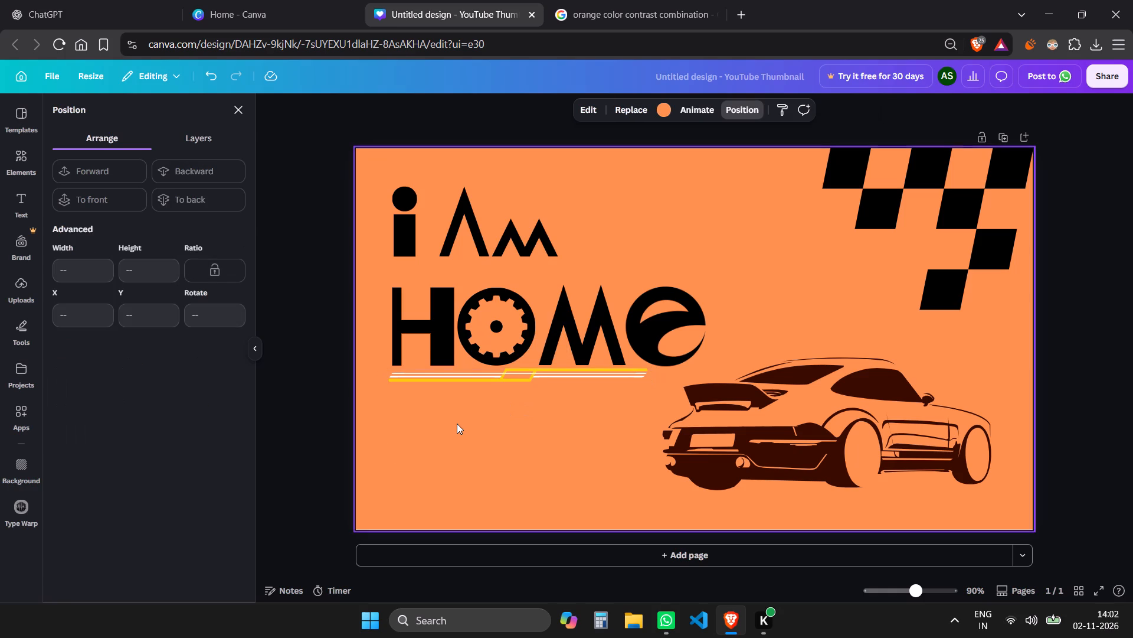
Recolour the yellow parts of the stripe under HOME to dark blue #12537D.
{"action": "left_click", "coordinate": [513, 373]}
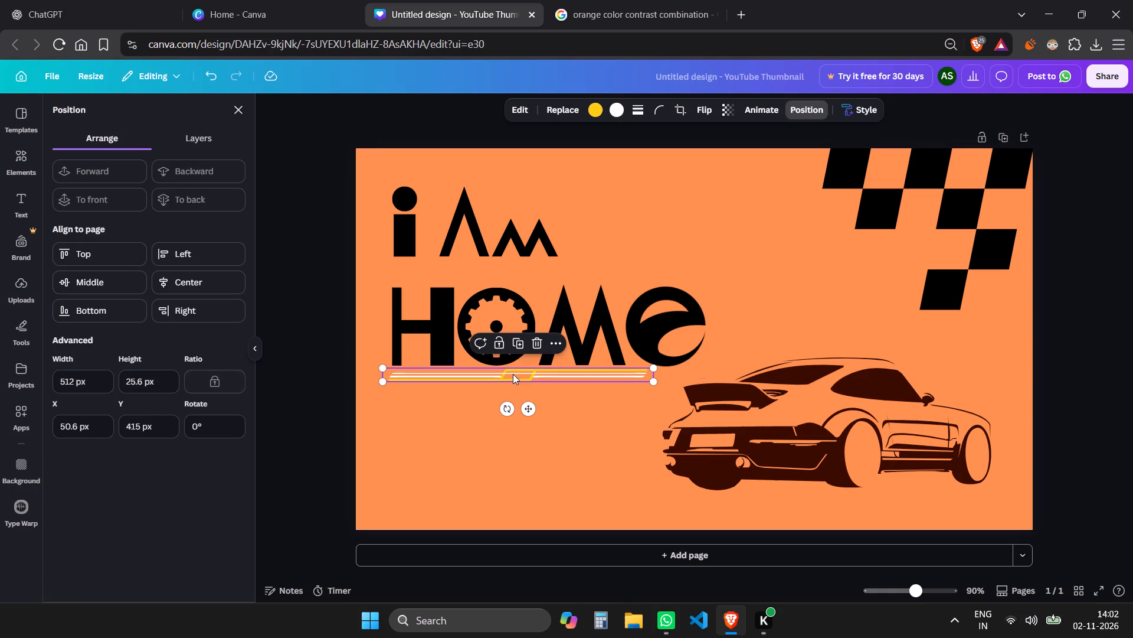
{"action": "left_click", "coordinate": [595, 113]}
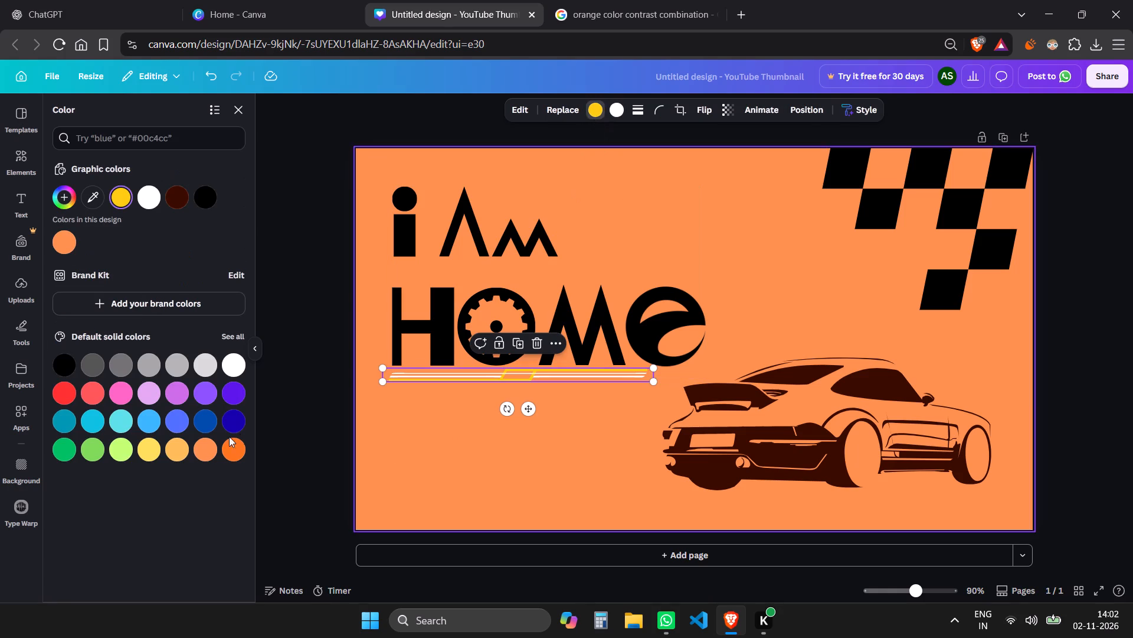
{"action": "left_click", "coordinate": [71, 197]}
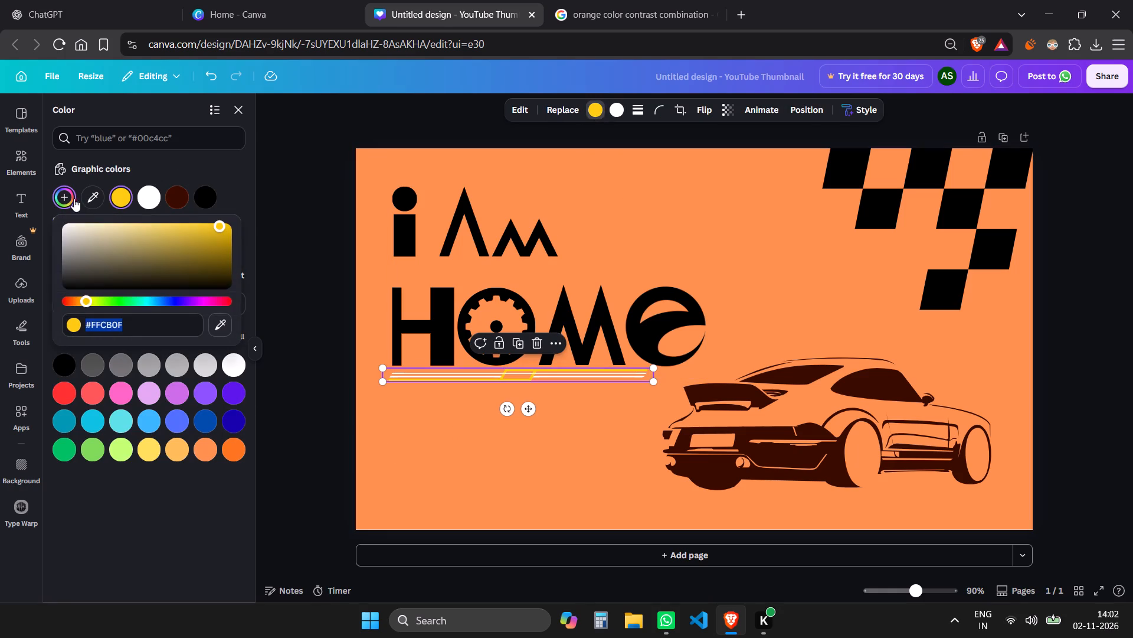
{"action": "left_click", "coordinate": [161, 302]}
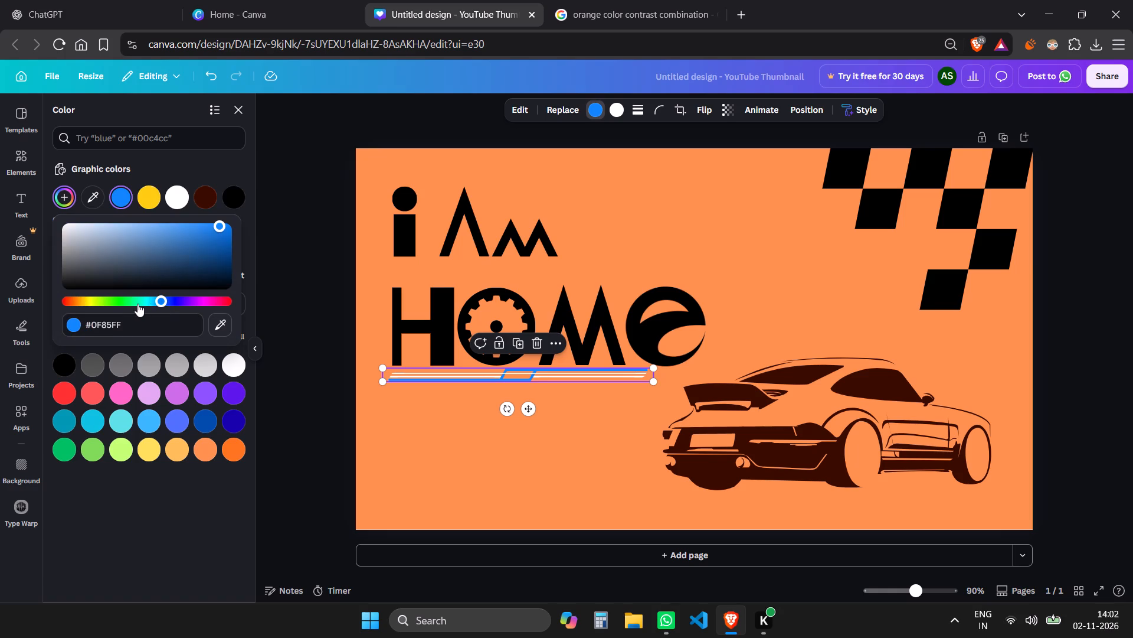
{"action": "left_click", "coordinate": [141, 304]}
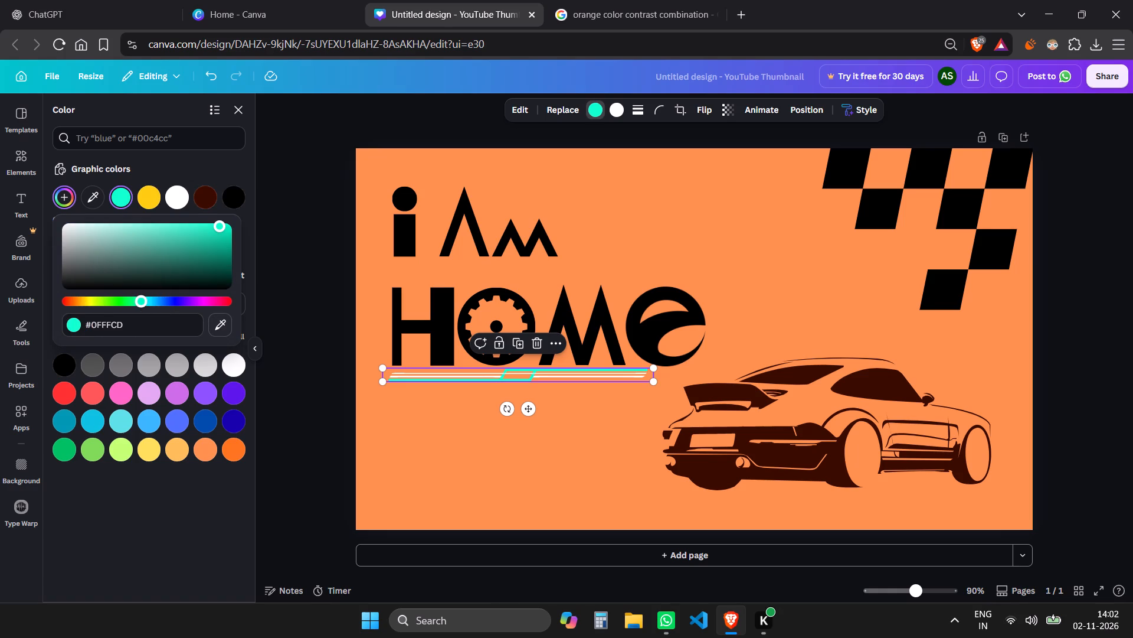
{"action": "left_click", "coordinate": [158, 304]}
{"action": "left_click_drag", "start_coordinate": [219, 224], "coordinate": [188, 253]}
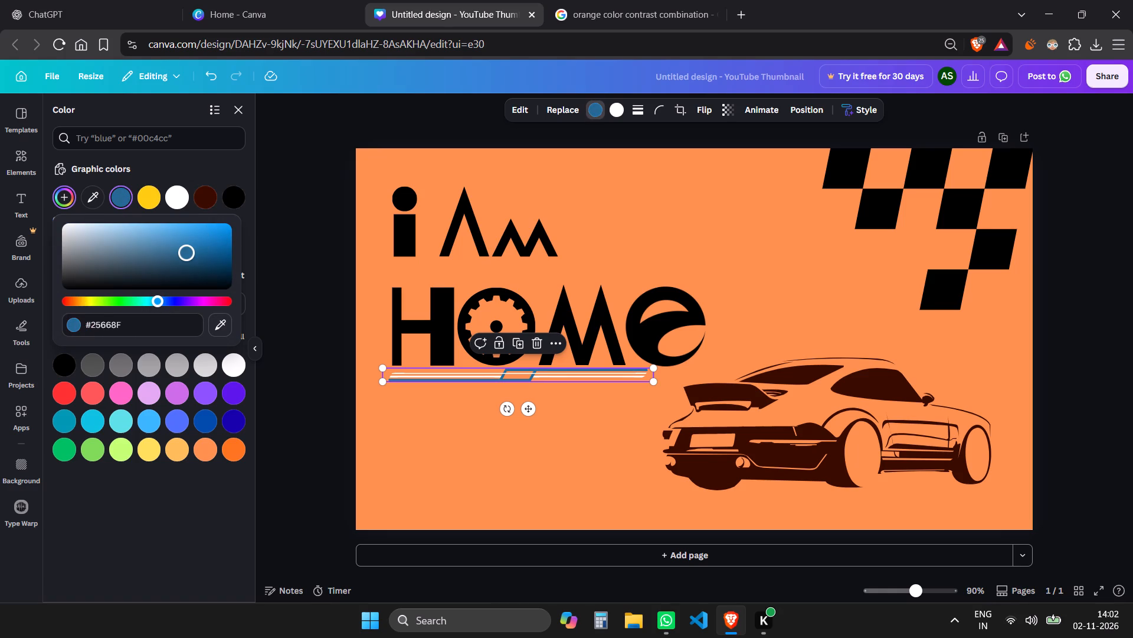
{"action": "left_click_drag", "start_coordinate": [188, 253], "coordinate": [208, 258]}
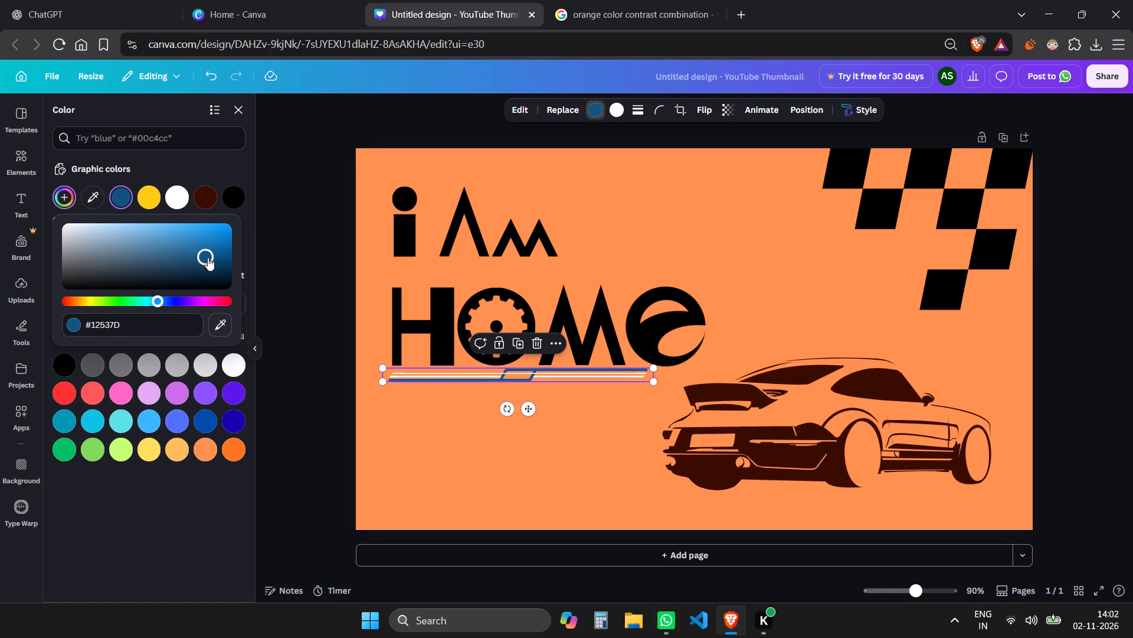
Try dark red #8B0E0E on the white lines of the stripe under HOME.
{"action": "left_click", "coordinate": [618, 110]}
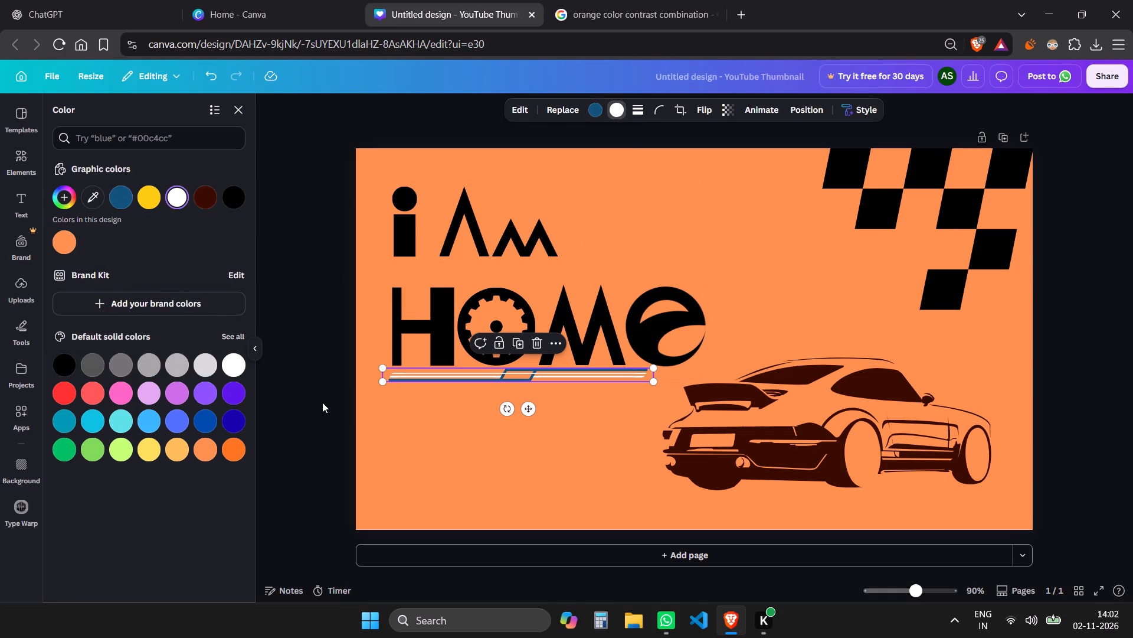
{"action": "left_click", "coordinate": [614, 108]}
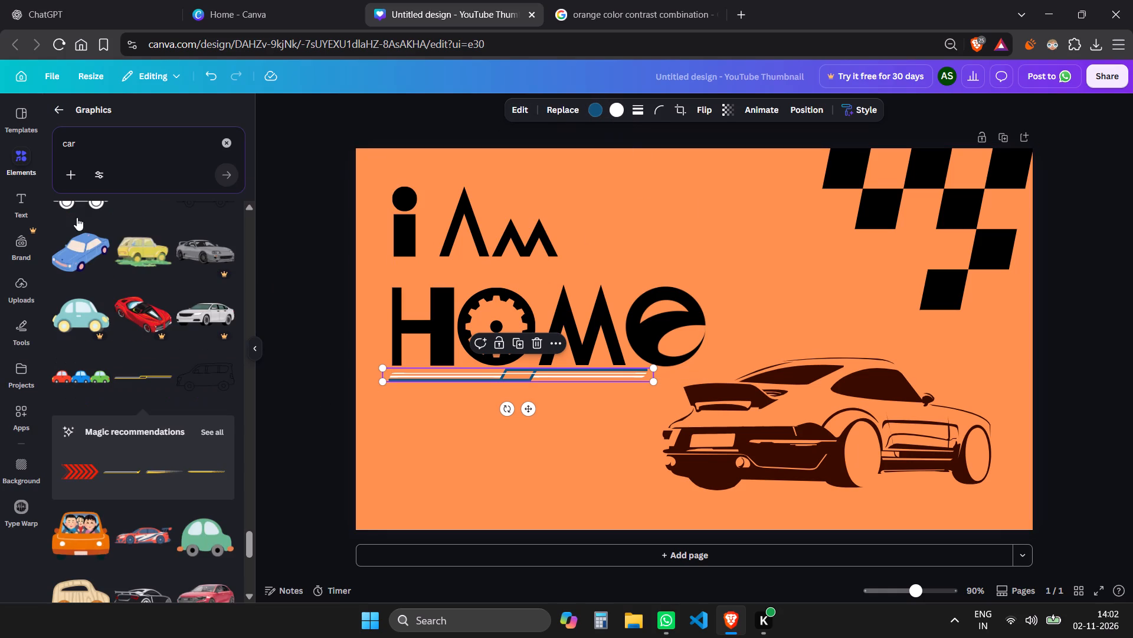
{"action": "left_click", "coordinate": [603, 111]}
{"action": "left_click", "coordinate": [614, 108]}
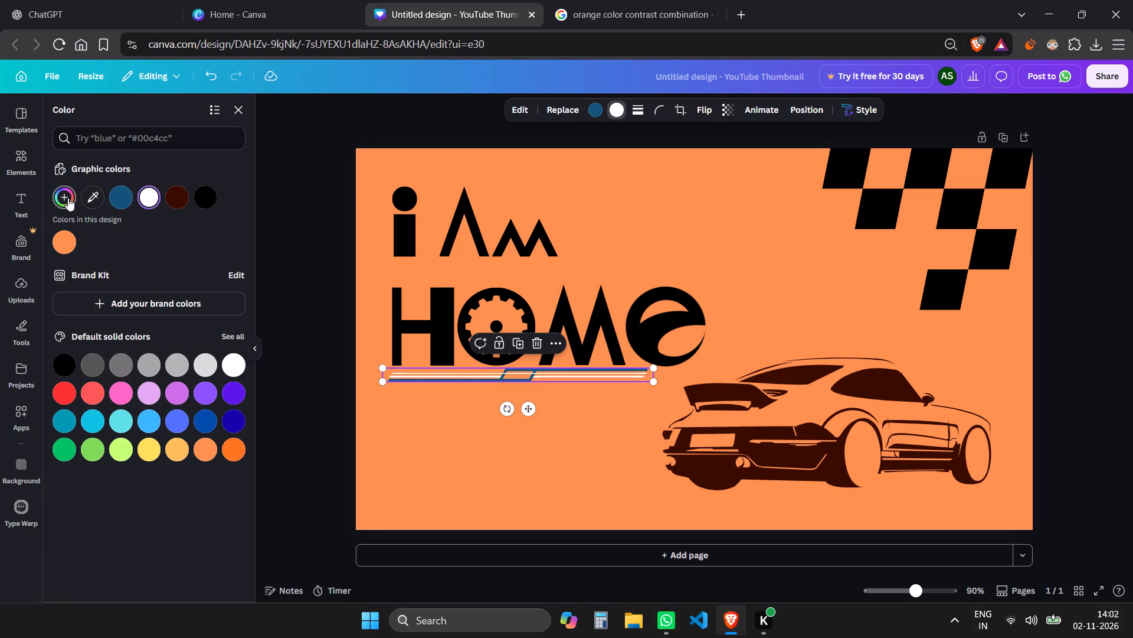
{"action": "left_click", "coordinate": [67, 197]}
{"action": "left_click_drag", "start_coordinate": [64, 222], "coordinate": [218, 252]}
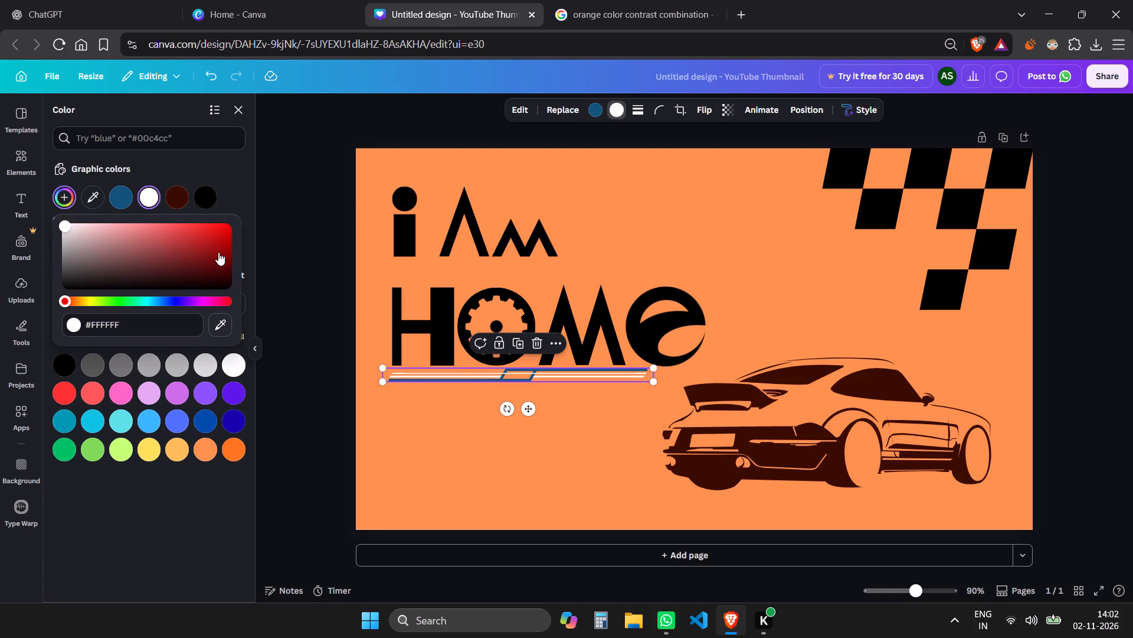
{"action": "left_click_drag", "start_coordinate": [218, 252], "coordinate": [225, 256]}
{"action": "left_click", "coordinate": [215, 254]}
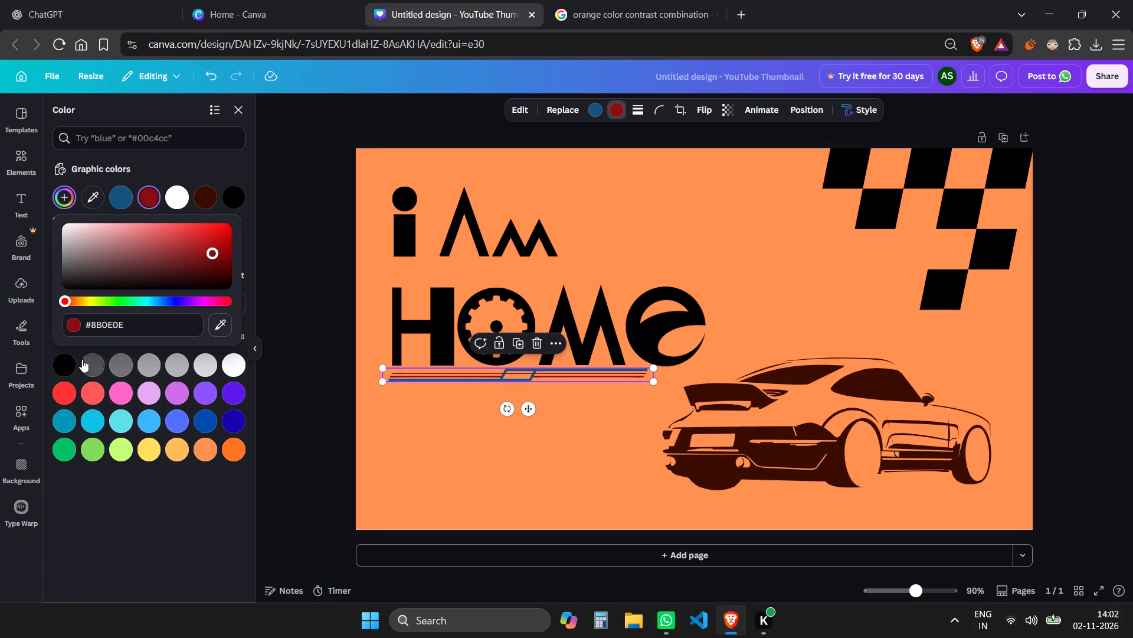
Try black, blue, red and dark grey on the stripe's thin inner lines, and settle on medium grey.
{"action": "left_click", "coordinate": [63, 364]}
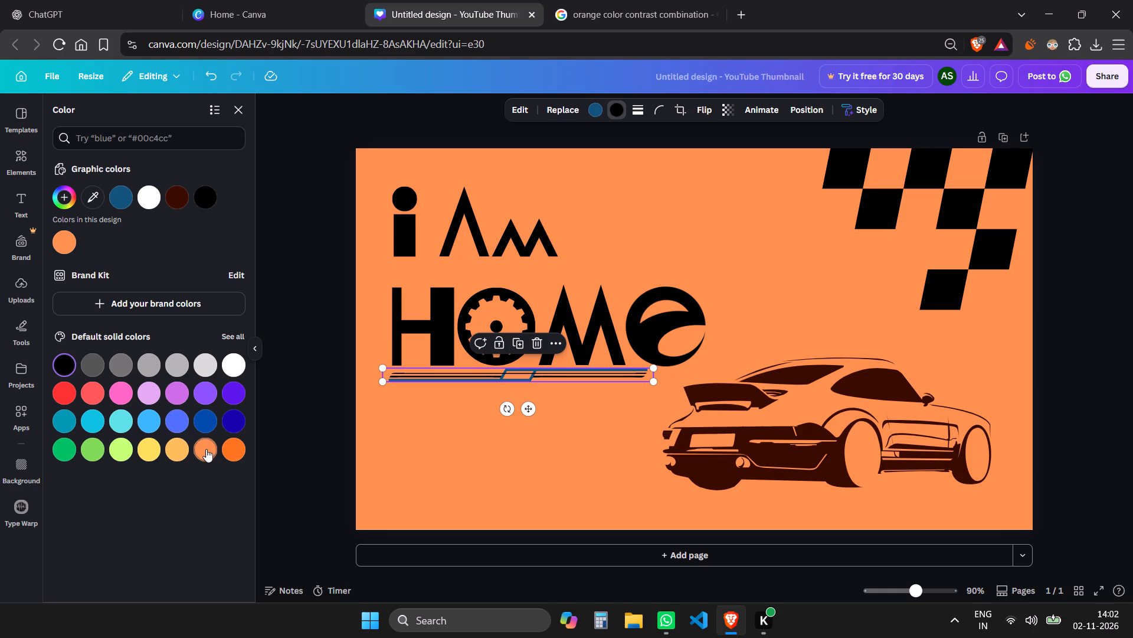
{"action": "left_click", "coordinate": [208, 418]}
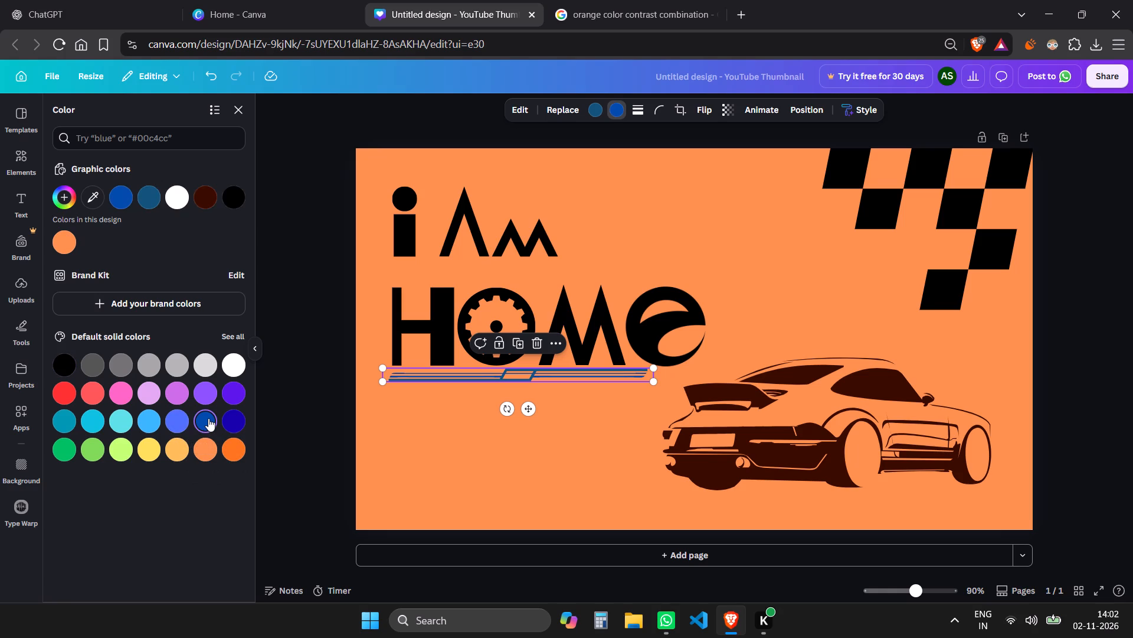
{"action": "left_click", "coordinate": [58, 395]}
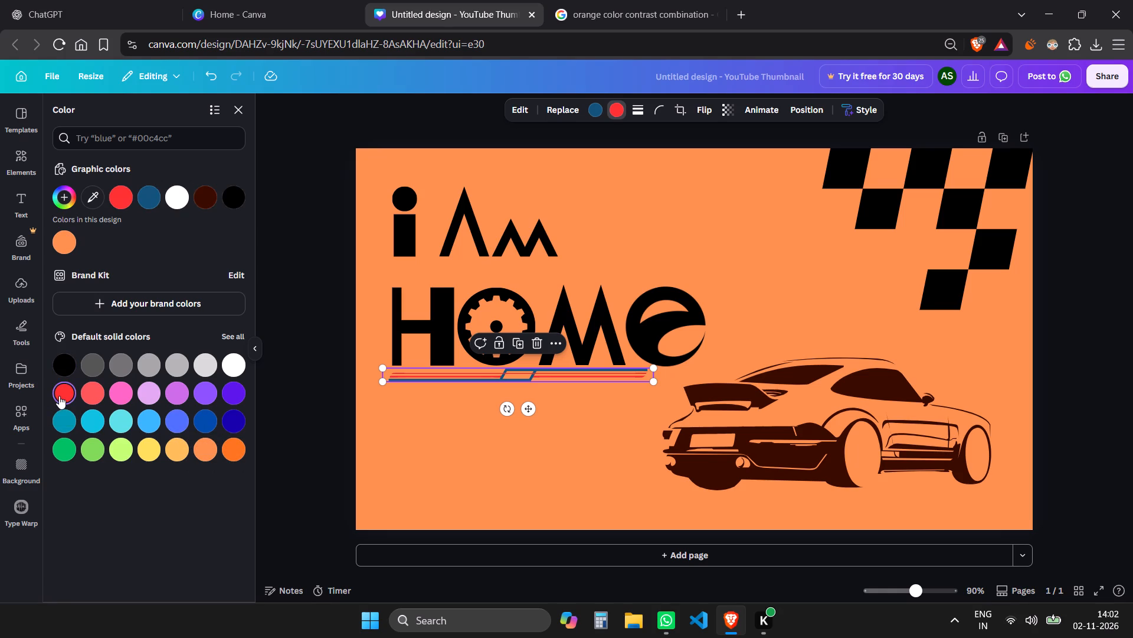
{"action": "left_click", "coordinate": [97, 364]}
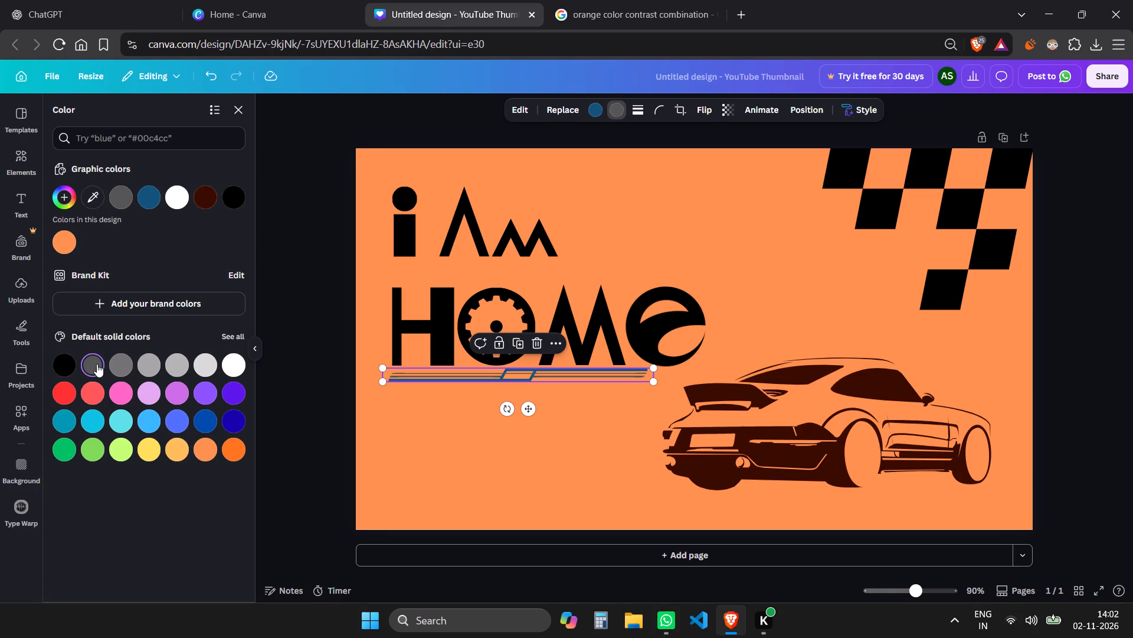
{"action": "left_click", "coordinate": [124, 366]}
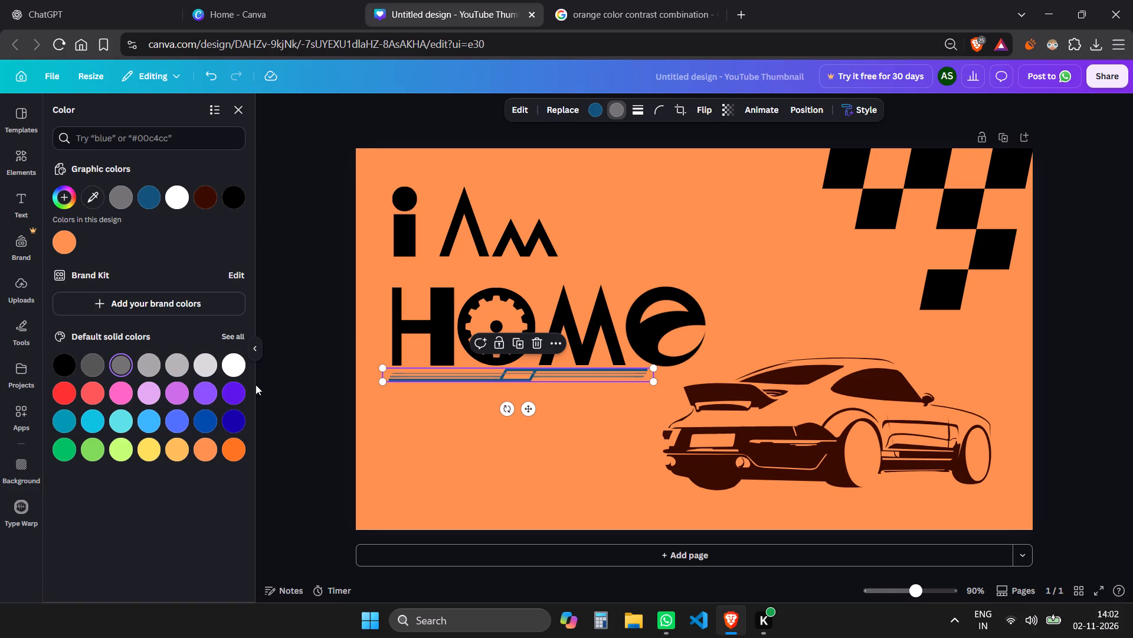
{"action": "left_click", "coordinate": [317, 378]}
{"action": "left_click", "coordinate": [445, 394]}
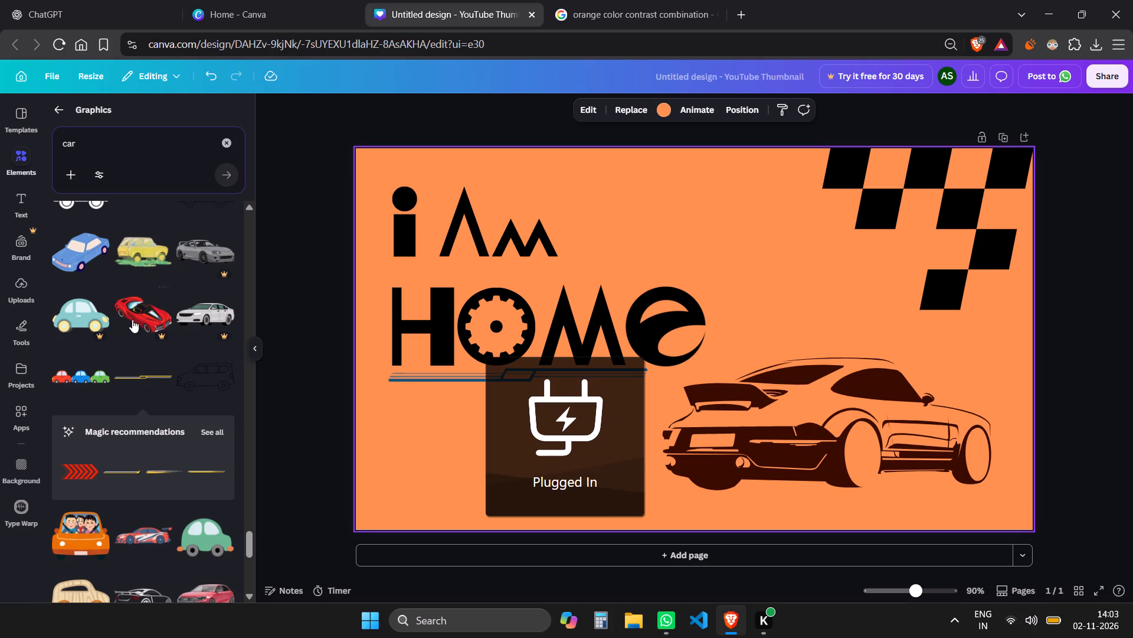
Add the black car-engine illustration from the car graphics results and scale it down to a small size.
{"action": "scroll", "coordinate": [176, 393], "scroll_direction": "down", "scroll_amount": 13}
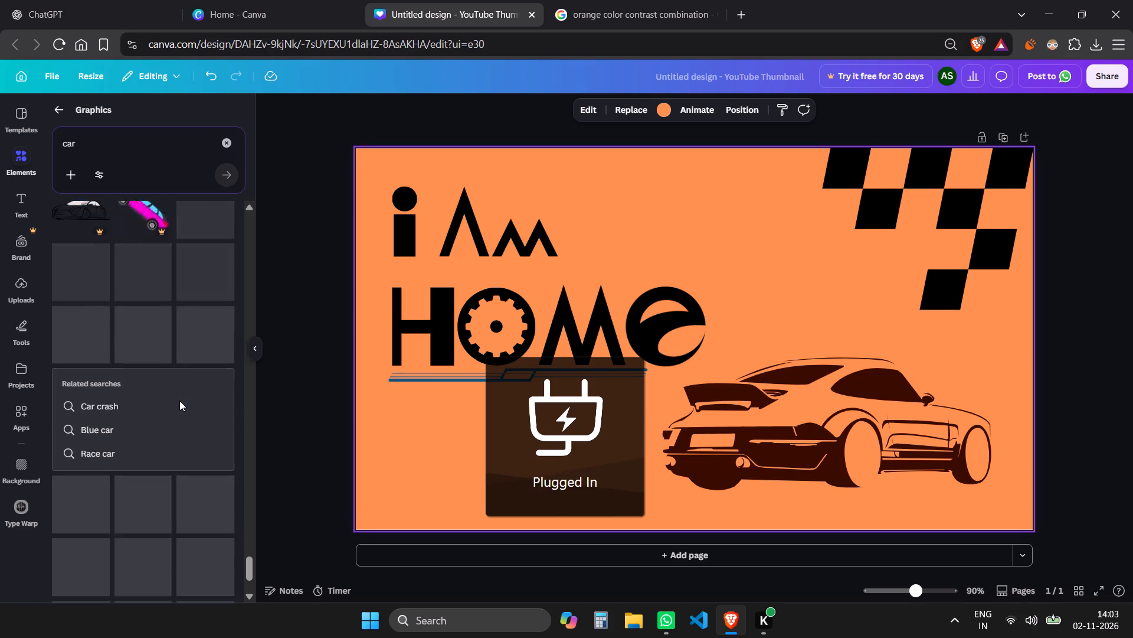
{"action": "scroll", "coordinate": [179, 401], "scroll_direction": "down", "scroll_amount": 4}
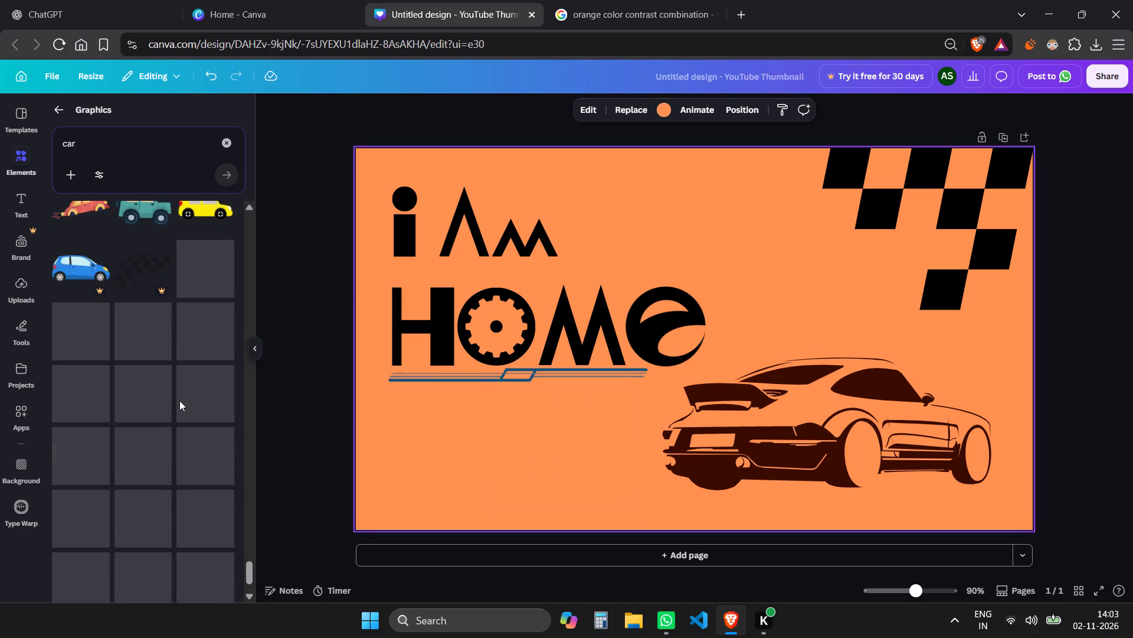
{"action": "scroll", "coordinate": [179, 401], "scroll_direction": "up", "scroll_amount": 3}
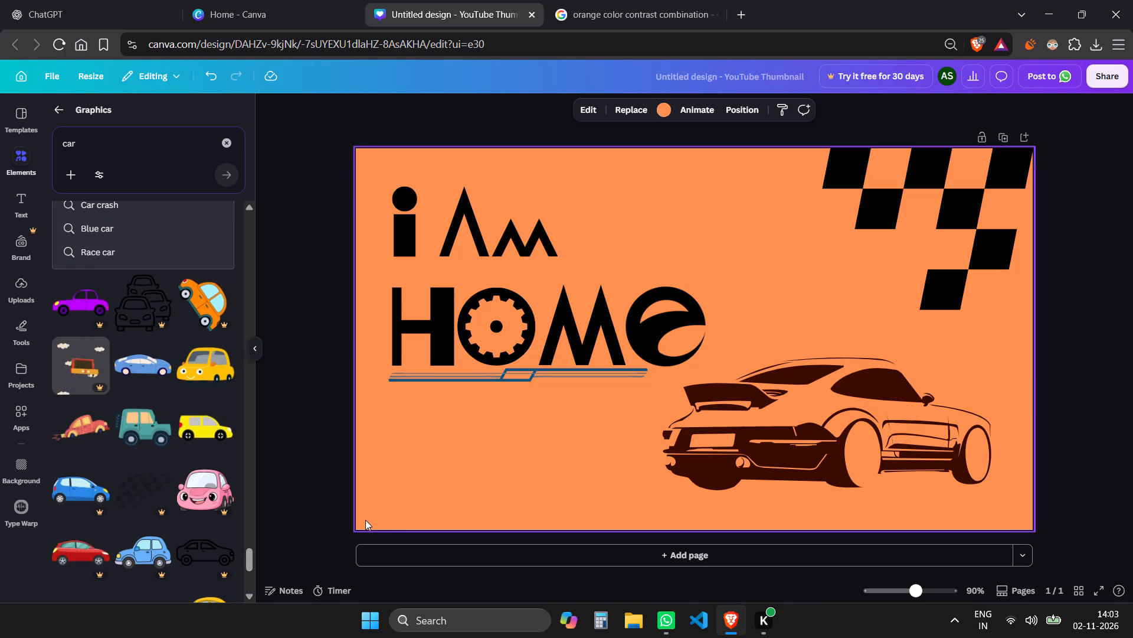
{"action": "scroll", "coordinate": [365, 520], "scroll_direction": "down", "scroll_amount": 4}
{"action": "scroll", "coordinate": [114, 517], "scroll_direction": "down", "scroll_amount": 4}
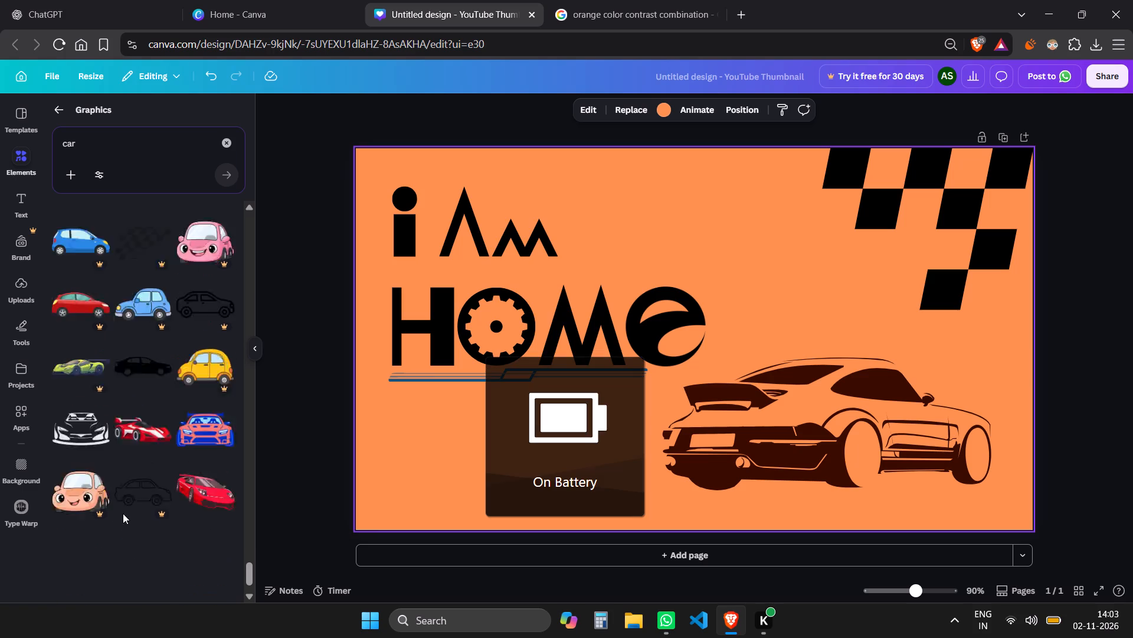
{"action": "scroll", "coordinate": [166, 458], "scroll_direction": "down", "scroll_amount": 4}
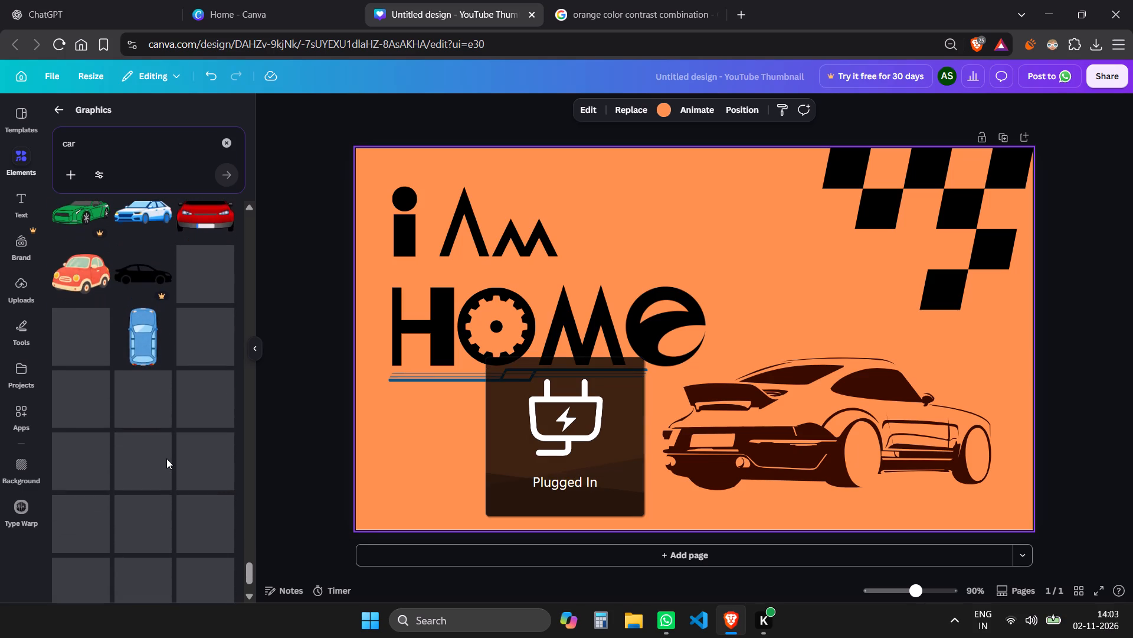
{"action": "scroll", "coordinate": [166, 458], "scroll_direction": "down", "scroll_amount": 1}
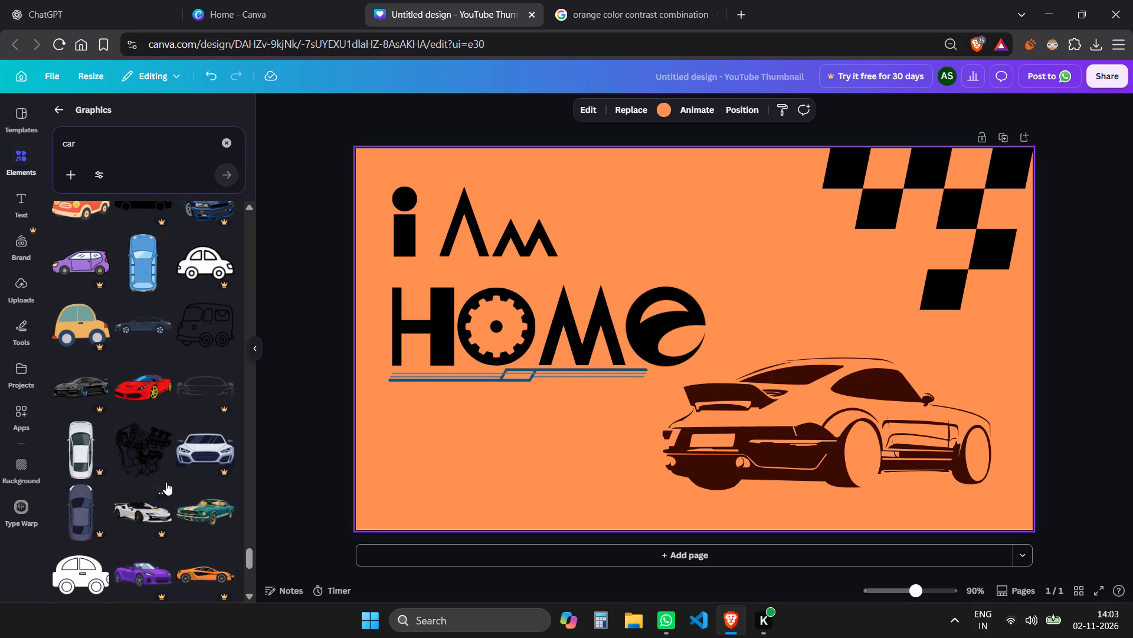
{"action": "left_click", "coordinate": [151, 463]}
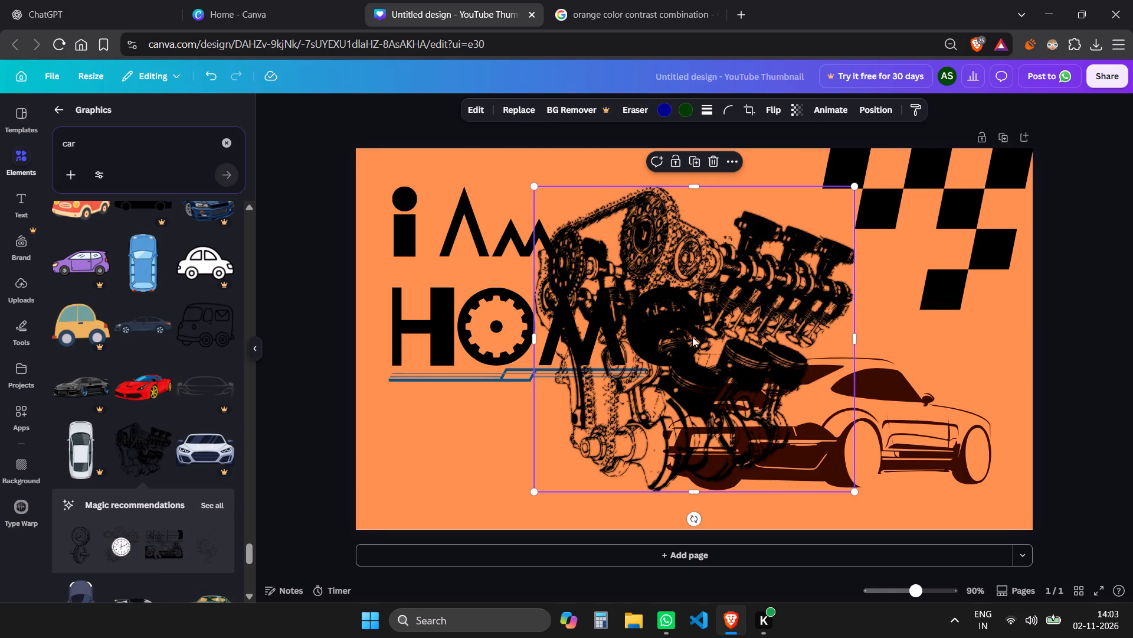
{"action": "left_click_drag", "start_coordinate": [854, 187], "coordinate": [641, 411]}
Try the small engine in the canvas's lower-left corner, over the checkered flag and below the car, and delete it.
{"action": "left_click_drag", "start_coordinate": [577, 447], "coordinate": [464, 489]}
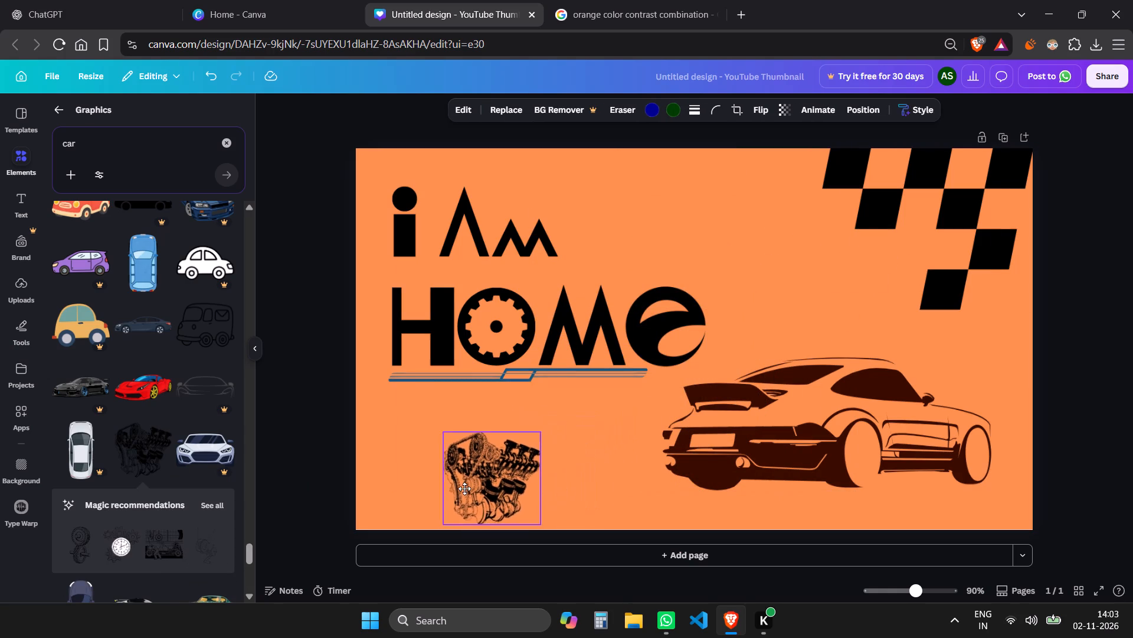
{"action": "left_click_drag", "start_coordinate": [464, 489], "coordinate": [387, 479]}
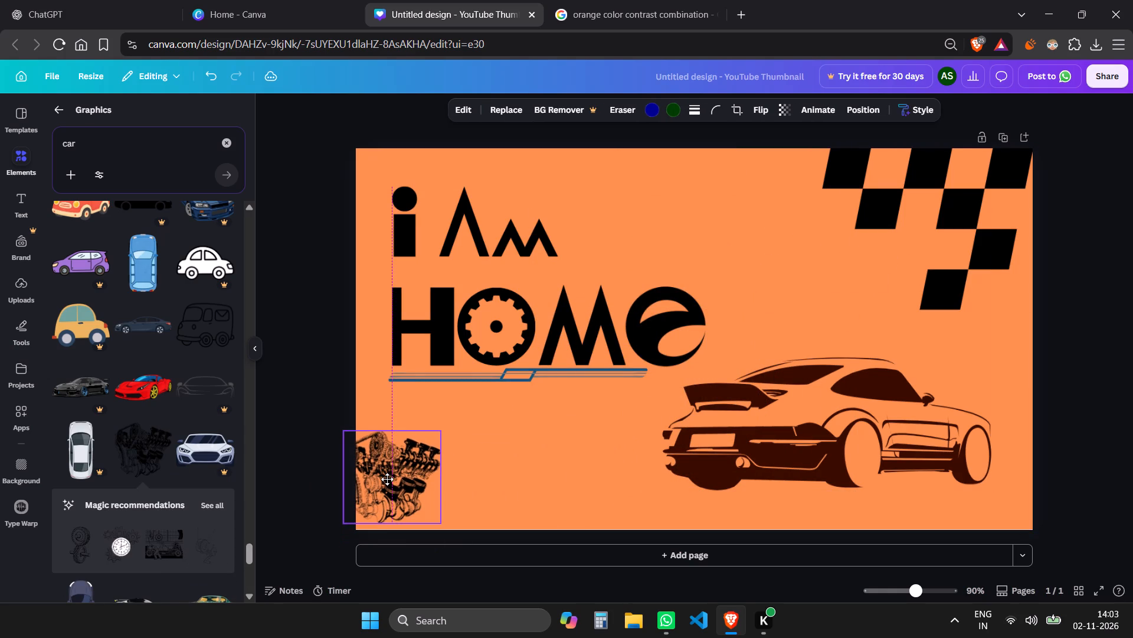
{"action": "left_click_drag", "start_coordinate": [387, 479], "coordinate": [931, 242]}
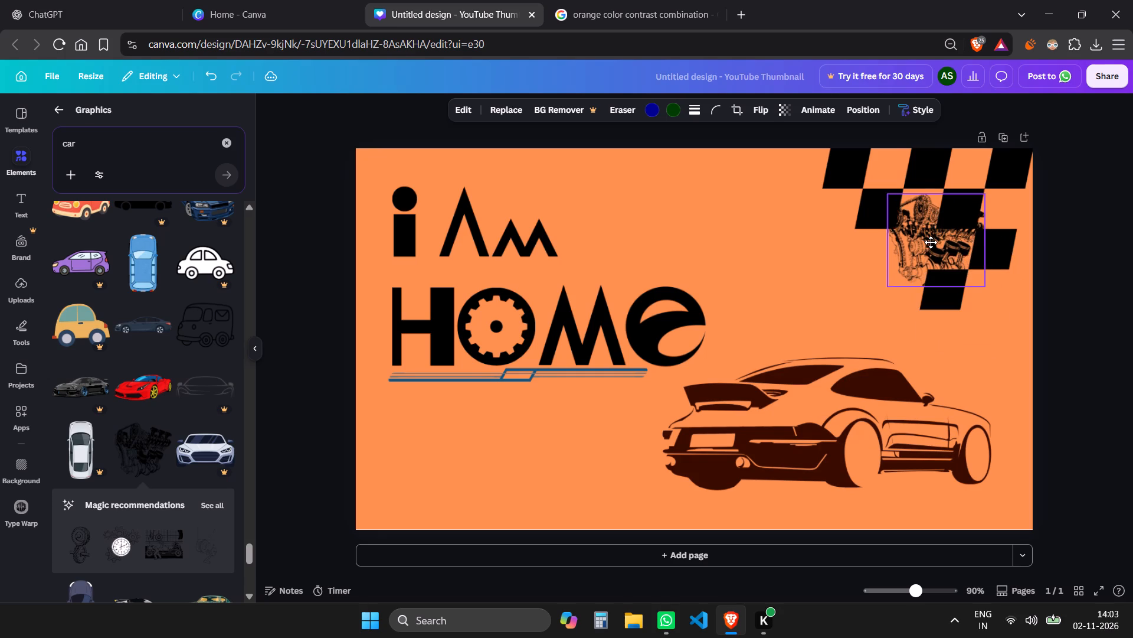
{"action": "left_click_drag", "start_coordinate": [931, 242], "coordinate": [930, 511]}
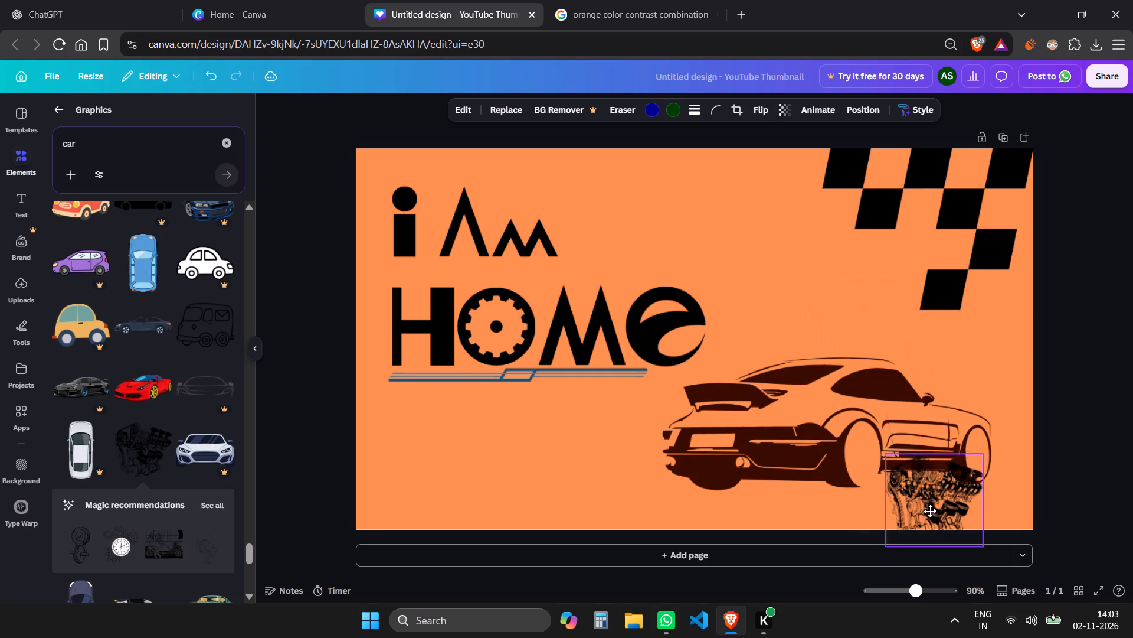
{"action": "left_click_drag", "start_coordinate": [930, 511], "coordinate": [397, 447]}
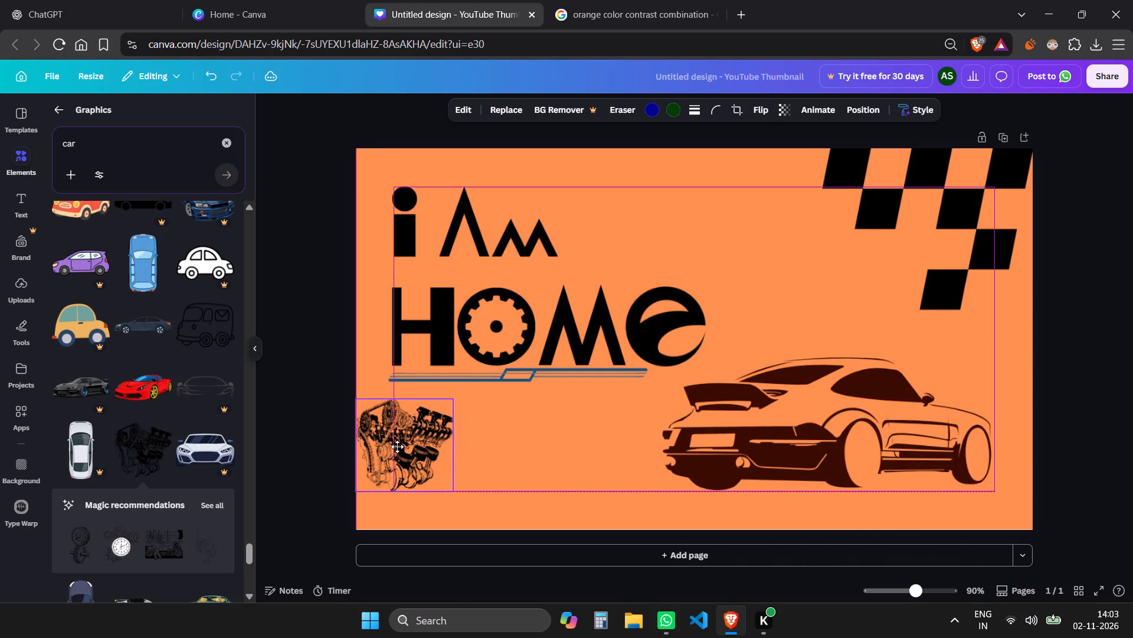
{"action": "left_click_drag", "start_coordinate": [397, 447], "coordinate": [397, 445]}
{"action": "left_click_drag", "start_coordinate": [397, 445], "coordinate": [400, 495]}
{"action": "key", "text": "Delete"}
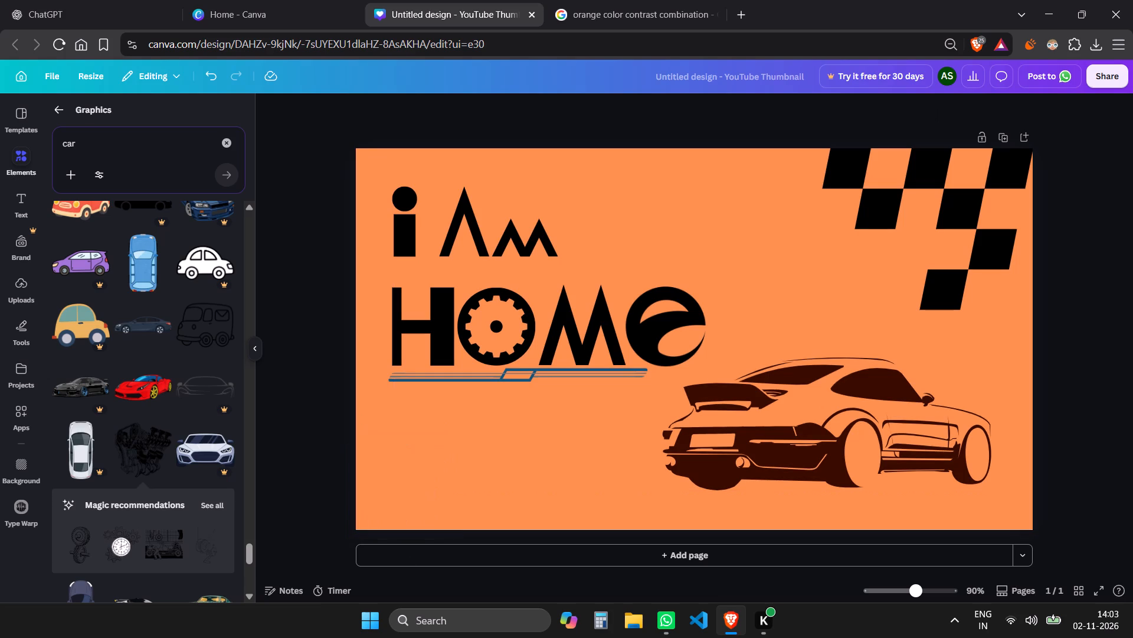
Add the black retro car graphic with the large circle behind it from the car results, placing it below the stripe.
{"action": "scroll", "coordinate": [214, 479], "scroll_direction": "down", "scroll_amount": 7}
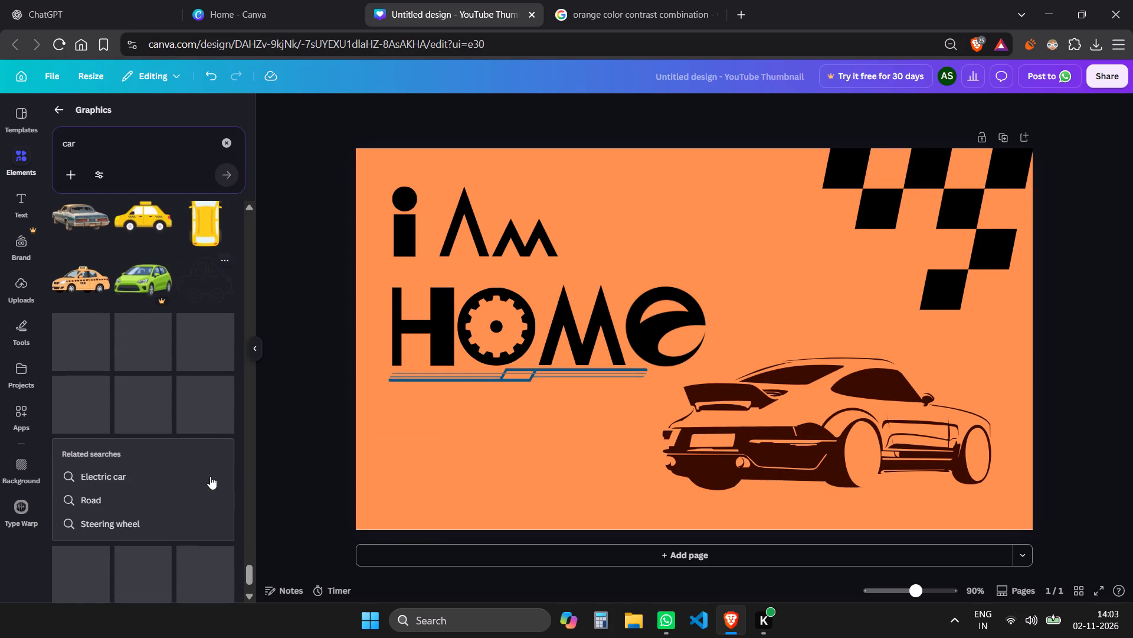
{"action": "scroll", "coordinate": [210, 476], "scroll_direction": "down", "scroll_amount": 3}
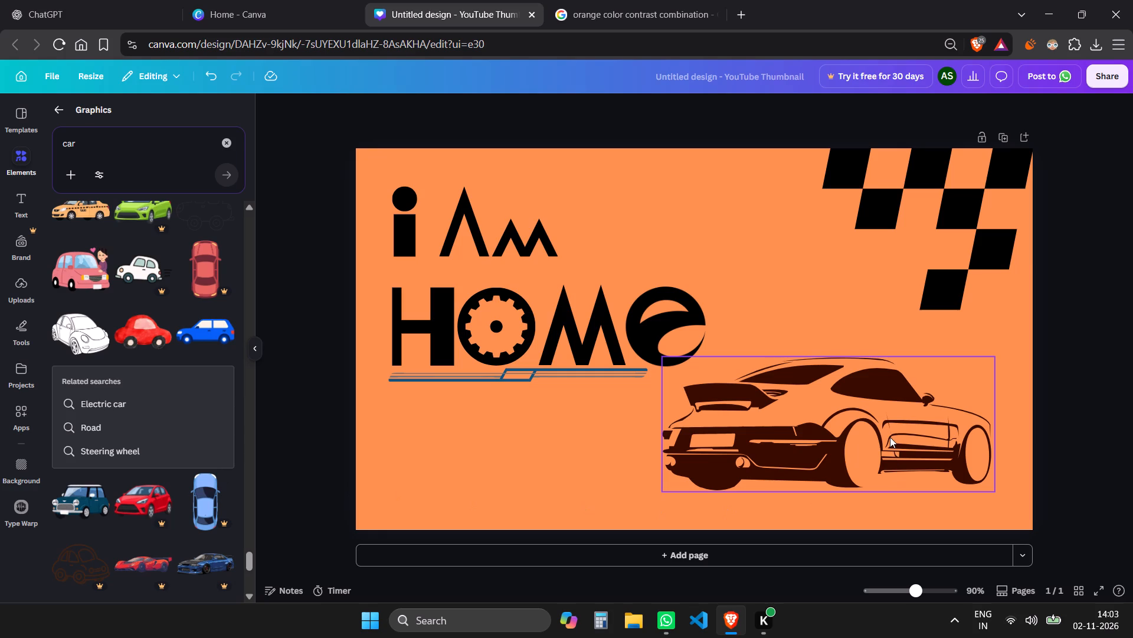
{"action": "scroll", "coordinate": [719, 432], "scroll_direction": "down", "scroll_amount": 5}
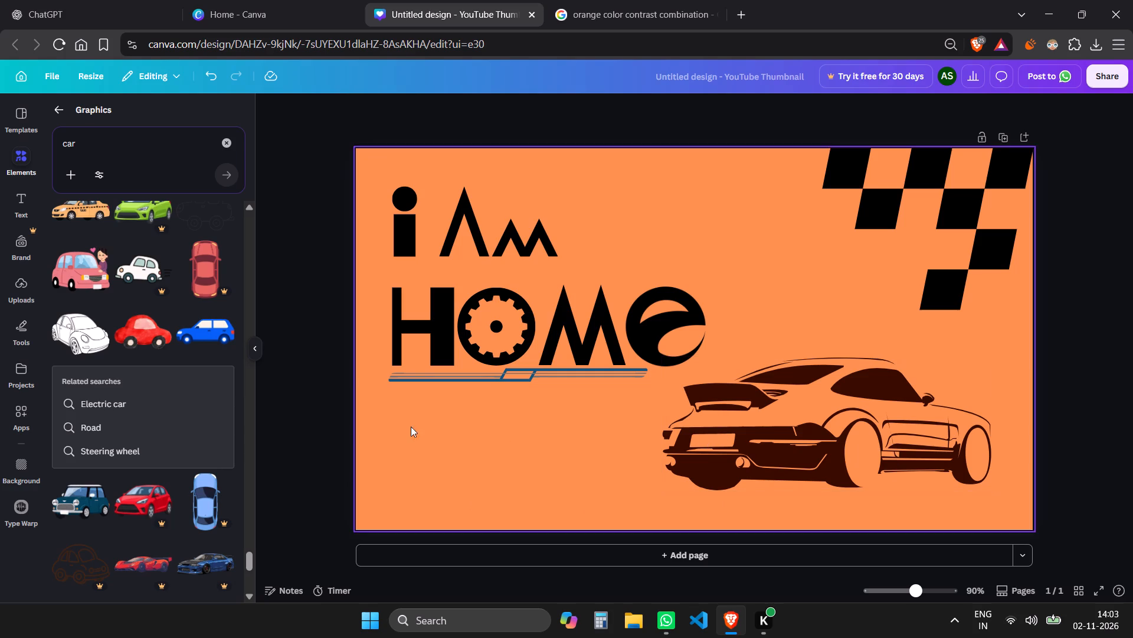
{"action": "scroll", "coordinate": [131, 410], "scroll_direction": "down", "scroll_amount": 5}
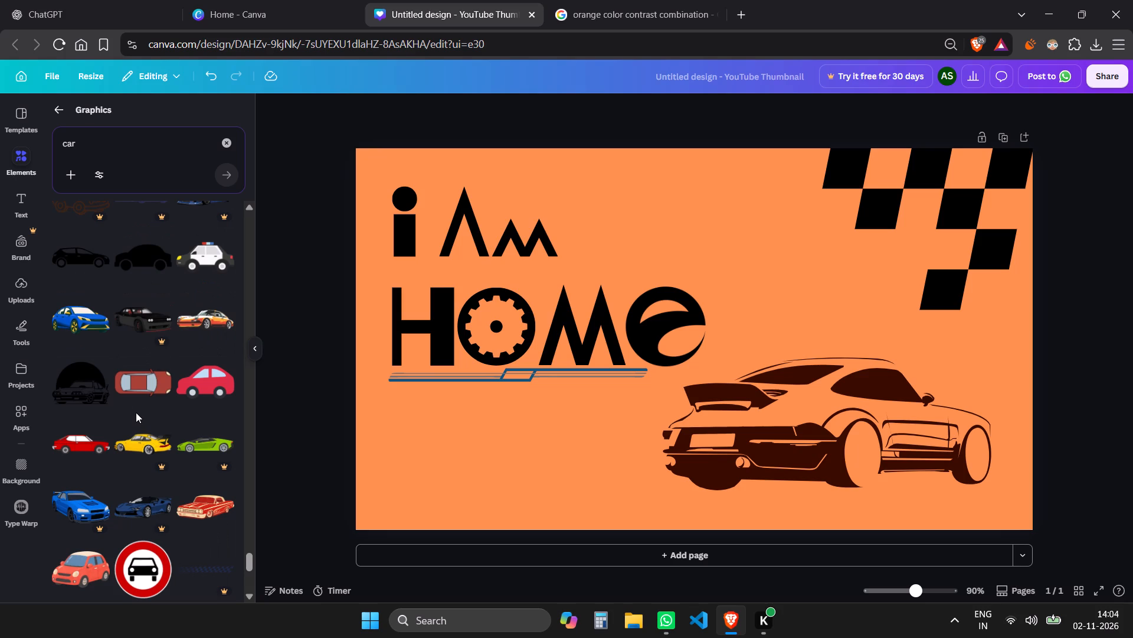
{"action": "scroll", "coordinate": [136, 412], "scroll_direction": "down", "scroll_amount": 2}
{"action": "left_click", "coordinate": [76, 238]}
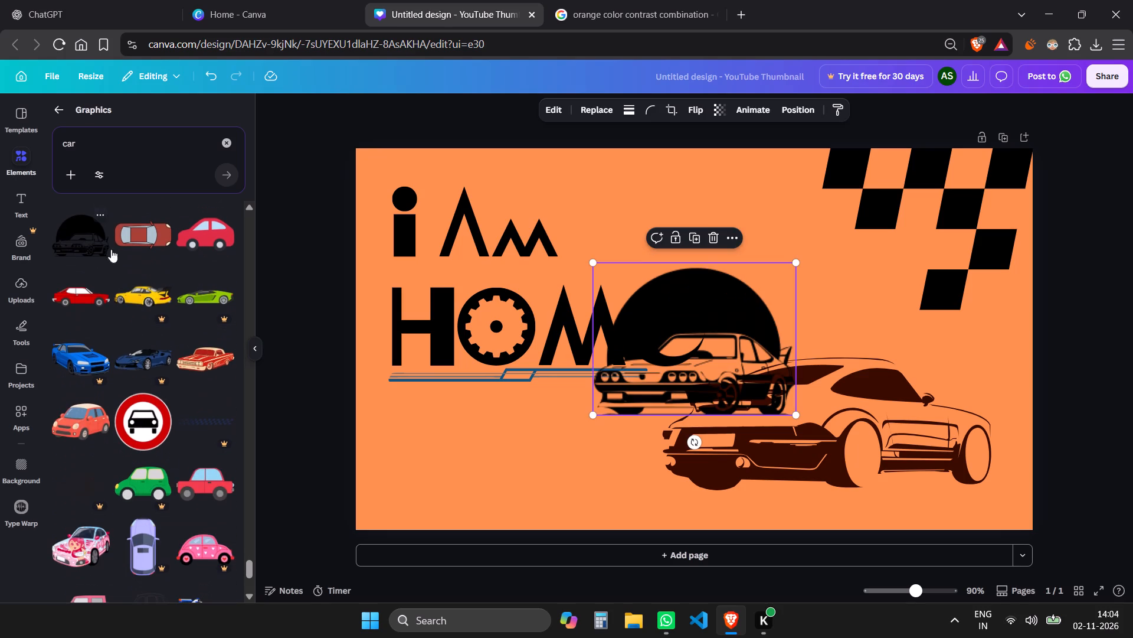
{"action": "left_click_drag", "start_coordinate": [744, 379], "coordinate": [921, 446]}
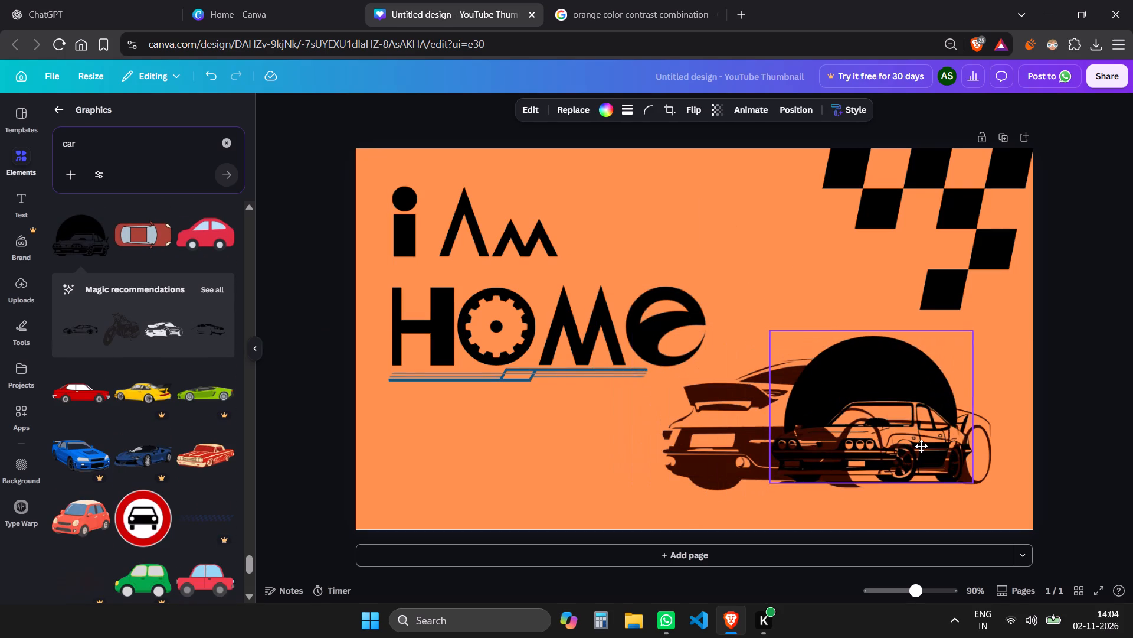
{"action": "left_click_drag", "start_coordinate": [921, 446], "coordinate": [555, 499]}
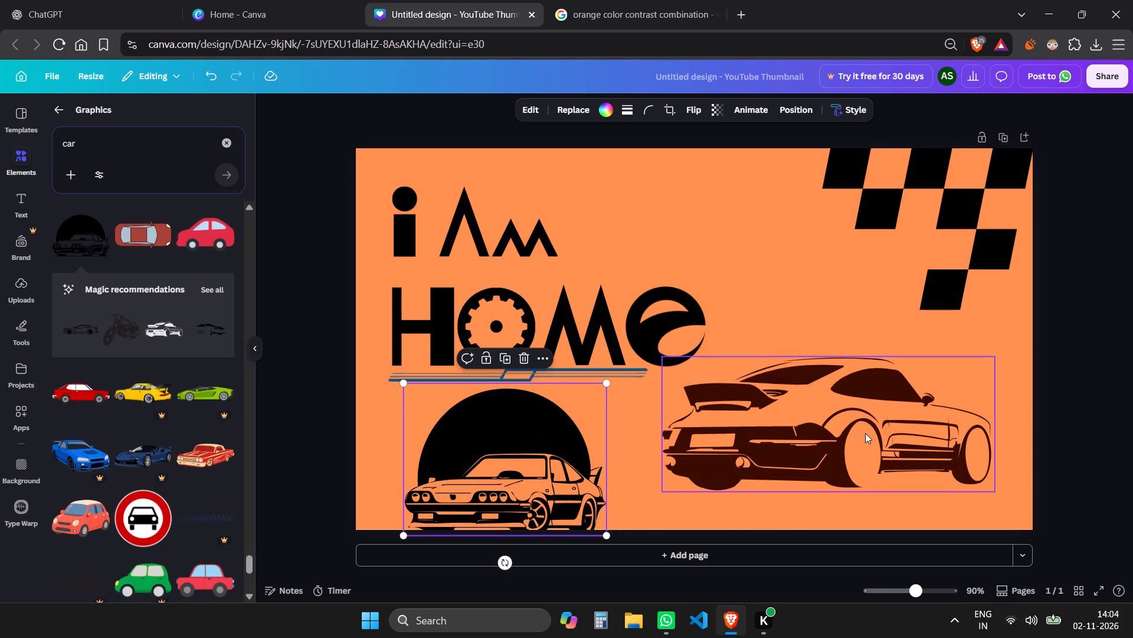
Delete the dark brown car from the thumbnail.
{"action": "left_click", "coordinate": [865, 433]}
{"action": "key", "text": "Delete"}
Move the black retro car with the circle into the canvas's lower-right corner and enlarge it until it nearly reaches the HOME lettering.
{"action": "left_click_drag", "start_coordinate": [517, 474], "coordinate": [912, 434]}
{"action": "left_click_drag", "start_coordinate": [1001, 494], "coordinate": [1039, 528]}
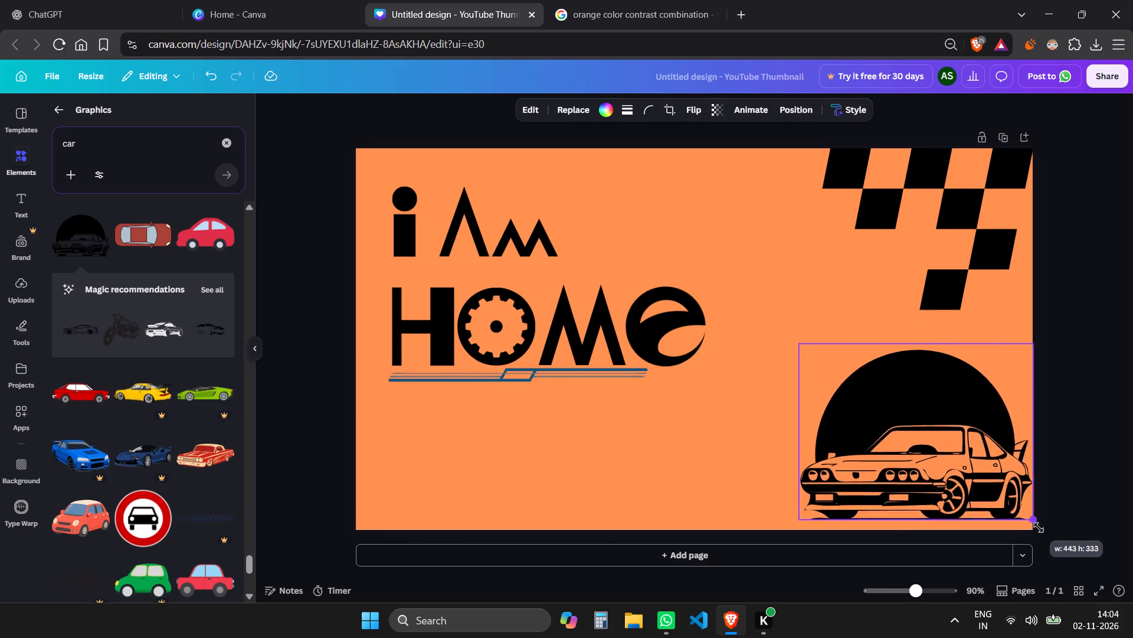
{"action": "left_click_drag", "start_coordinate": [1039, 528], "coordinate": [1029, 533]}
{"action": "left_click_drag", "start_coordinate": [919, 423], "coordinate": [915, 431]}
{"action": "left_click_drag", "start_coordinate": [795, 351], "coordinate": [718, 308]}
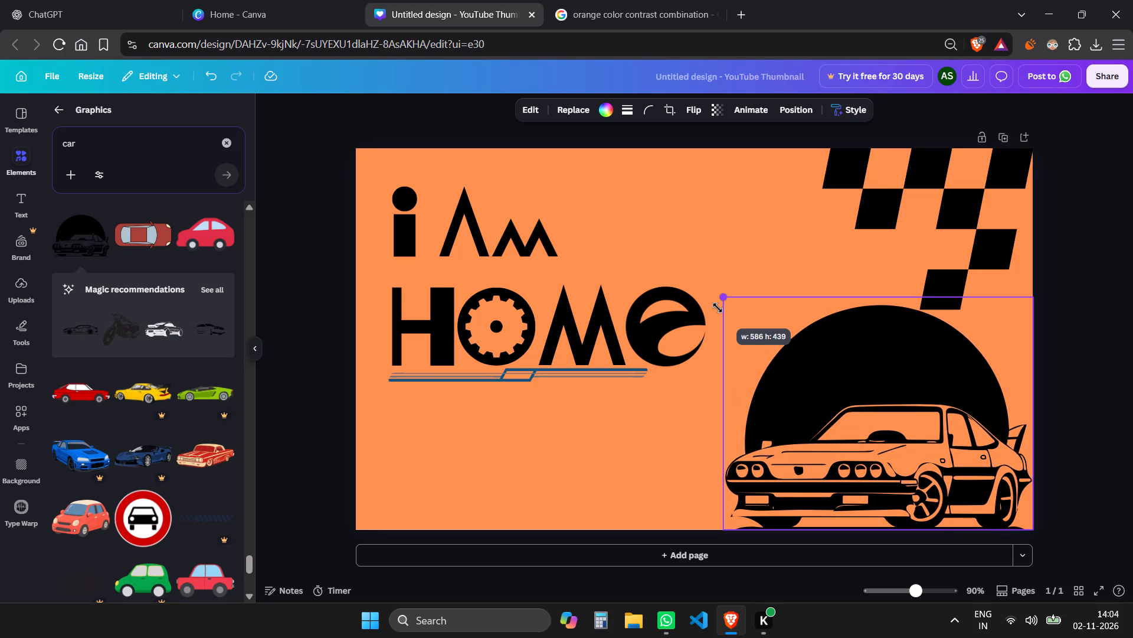
{"action": "left_click_drag", "start_coordinate": [718, 308], "coordinate": [650, 291]}
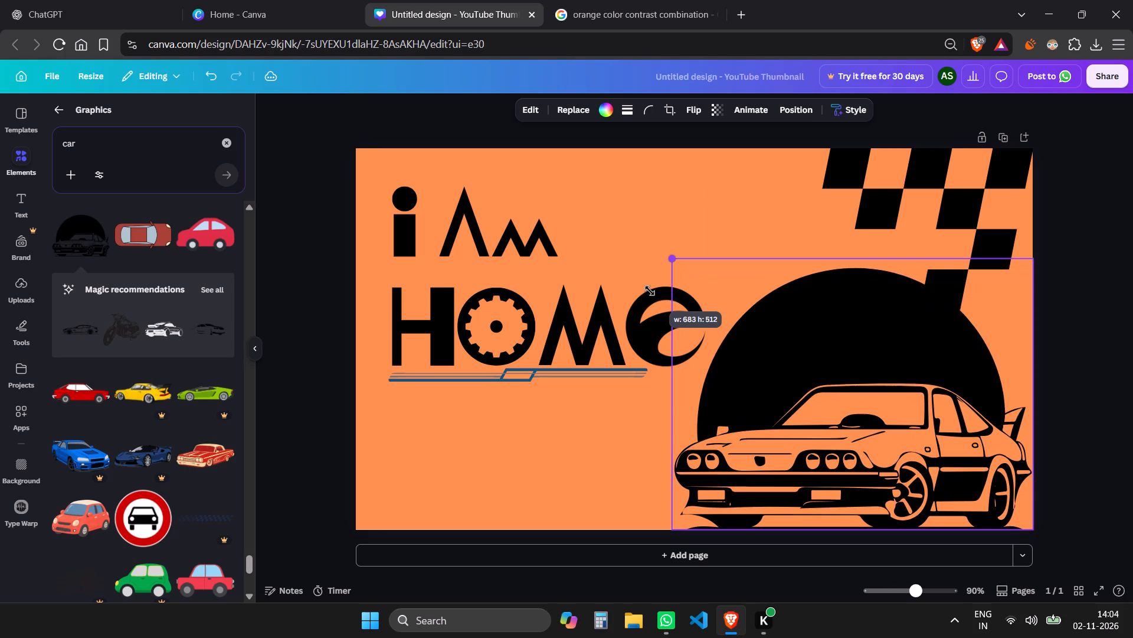
{"action": "left_click_drag", "start_coordinate": [650, 291], "coordinate": [693, 315]}
Shrink the checkered flag to roughly a sixth of the canvas width and move it onto the black circle above the car.
{"action": "left_click", "coordinate": [947, 237]}
{"action": "left_click_drag", "start_coordinate": [823, 311], "coordinate": [850, 285]}
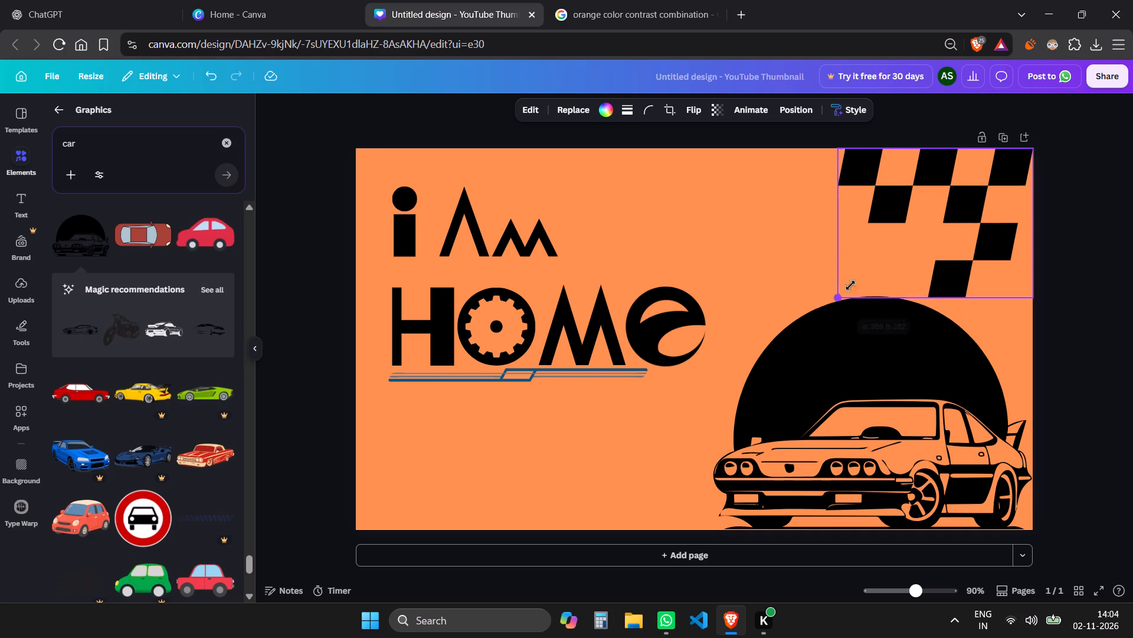
{"action": "left_click_drag", "start_coordinate": [850, 285], "coordinate": [908, 232]}
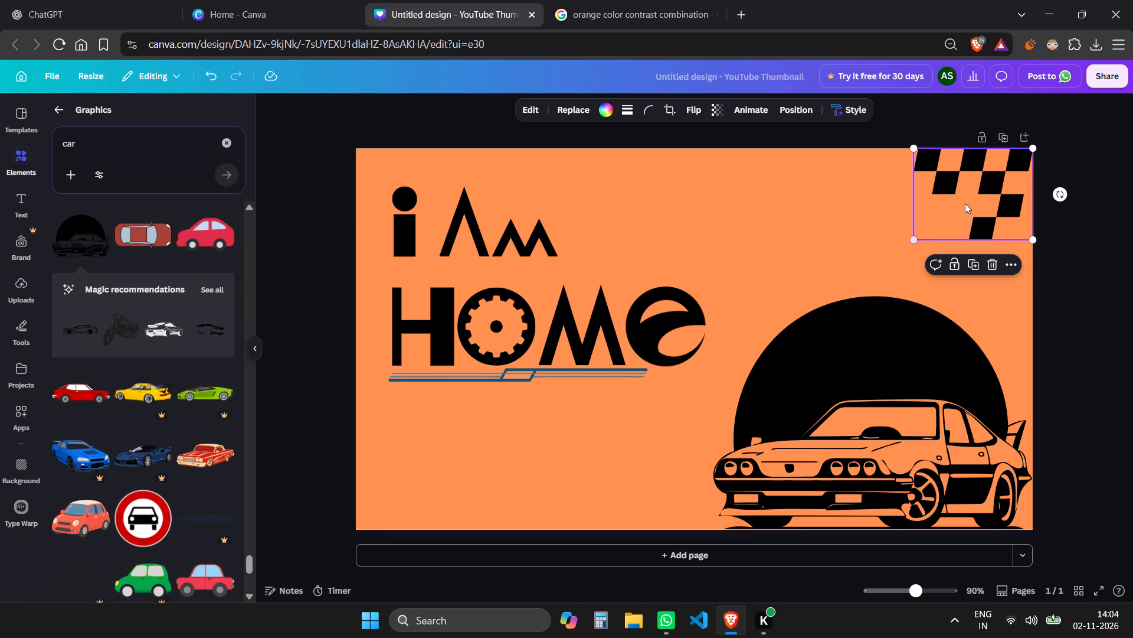
{"action": "left_click_drag", "start_coordinate": [965, 203], "coordinate": [866, 363]}
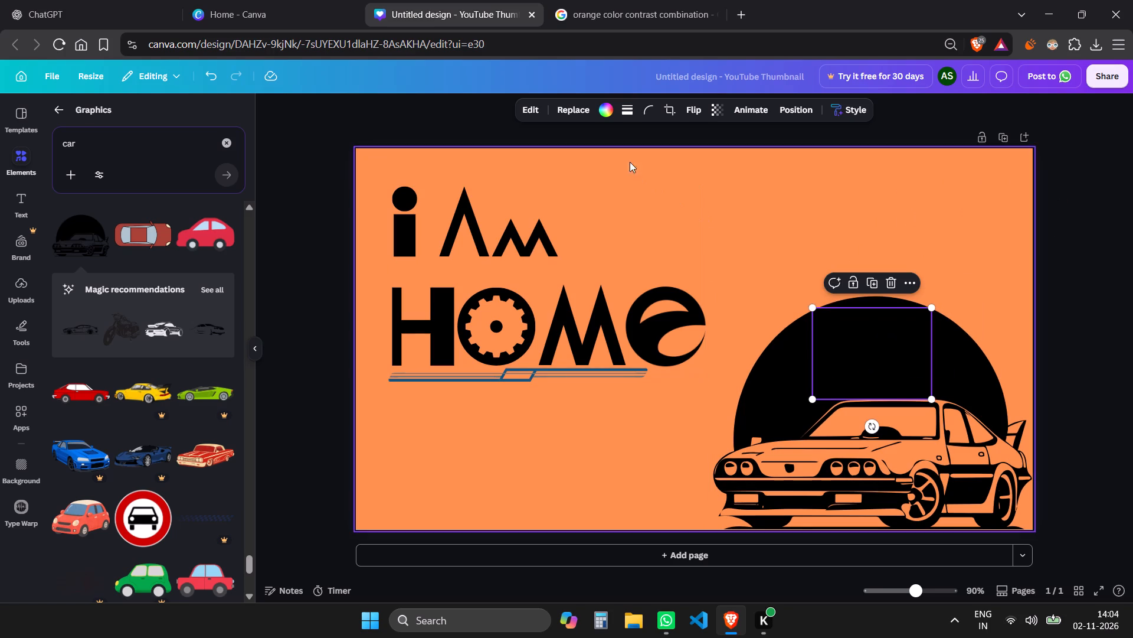
Recolor the checkered flag from the default solid colors to red #ff3131.
{"action": "left_click", "coordinate": [605, 102]}
{"action": "left_click", "coordinate": [67, 398]}
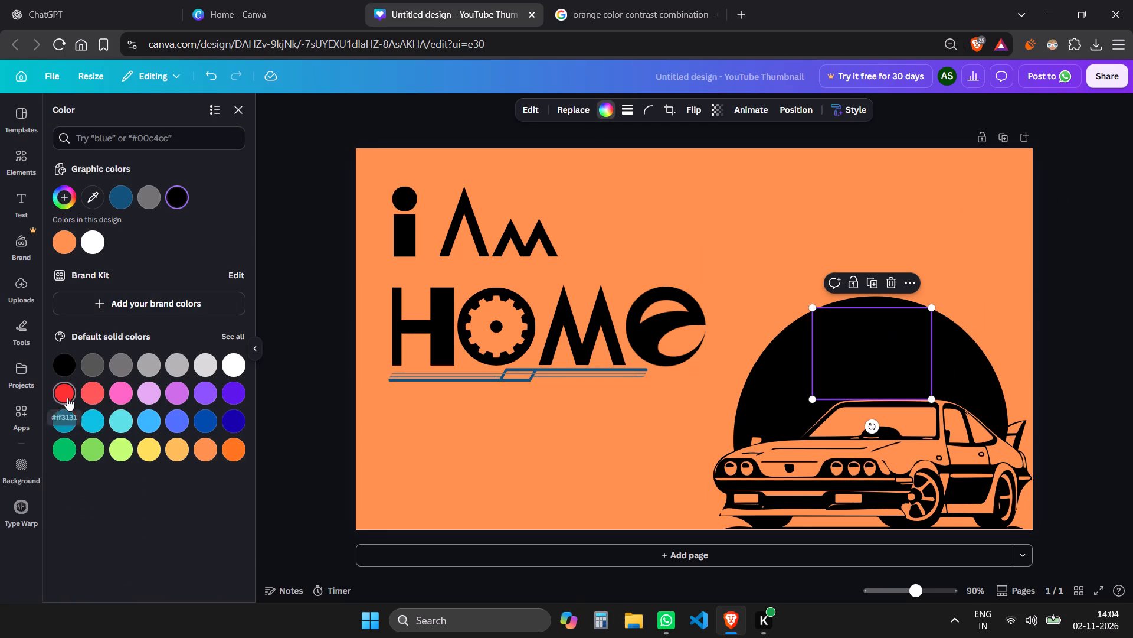
{"action": "left_click", "coordinate": [64, 399]}
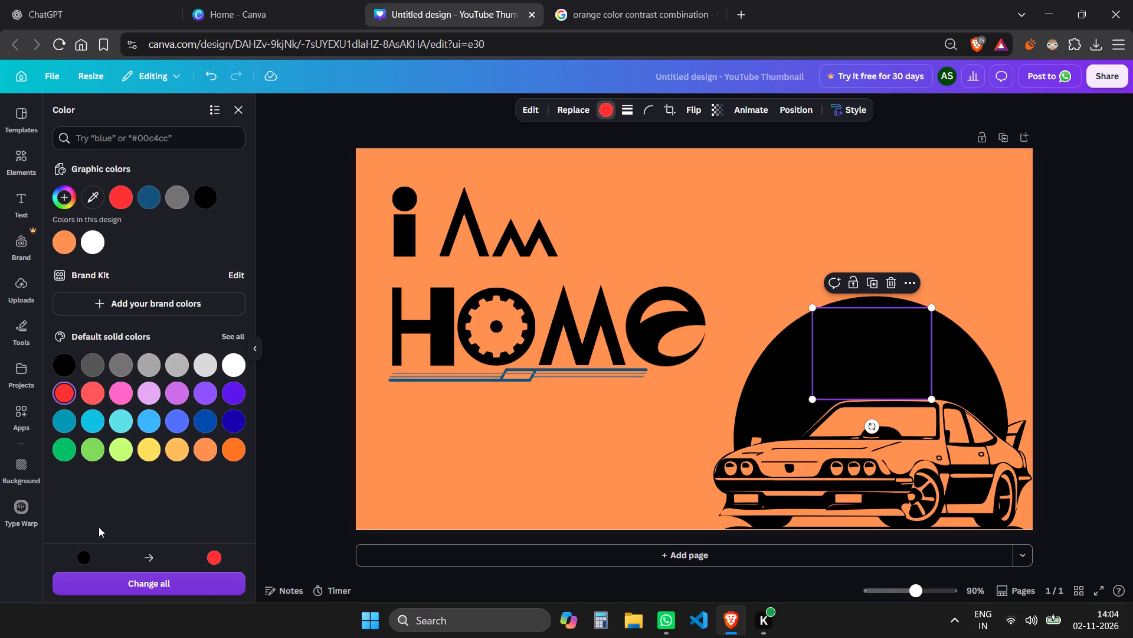
Send the car-and-circle graphic backward so that it sits behind the checkered flag.
{"action": "left_click", "coordinate": [870, 339]}
{"action": "left_click", "coordinate": [870, 339]}
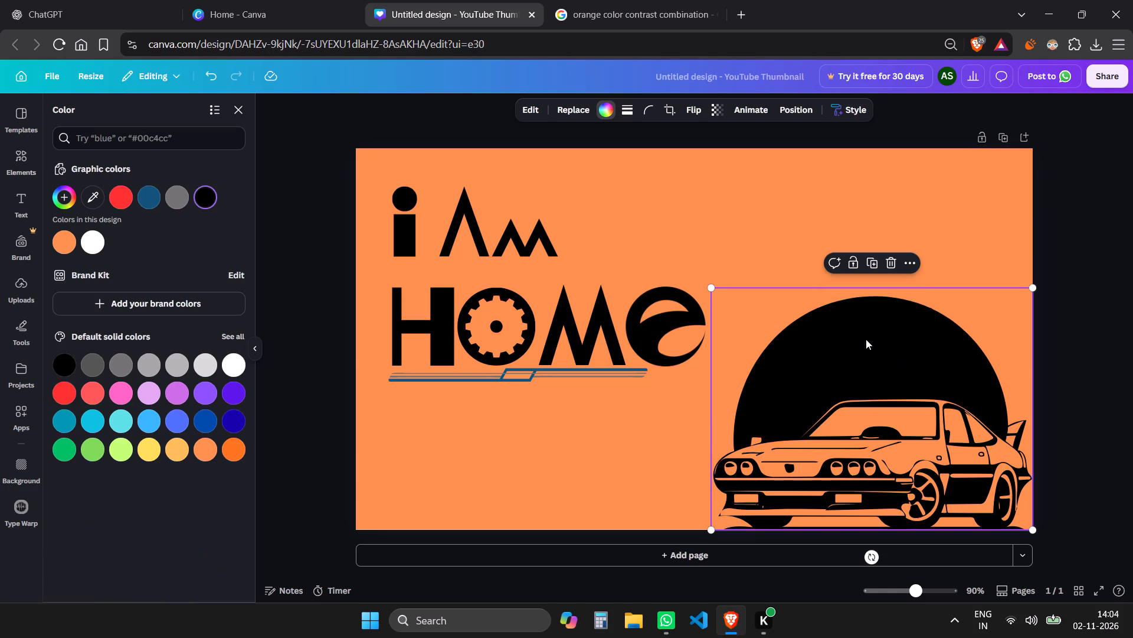
{"action": "left_click", "coordinate": [850, 342]}
{"action": "left_click", "coordinate": [905, 367]}
{"action": "left_click", "coordinate": [884, 375]}
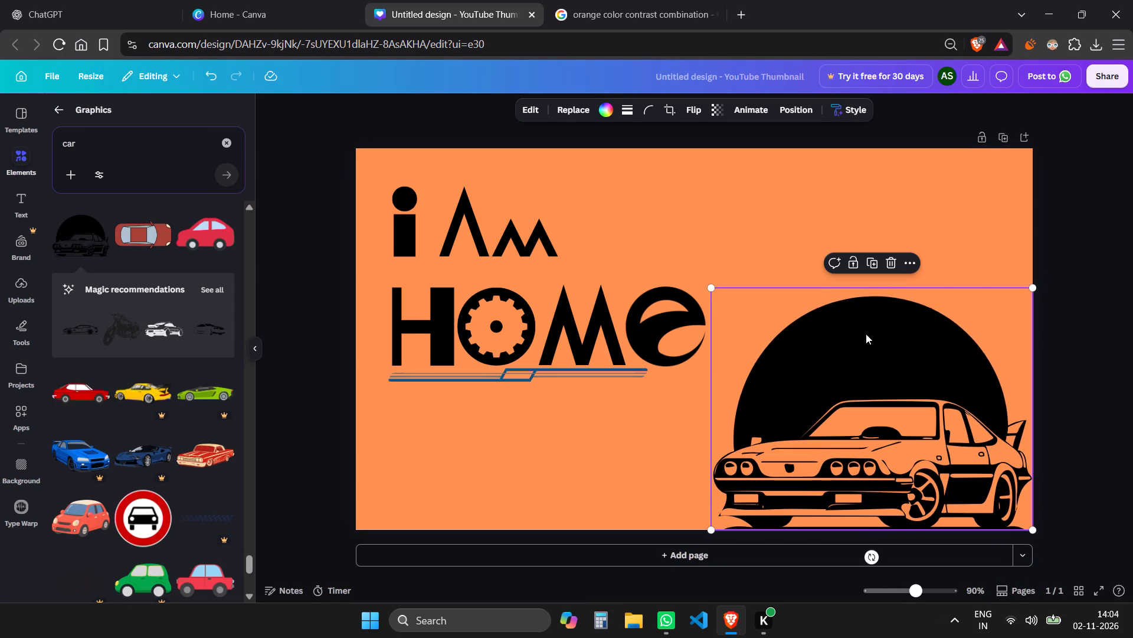
{"action": "right_click", "coordinate": [866, 334]}
{"action": "left_click", "coordinate": [903, 375]}
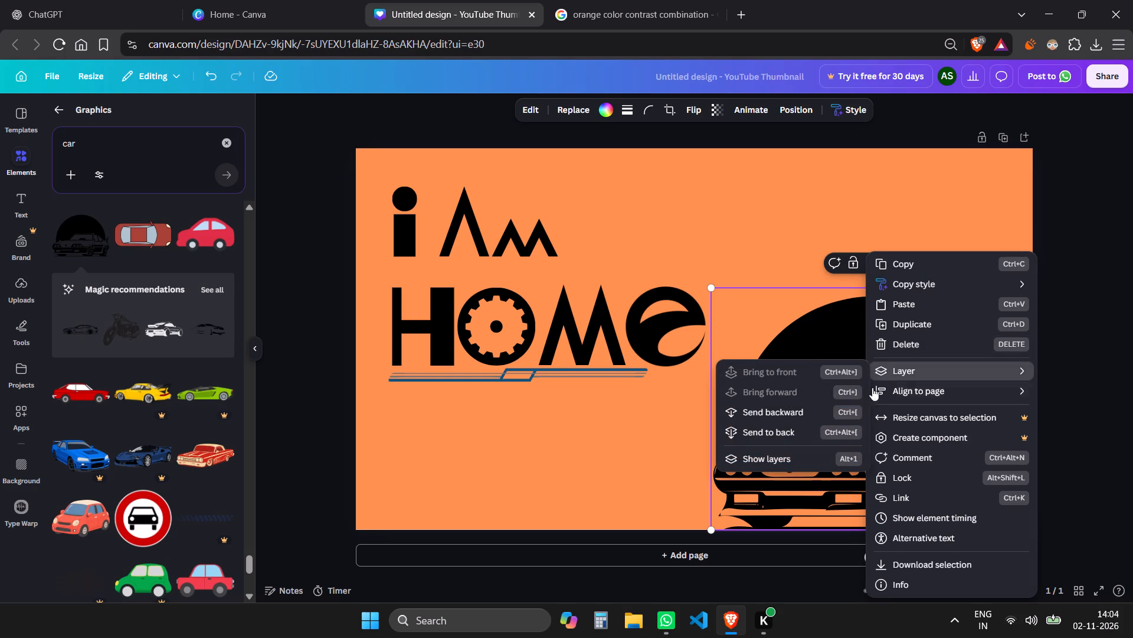
{"action": "left_click", "coordinate": [787, 414]}
{"action": "left_click", "coordinate": [835, 227]}
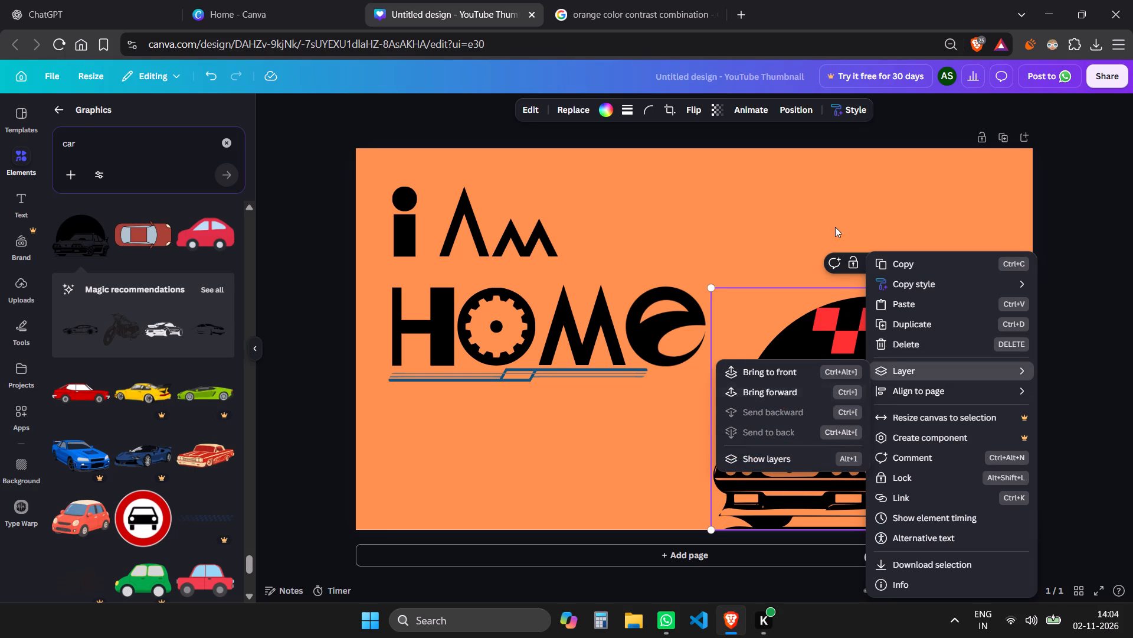
Scale the red checkered flag down to a tiny size and place it near the circle's right edge, above the car's rear window.
{"action": "left_click", "coordinate": [876, 352]}
{"action": "left_click_drag", "start_coordinate": [814, 310], "coordinate": [814, 311]}
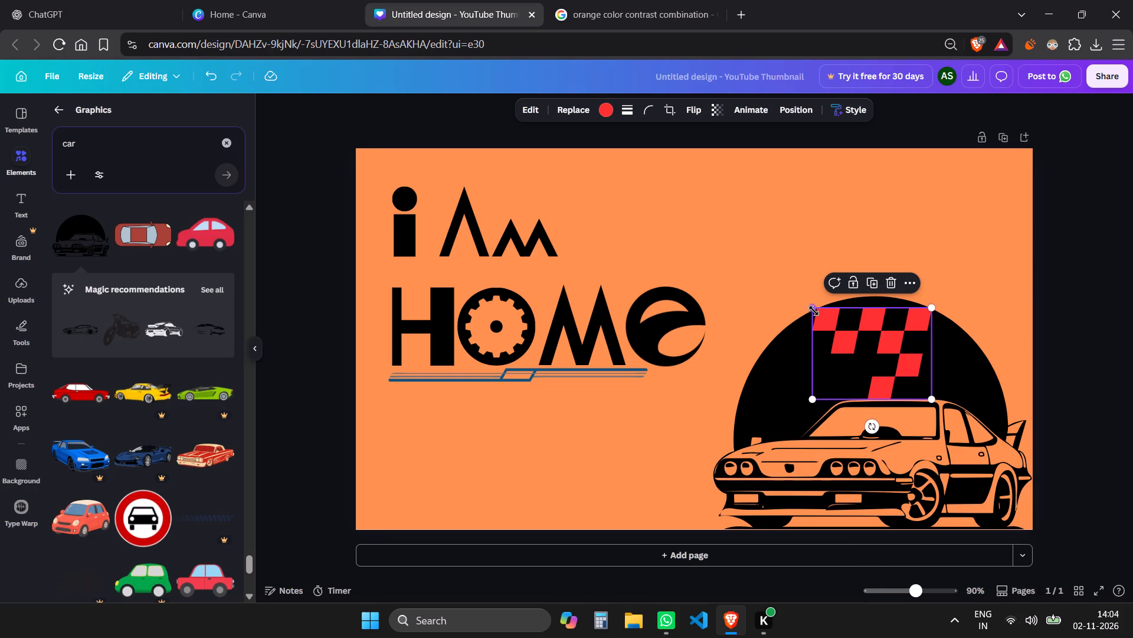
{"action": "left_click_drag", "start_coordinate": [814, 311], "coordinate": [850, 334]}
{"action": "left_click_drag", "start_coordinate": [877, 361], "coordinate": [860, 334]}
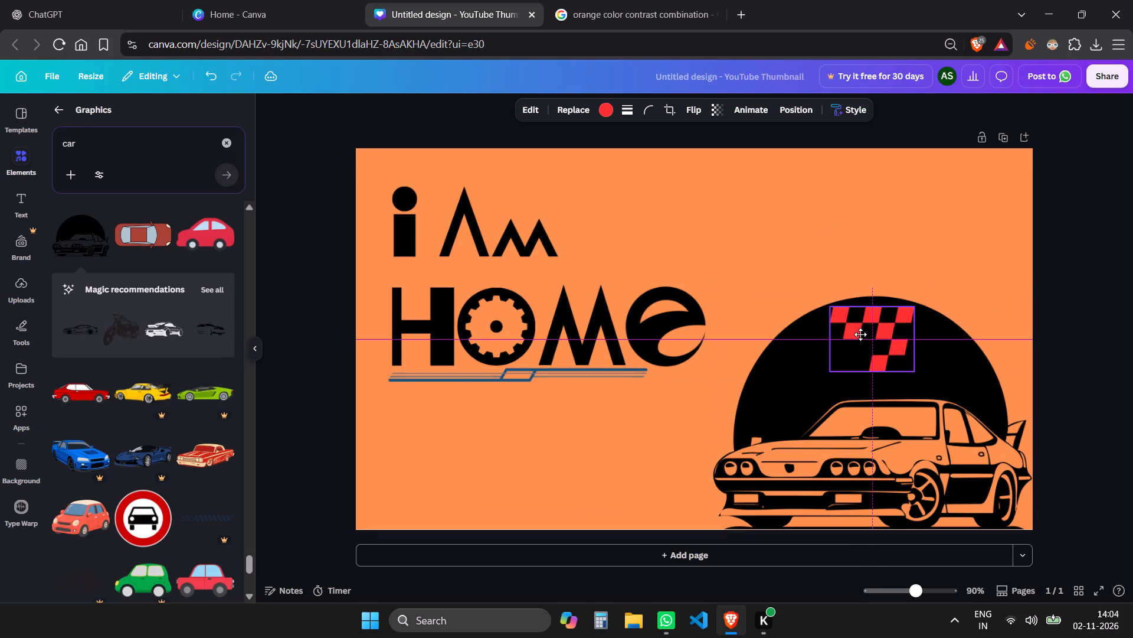
{"action": "left_click_drag", "start_coordinate": [860, 334], "coordinate": [884, 343]}
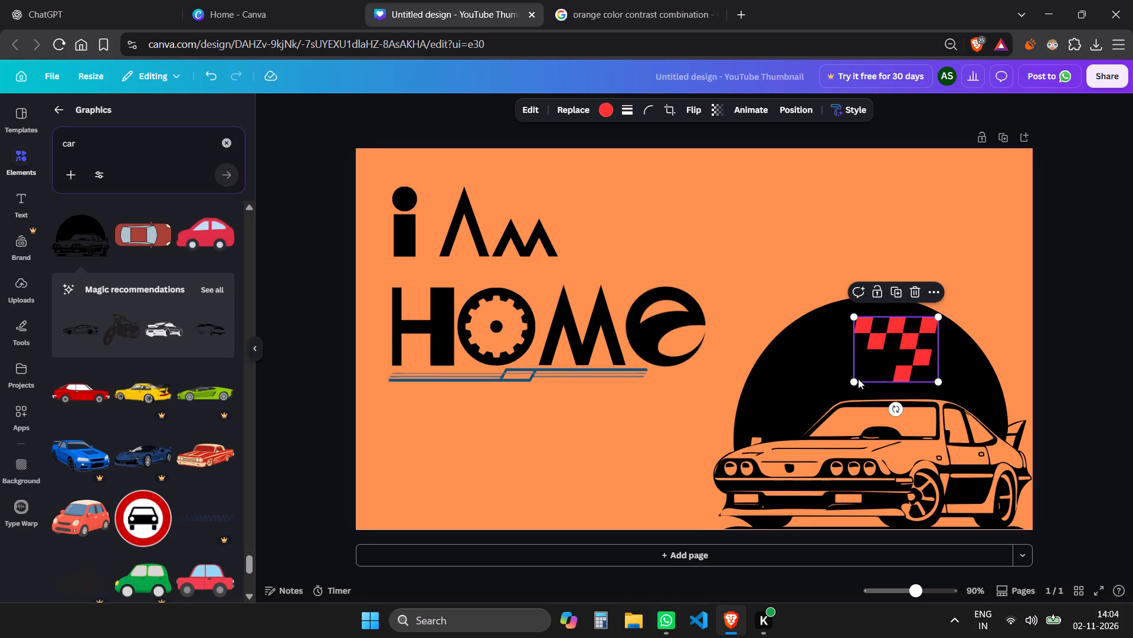
{"action": "left_click_drag", "start_coordinate": [852, 381], "coordinate": [896, 336]}
{"action": "left_click_drag", "start_coordinate": [926, 333], "coordinate": [970, 385]}
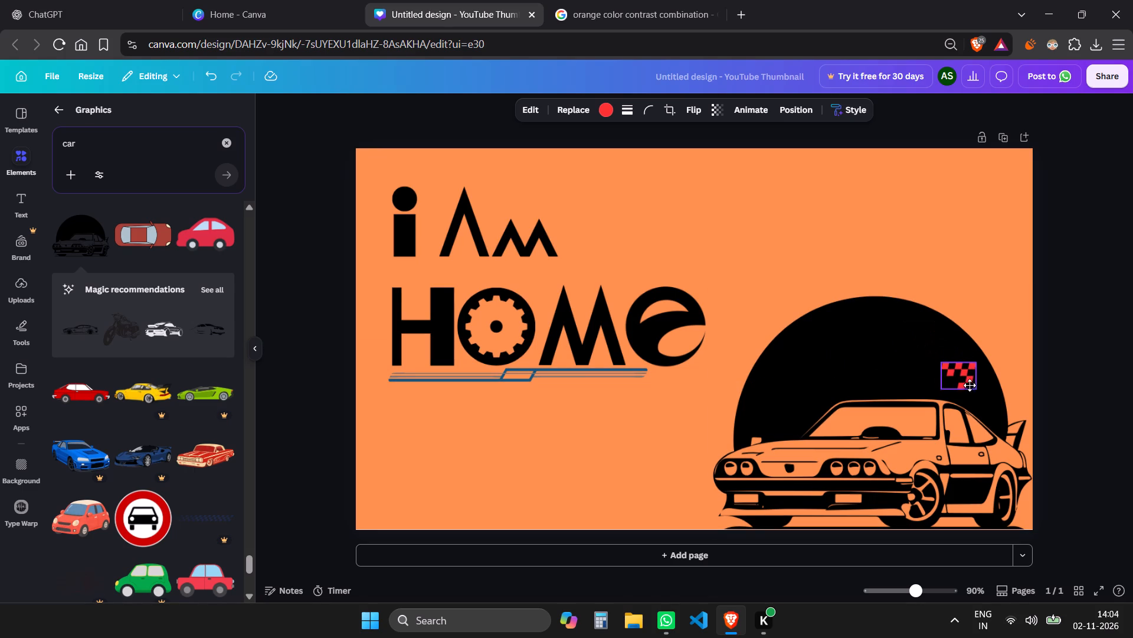
{"action": "left_click_drag", "start_coordinate": [970, 385], "coordinate": [987, 399]}
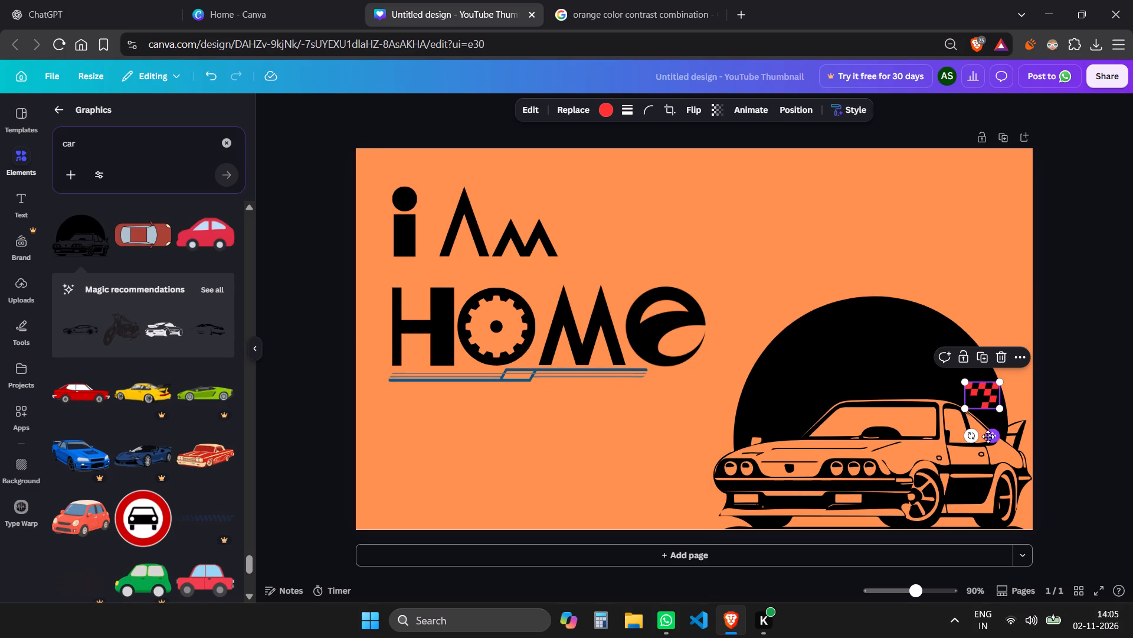
{"action": "left_click_drag", "start_coordinate": [991, 437], "coordinate": [974, 428]}
{"action": "left_click", "coordinate": [975, 429]}
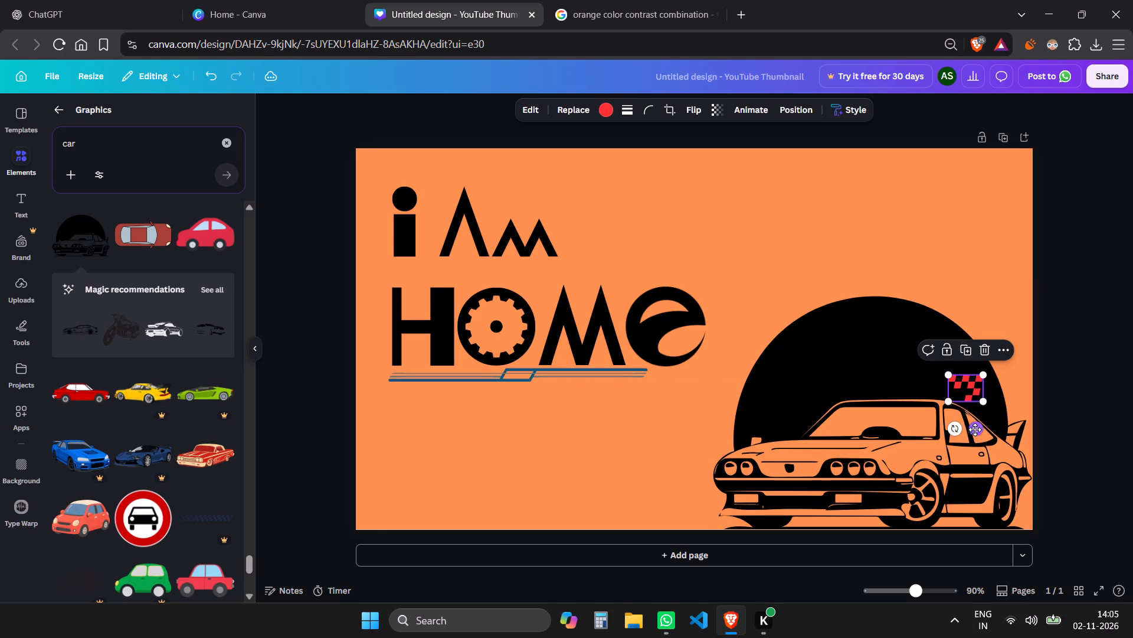
Rotate the small red flag about 40° counterclockwise and nudge it against the black circle's right edge above the car's rear.
{"action": "left_click_drag", "start_coordinate": [955, 428], "coordinate": [985, 428]}
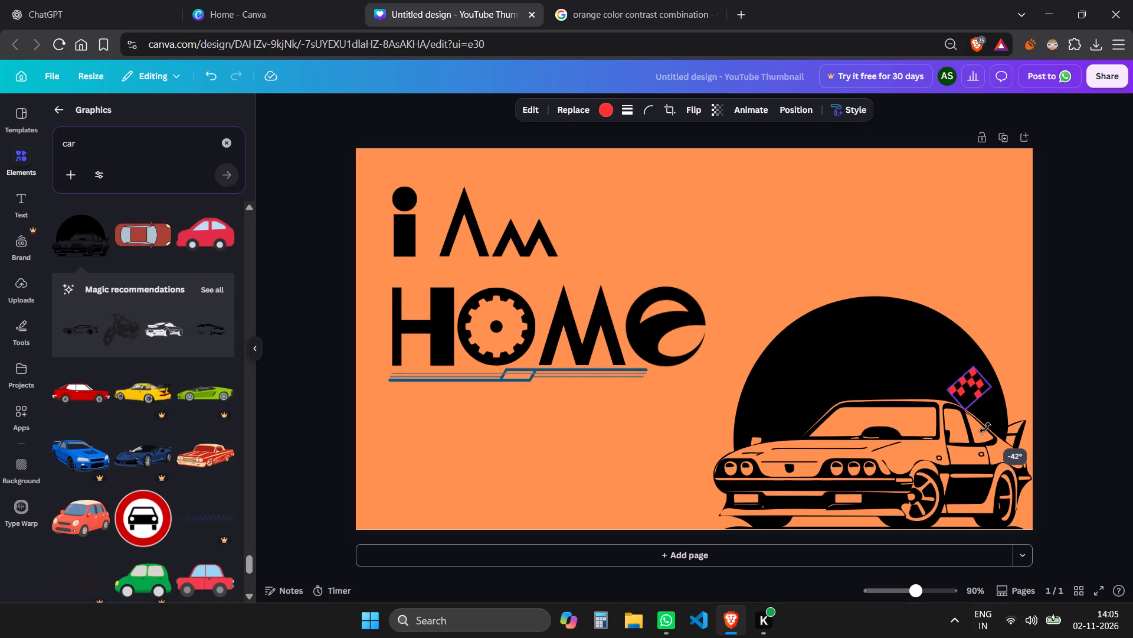
{"action": "left_click_drag", "start_coordinate": [985, 428], "coordinate": [987, 426]}
{"action": "left_click_drag", "start_coordinate": [964, 386], "coordinate": [974, 376]}
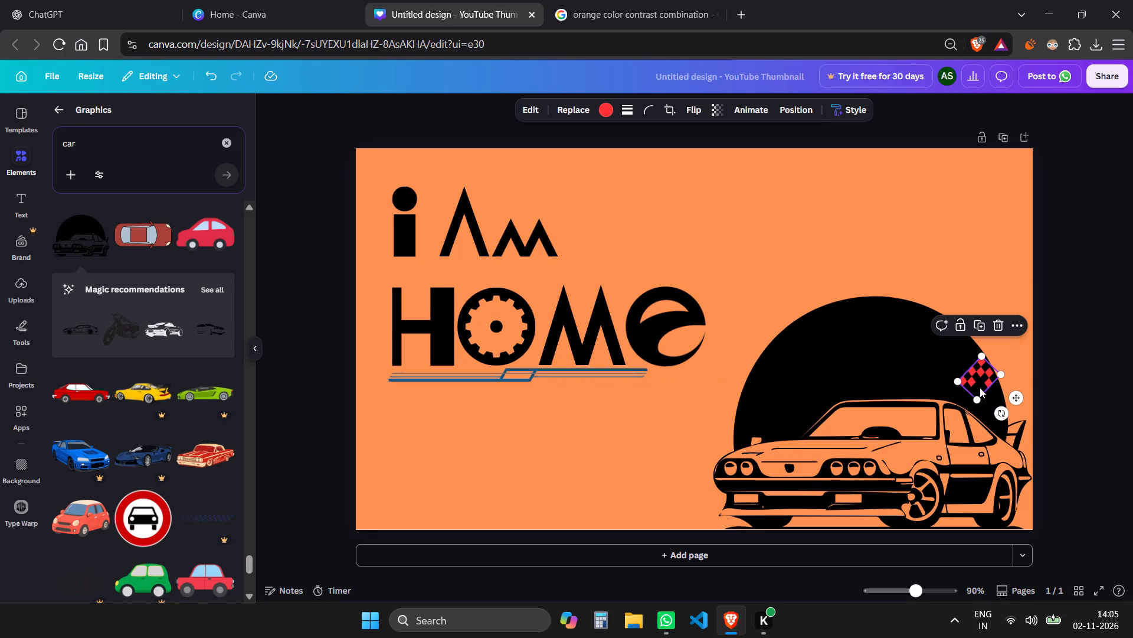
{"action": "left_click_drag", "start_coordinate": [1019, 396], "coordinate": [1013, 402]}
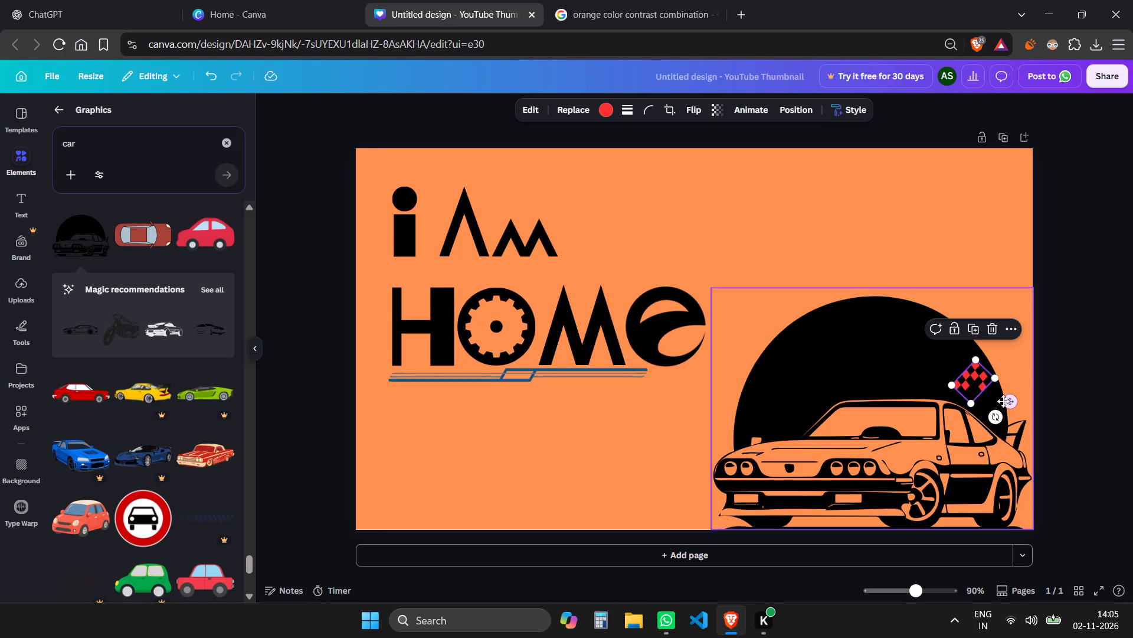
{"action": "left_click", "coordinate": [1000, 418]}
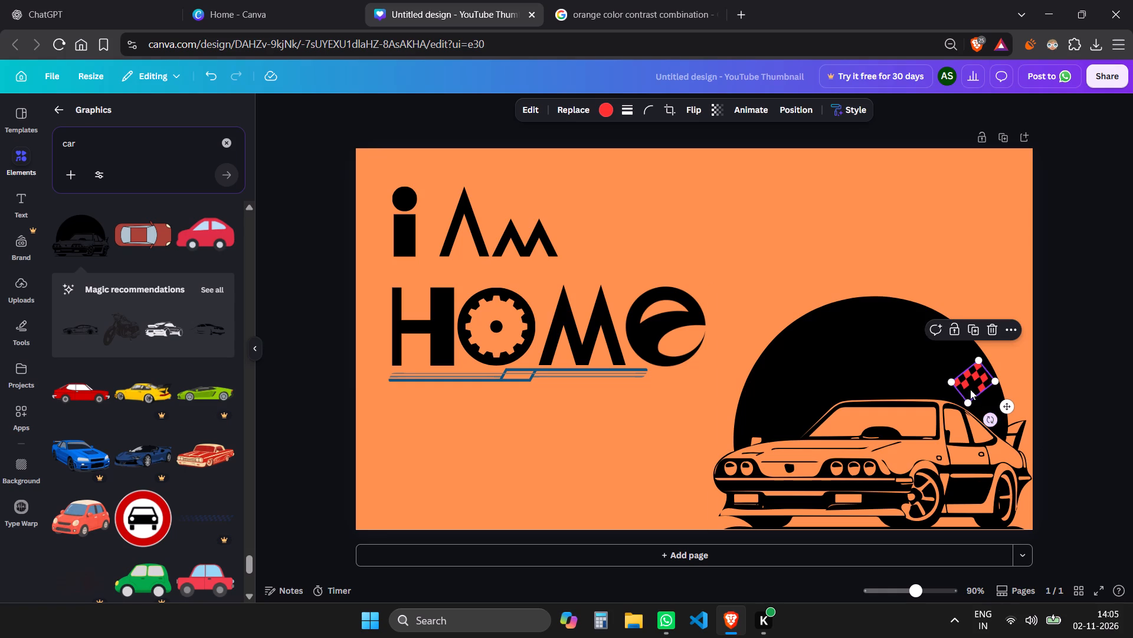
{"action": "left_click_drag", "start_coordinate": [971, 385], "coordinate": [977, 380]}
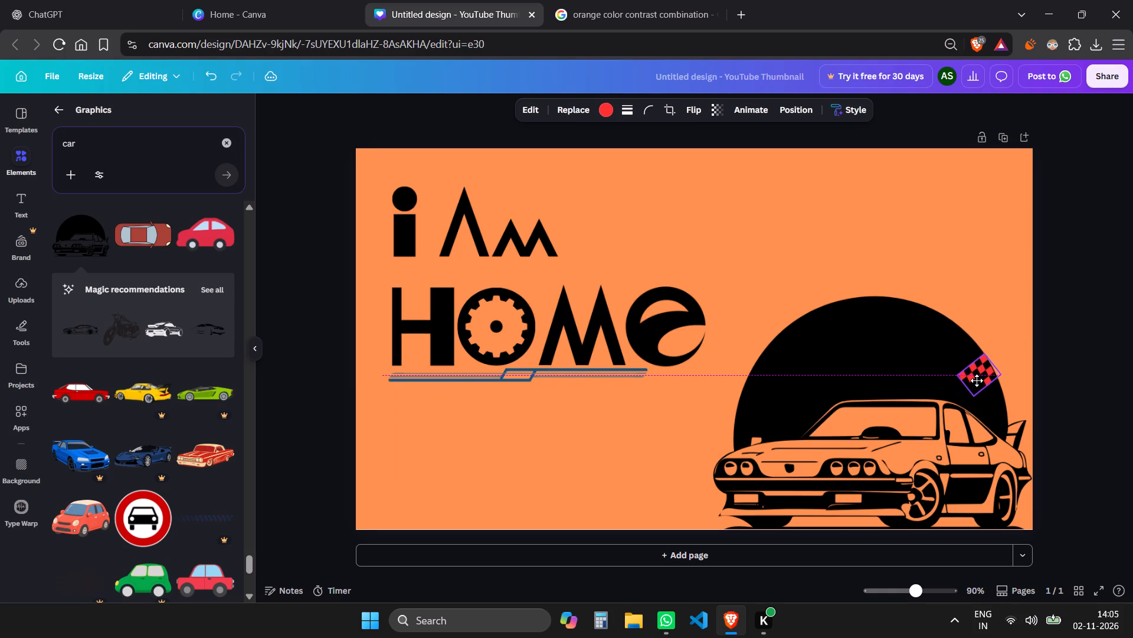
{"action": "left_click_drag", "start_coordinate": [977, 380], "coordinate": [983, 386]}
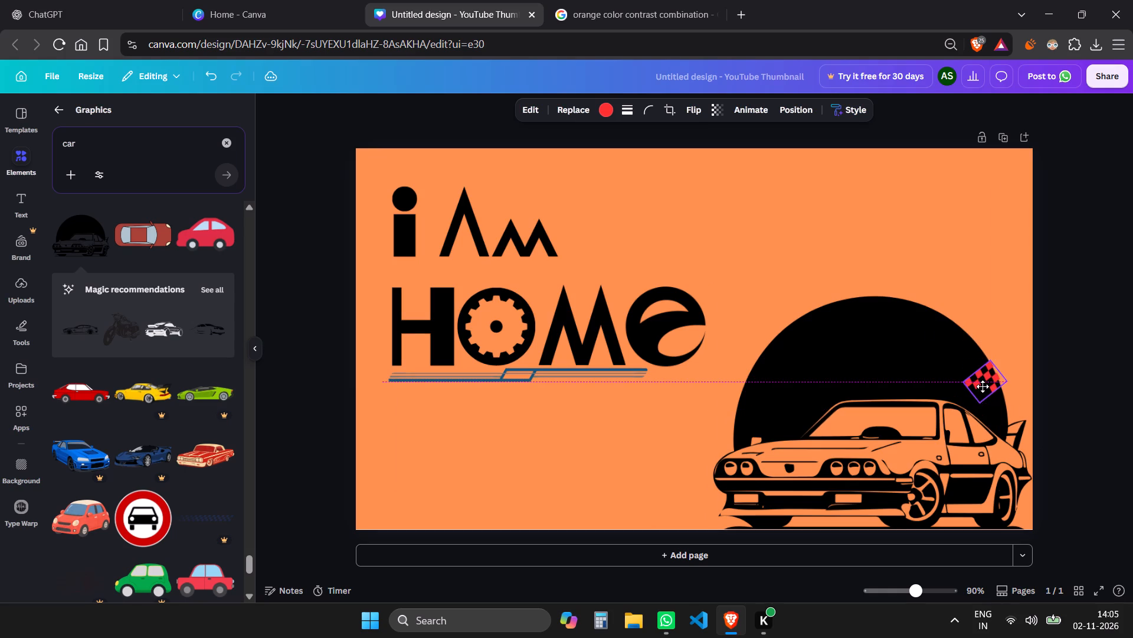
{"action": "left_click_drag", "start_coordinate": [983, 386], "coordinate": [983, 380]}
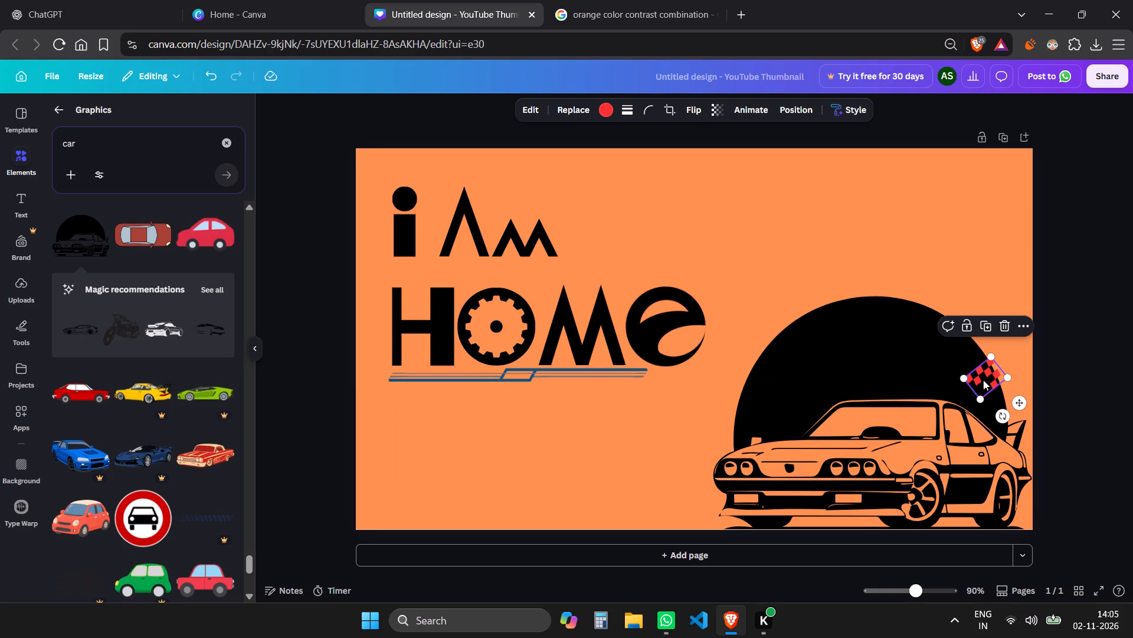
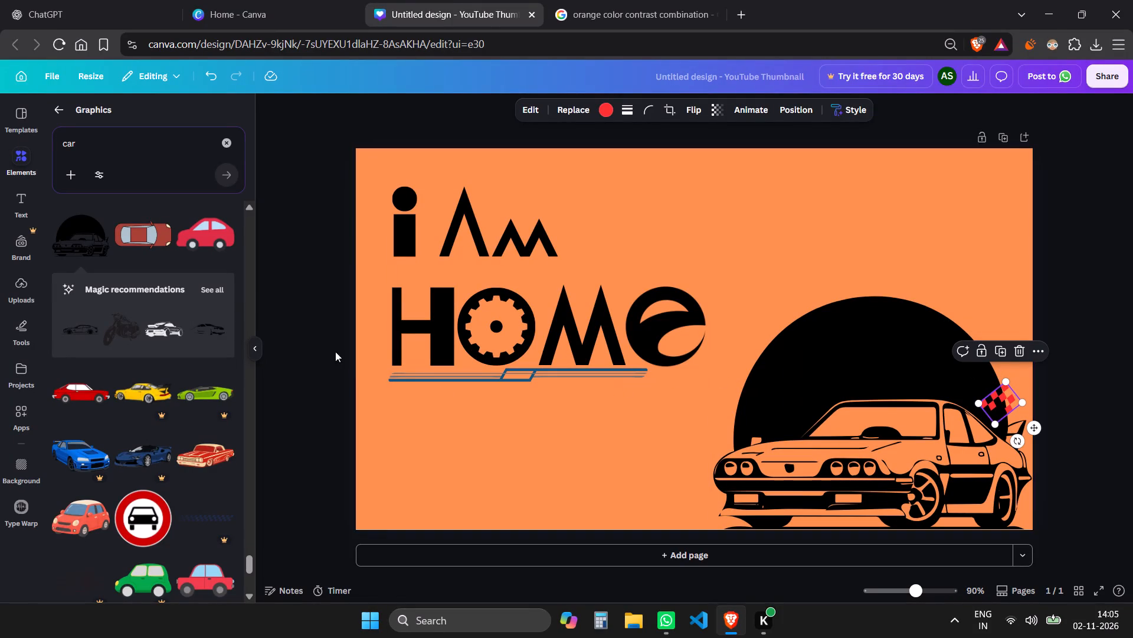
Recolor the small checkered flag from red to the design's background orange.
{"action": "left_click", "coordinate": [605, 109]}
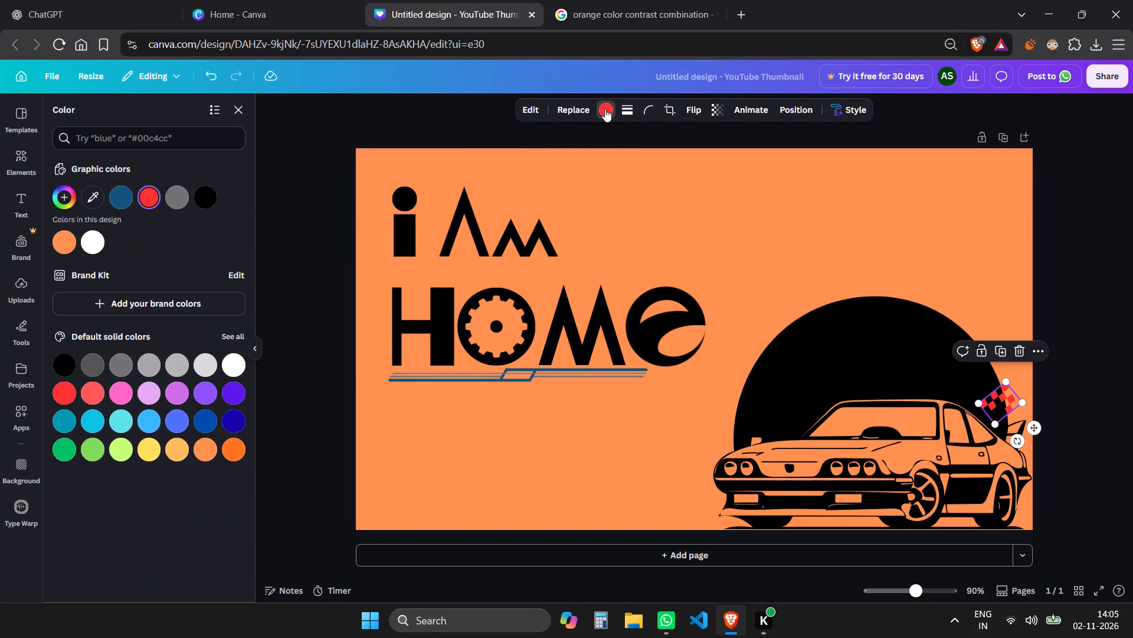
{"action": "left_click", "coordinate": [57, 249]}
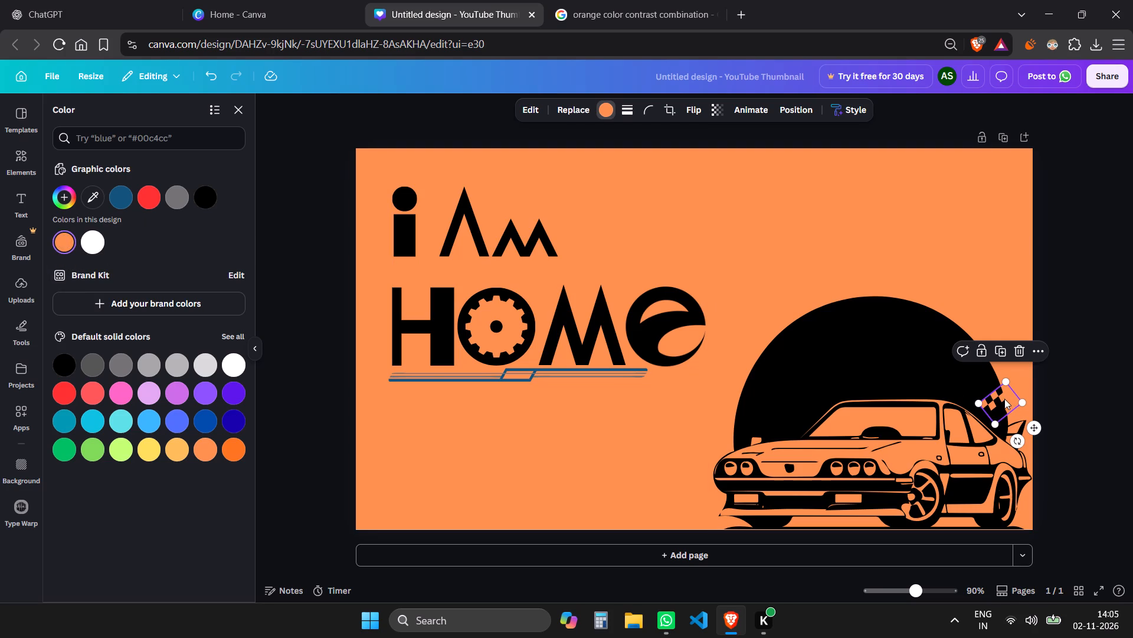
Enlarge the orange checkered flag to roughly a third of the circle's width and rotate it to nearly level.
{"action": "left_click_drag", "start_coordinate": [975, 406], "coordinate": [804, 336]}
{"action": "left_click_drag", "start_coordinate": [939, 381], "coordinate": [898, 289]}
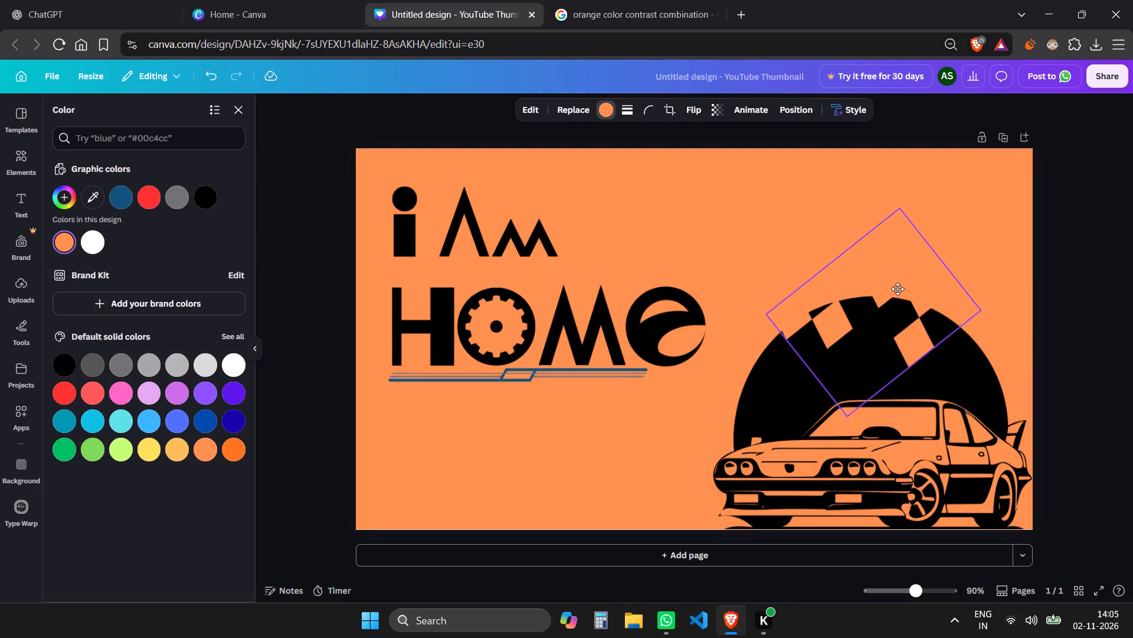
{"action": "left_click_drag", "start_coordinate": [898, 289], "coordinate": [912, 310]}
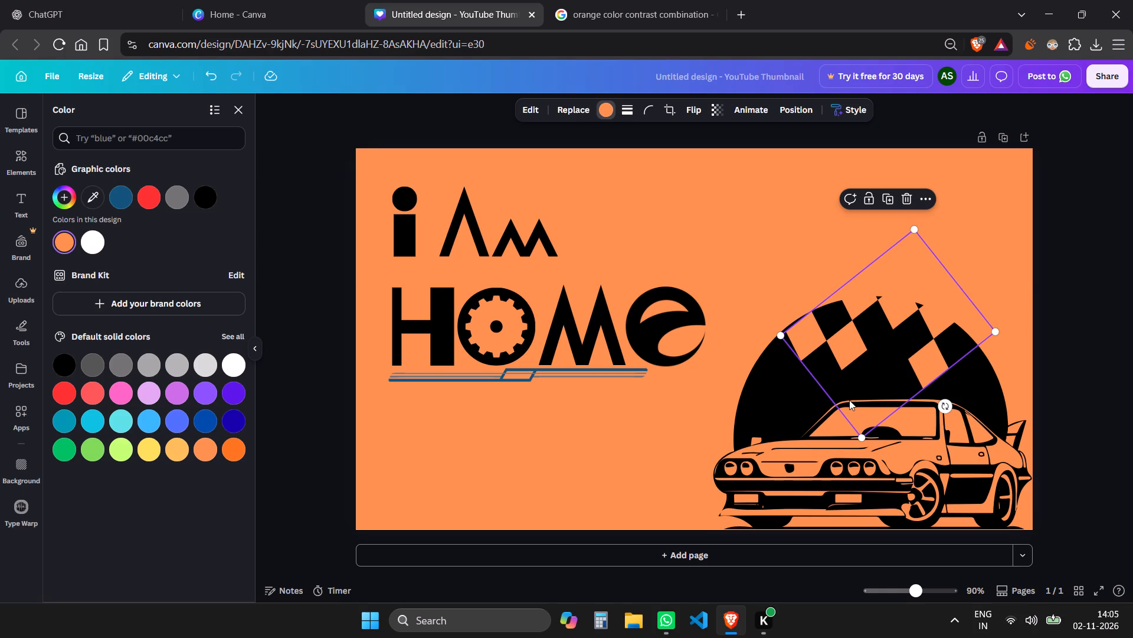
{"action": "left_click_drag", "start_coordinate": [942, 406], "coordinate": [843, 416]}
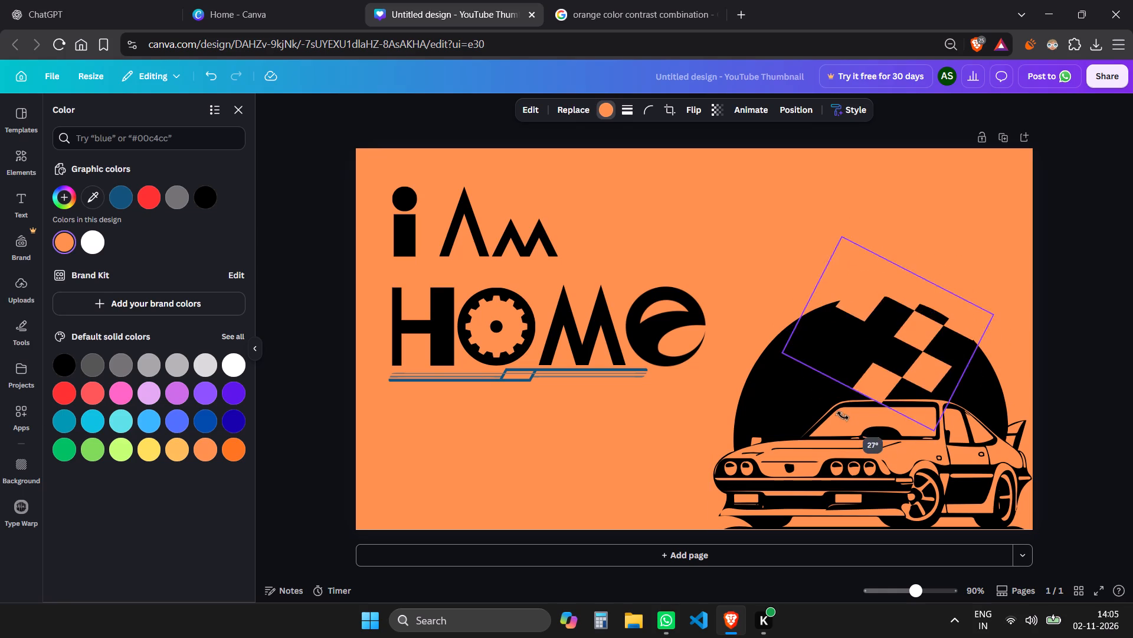
{"action": "left_click_drag", "start_coordinate": [843, 416], "coordinate": [884, 412]}
{"action": "left_click_drag", "start_coordinate": [975, 268], "coordinate": [955, 305]}
{"action": "left_click_drag", "start_coordinate": [943, 401], "coordinate": [919, 357]}
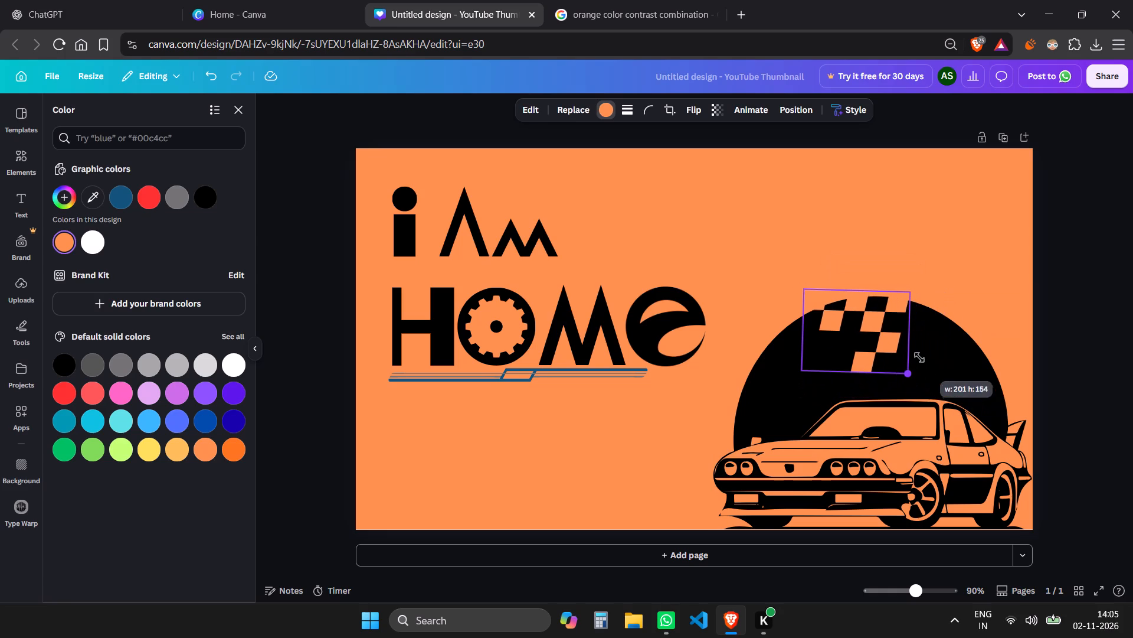
{"action": "left_click_drag", "start_coordinate": [919, 357], "coordinate": [918, 355]}
Position the checkered flag over the black circle's upper-right edge so its orange squares cut into the circle.
{"action": "left_click_drag", "start_coordinate": [872, 338], "coordinate": [917, 341]}
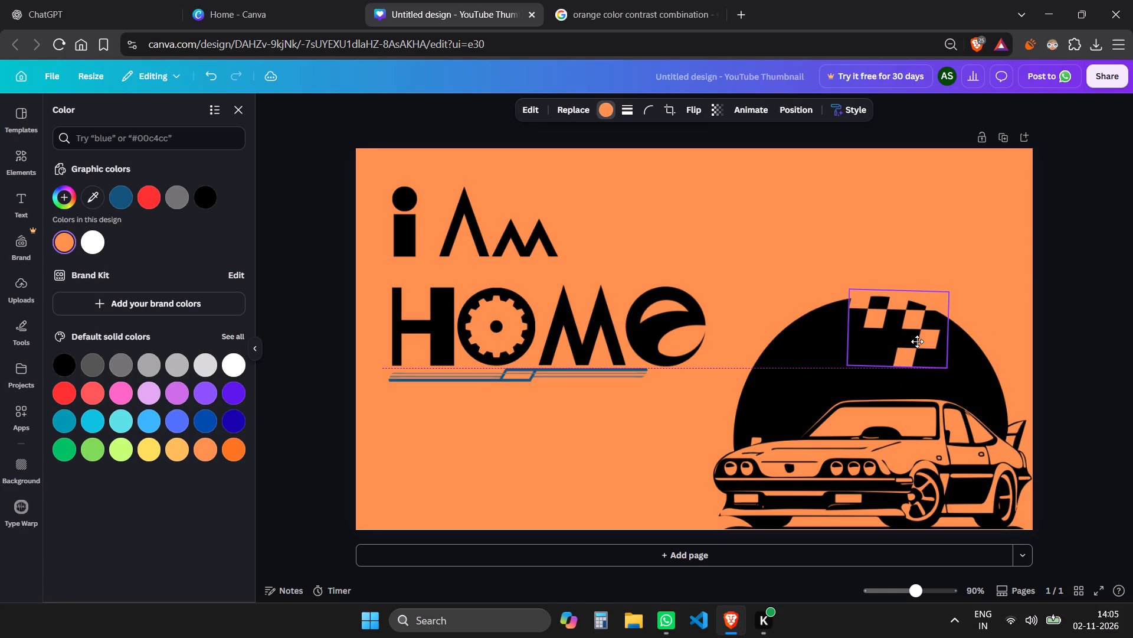
{"action": "left_click_drag", "start_coordinate": [917, 341], "coordinate": [929, 340]}
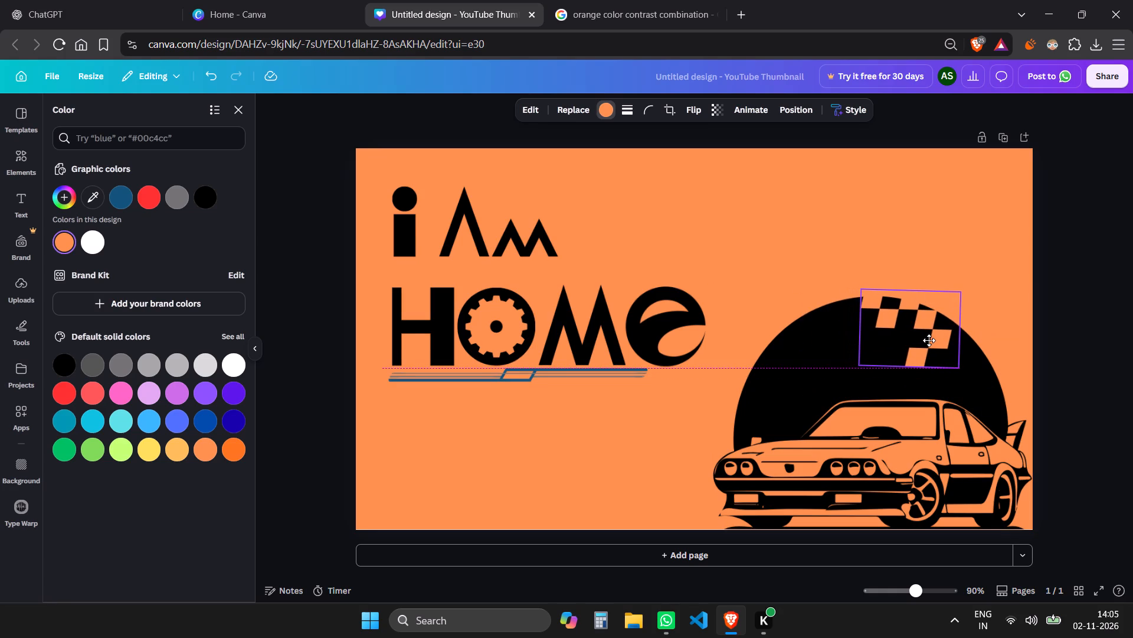
{"action": "left_click_drag", "start_coordinate": [929, 340], "coordinate": [941, 341]}
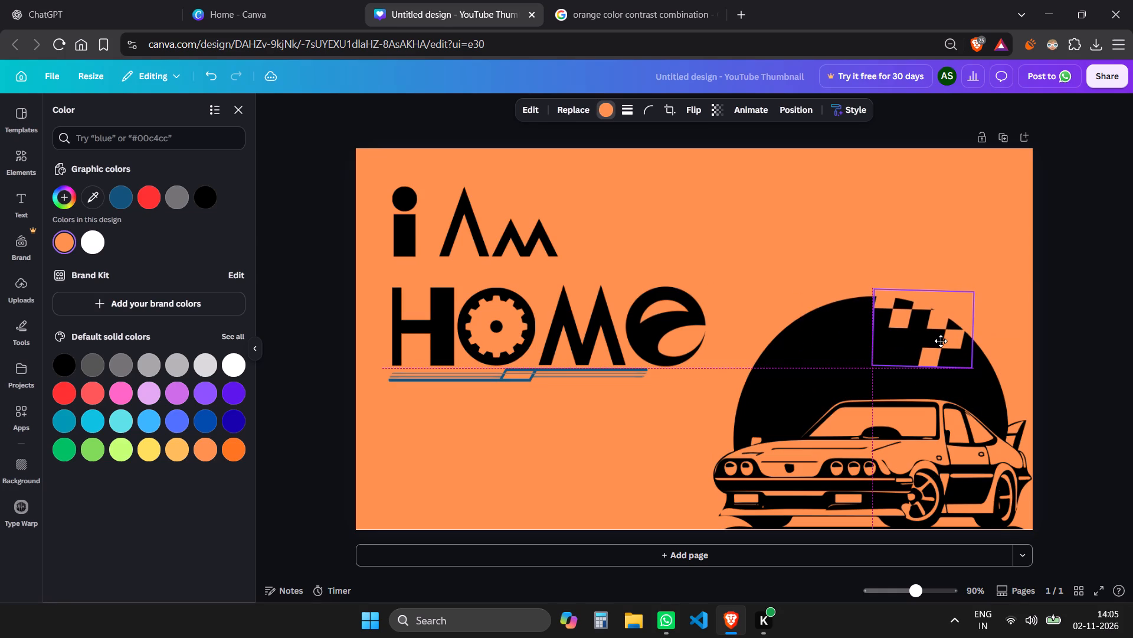
{"action": "left_click_drag", "start_coordinate": [941, 341], "coordinate": [948, 340]}
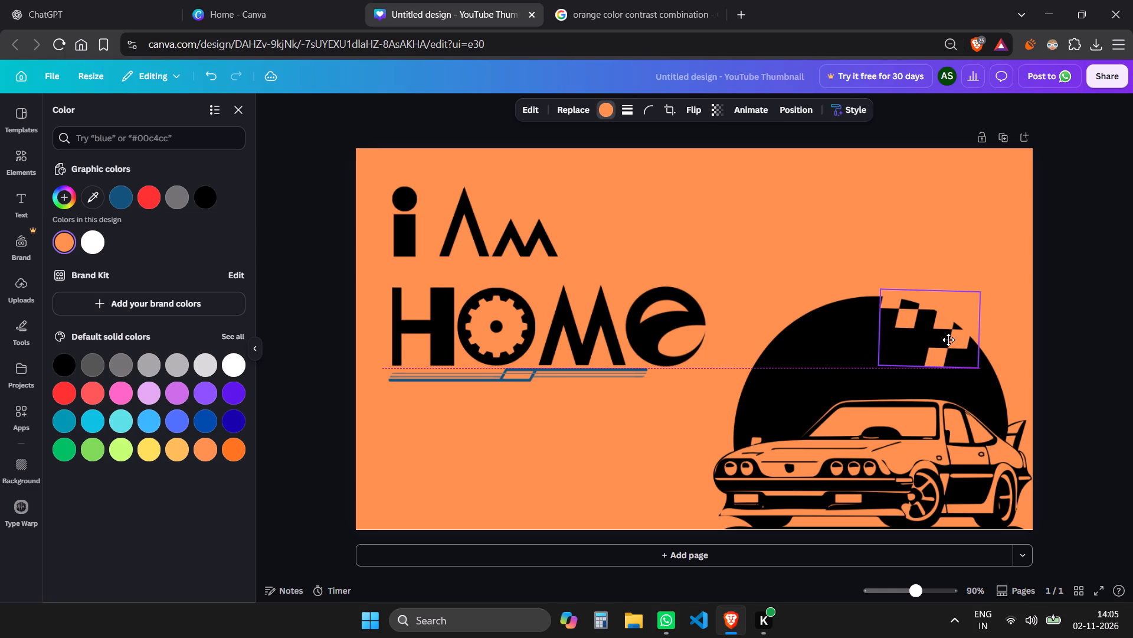
{"action": "left_click_drag", "start_coordinate": [948, 340], "coordinate": [942, 337]}
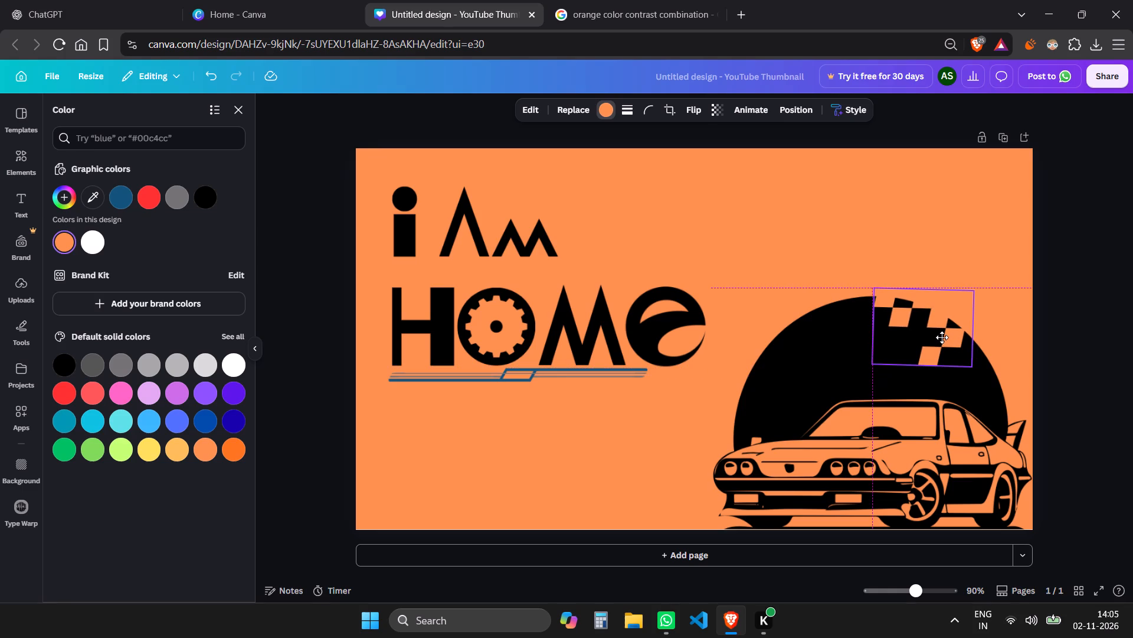
{"action": "left_click_drag", "start_coordinate": [942, 337], "coordinate": [941, 337]}
{"action": "left_click", "coordinate": [833, 272]}
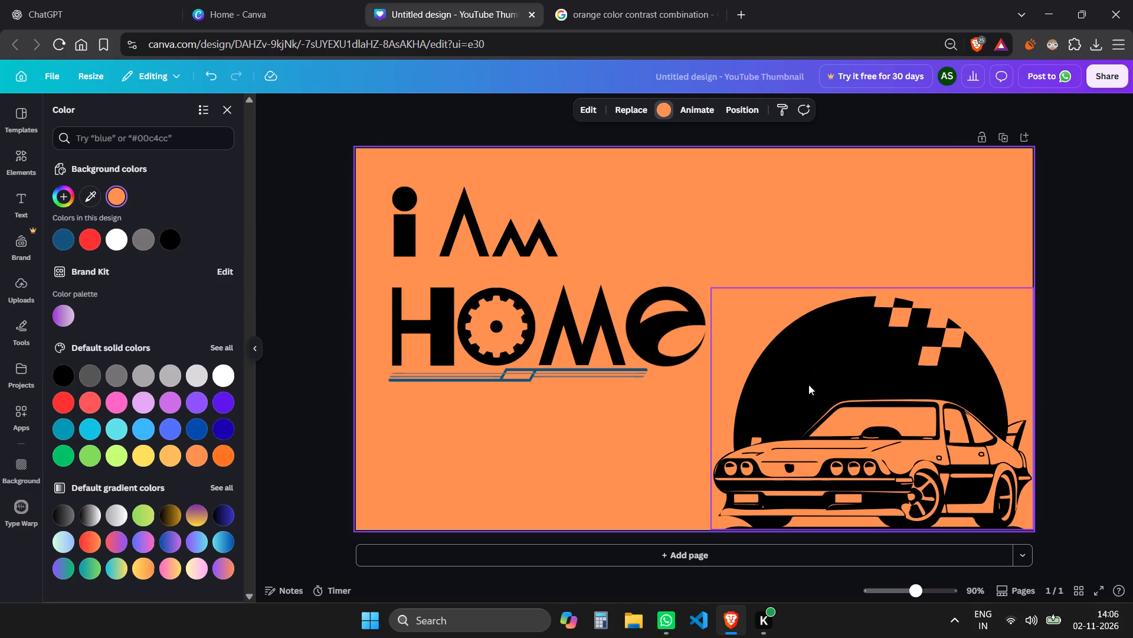
{"action": "left_click", "coordinate": [597, 447]}
Recolor the car-and-circle graphic from black to a custom very dark red, about #370000.
{"action": "left_click", "coordinate": [867, 419]}
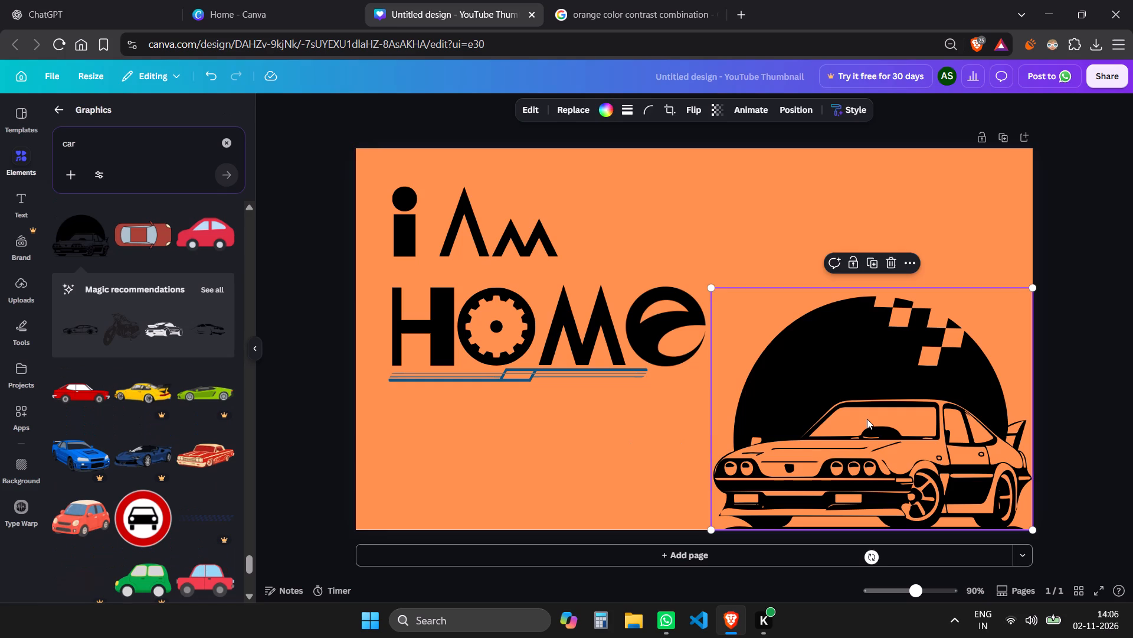
{"action": "left_click", "coordinate": [607, 115]}
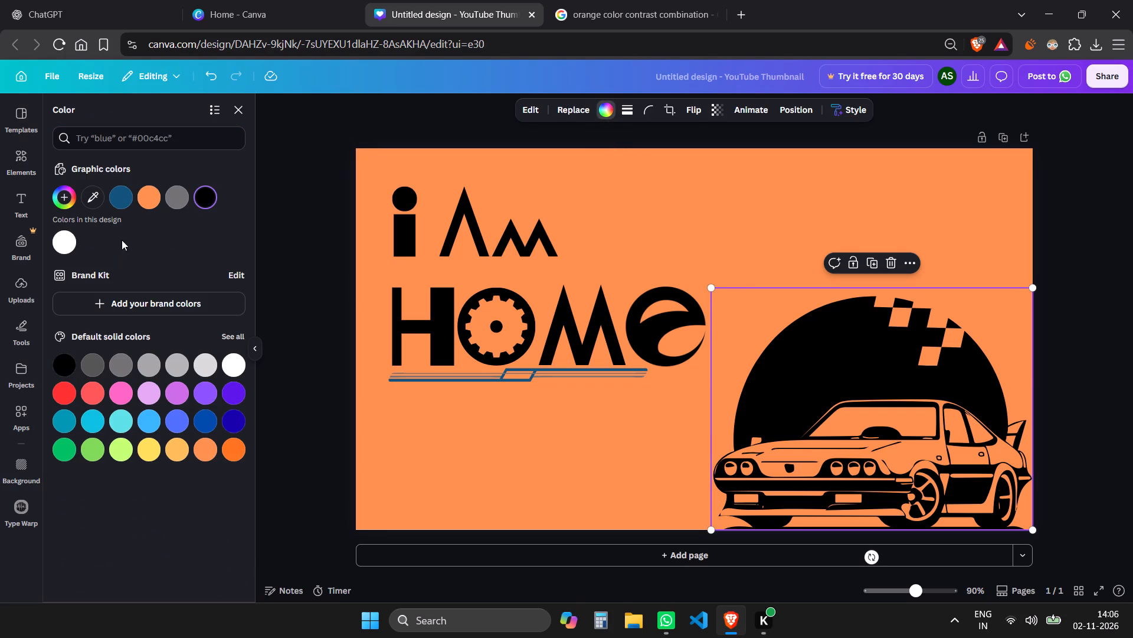
{"action": "left_click", "coordinate": [62, 196]}
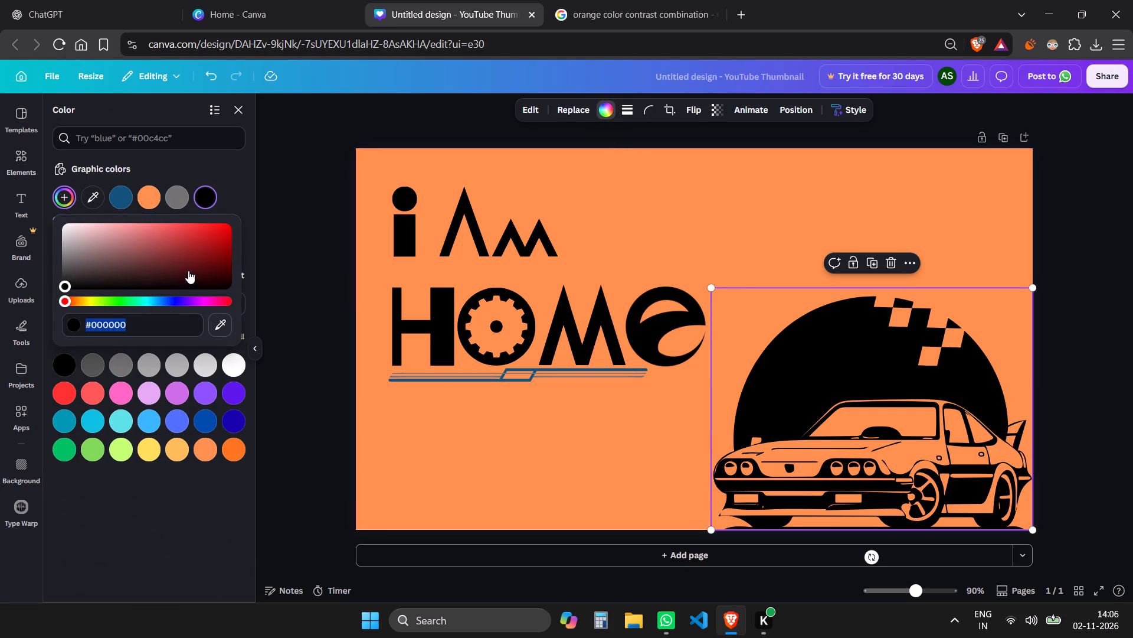
{"action": "left_click", "coordinate": [224, 262]}
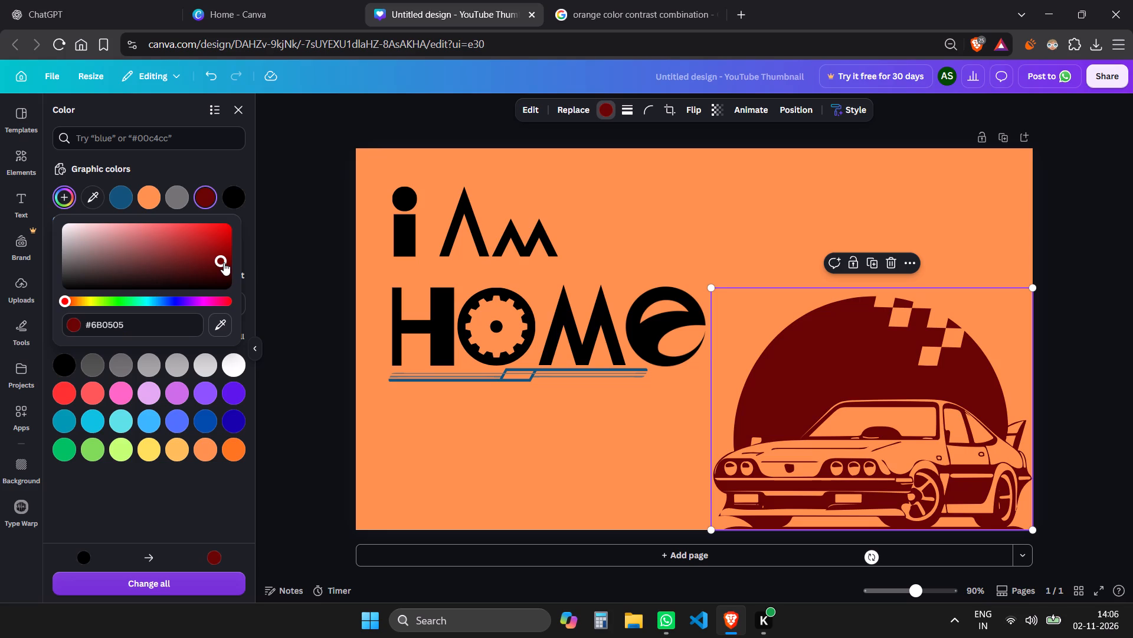
{"action": "left_click_drag", "start_coordinate": [224, 262], "coordinate": [249, 282]}
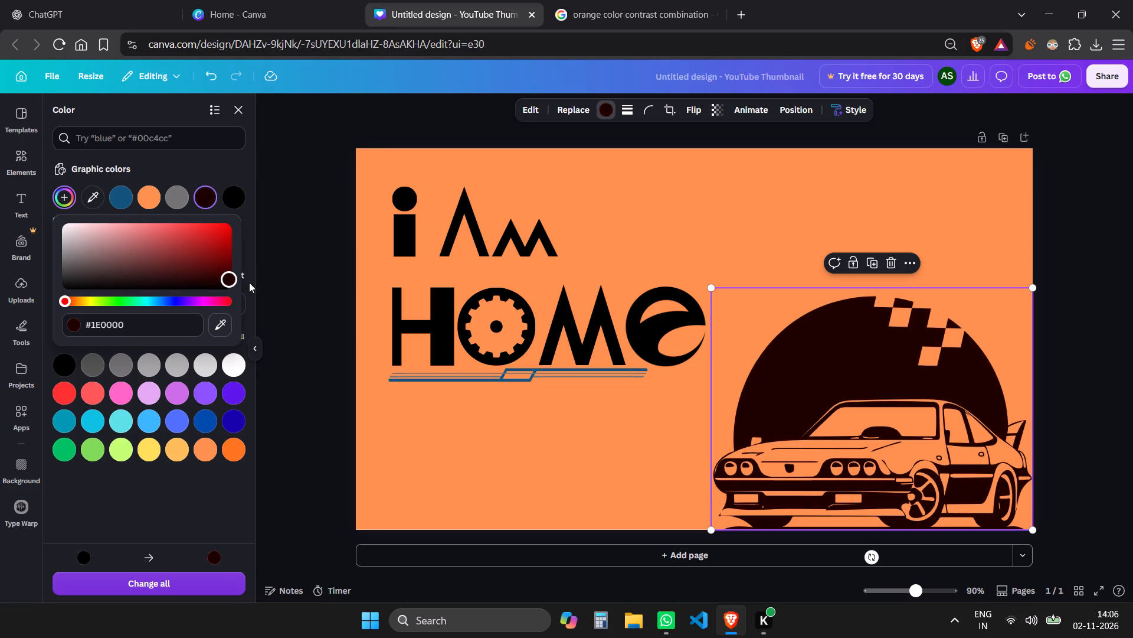
{"action": "left_click_drag", "start_coordinate": [249, 282], "coordinate": [255, 276]}
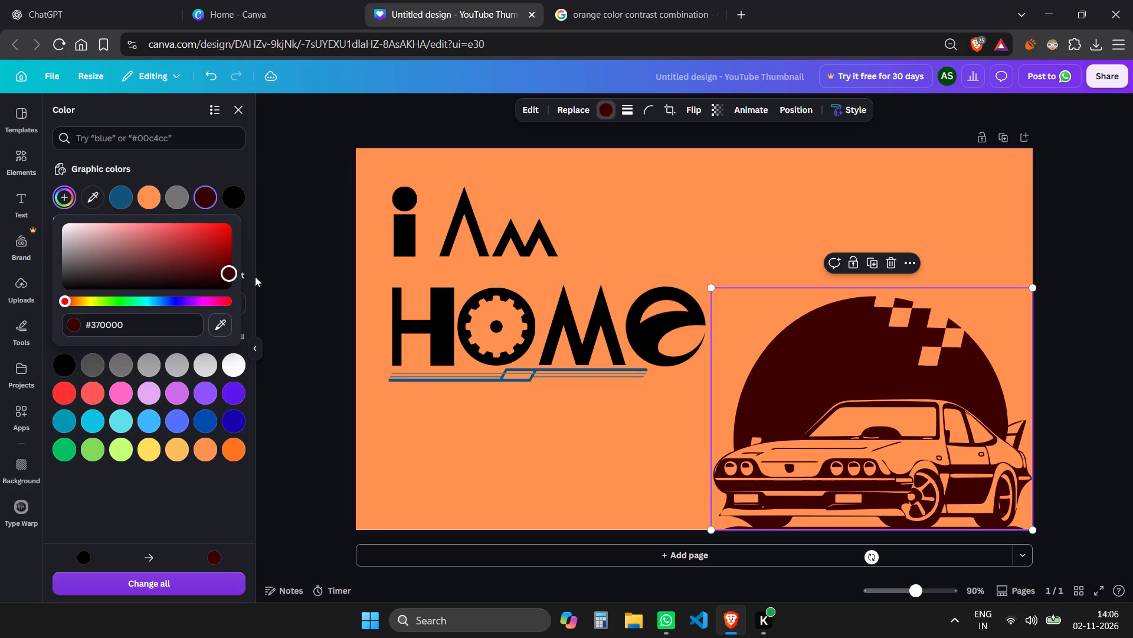
{"action": "left_click_drag", "start_coordinate": [255, 276], "coordinate": [256, 277]}
{"action": "left_click", "coordinate": [1073, 281]}
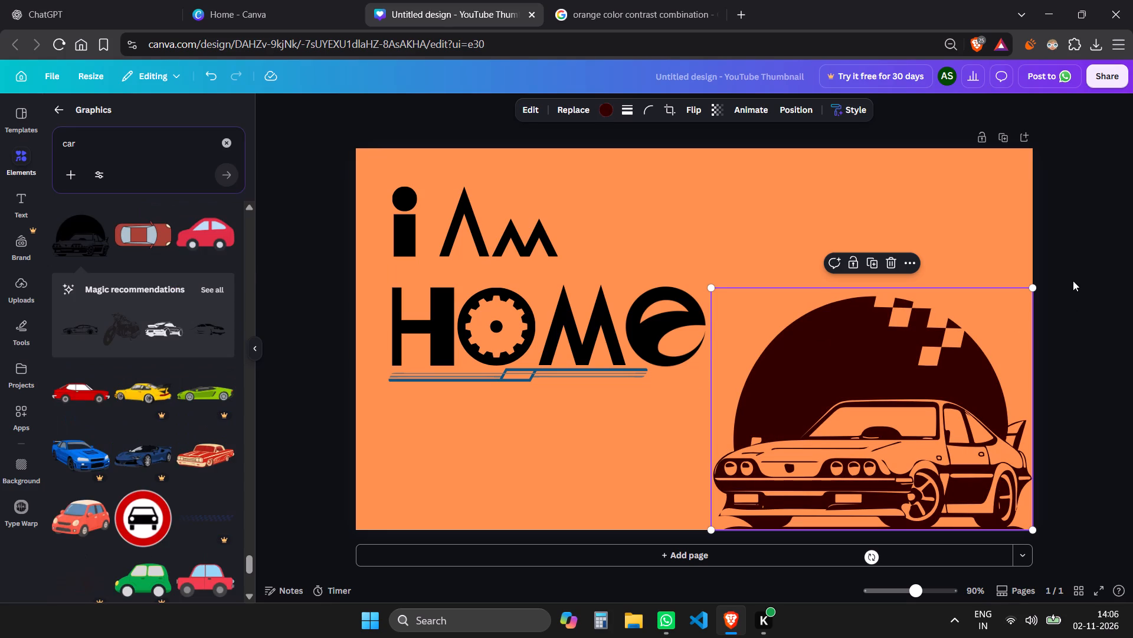
{"action": "left_click", "coordinate": [976, 241]}
{"action": "left_click", "coordinate": [1095, 266]}
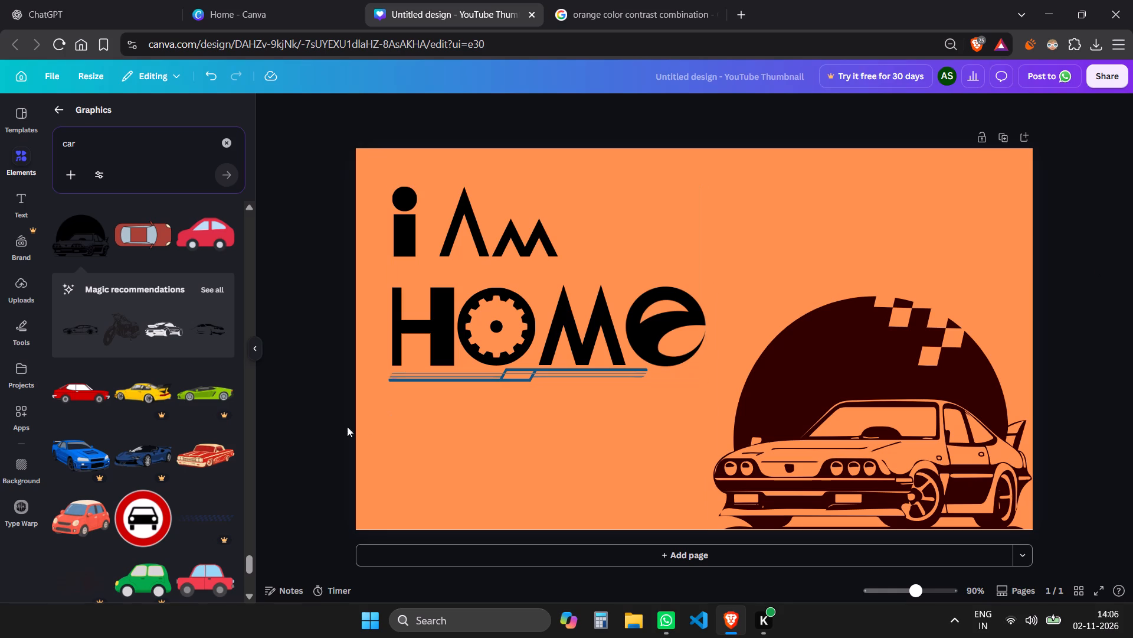
Browse further through the car graphics for another element that suits the design.
{"action": "scroll", "coordinate": [177, 445], "scroll_direction": "down", "scroll_amount": 6}
{"action": "scroll", "coordinate": [236, 435], "scroll_direction": "down", "scroll_amount": 10}
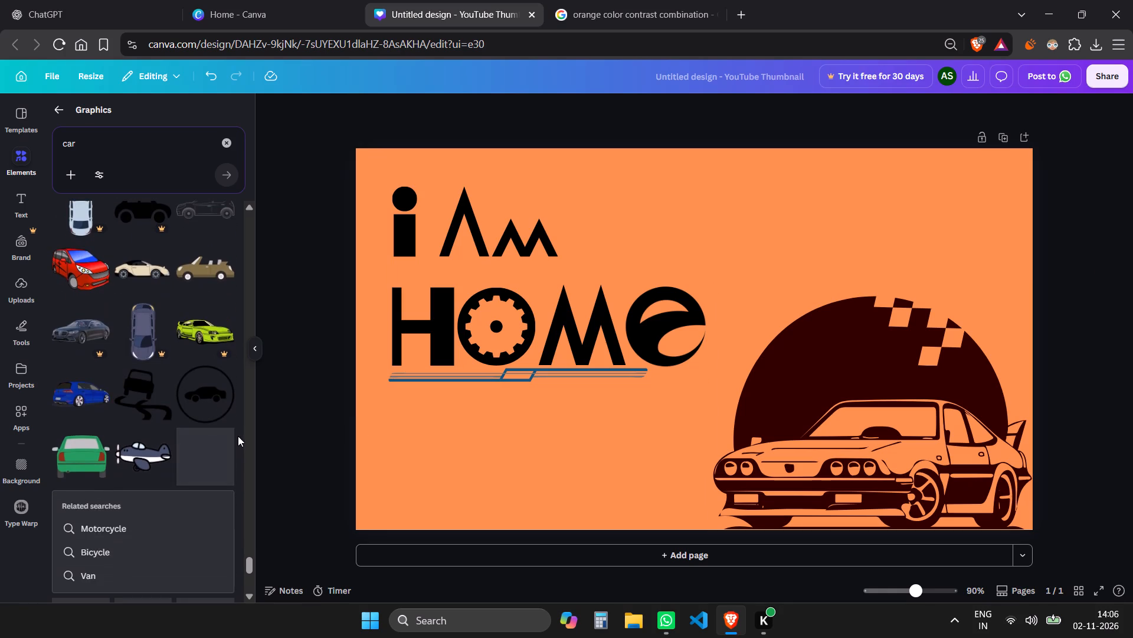
{"action": "scroll", "coordinate": [238, 436], "scroll_direction": "down", "scroll_amount": 4}
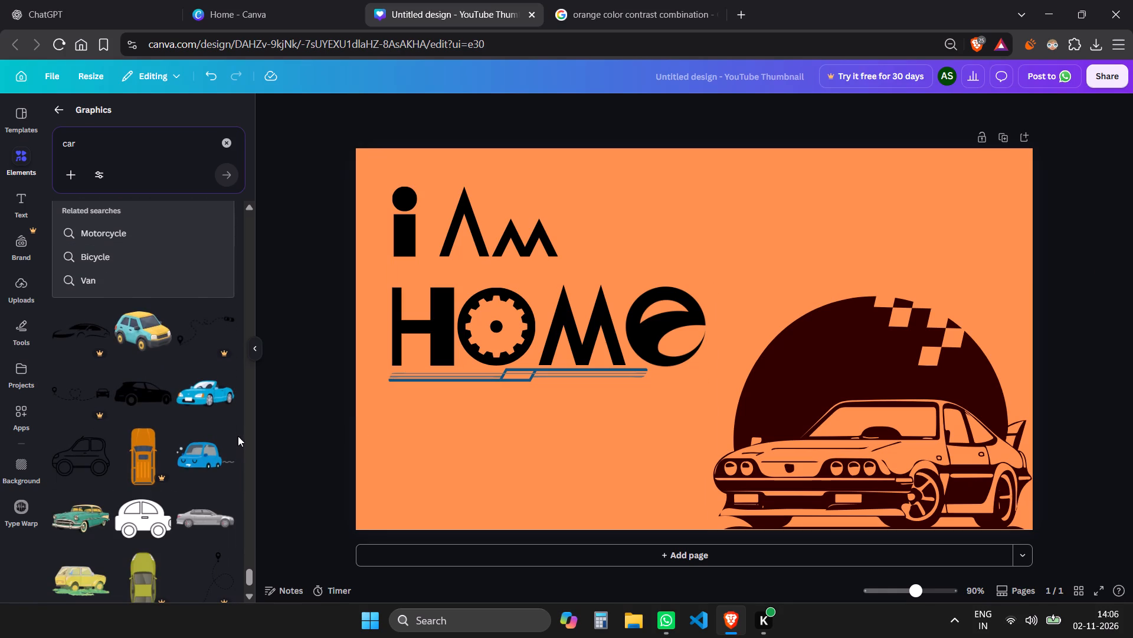
{"action": "scroll", "coordinate": [238, 436], "scroll_direction": "down", "scroll_amount": 8}
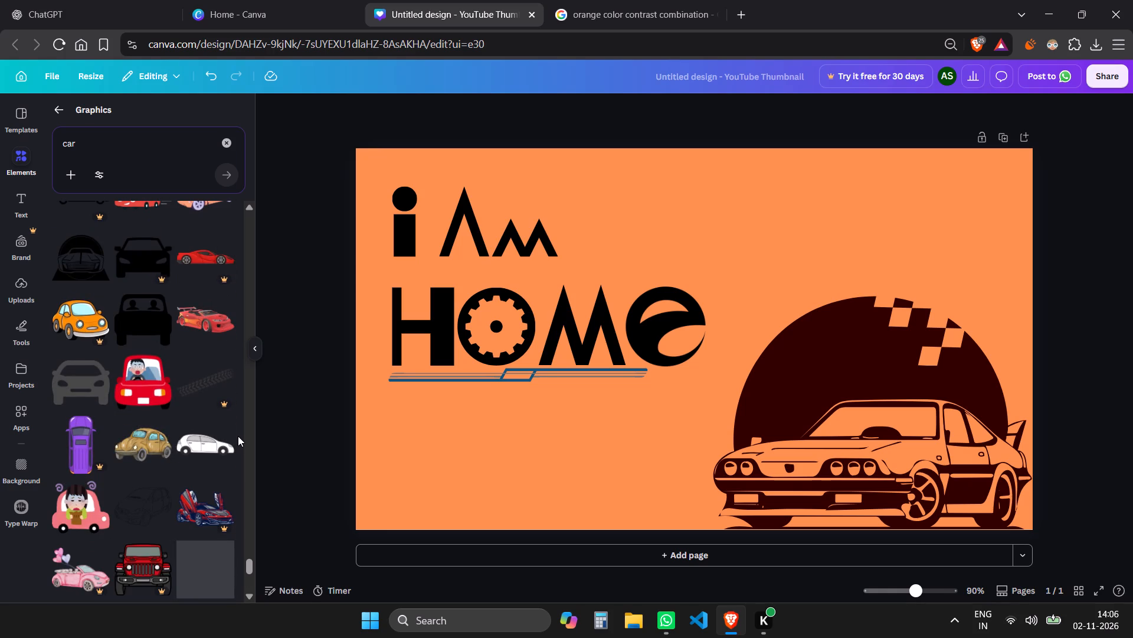
{"action": "scroll", "coordinate": [140, 479], "scroll_direction": "down", "scroll_amount": 3}
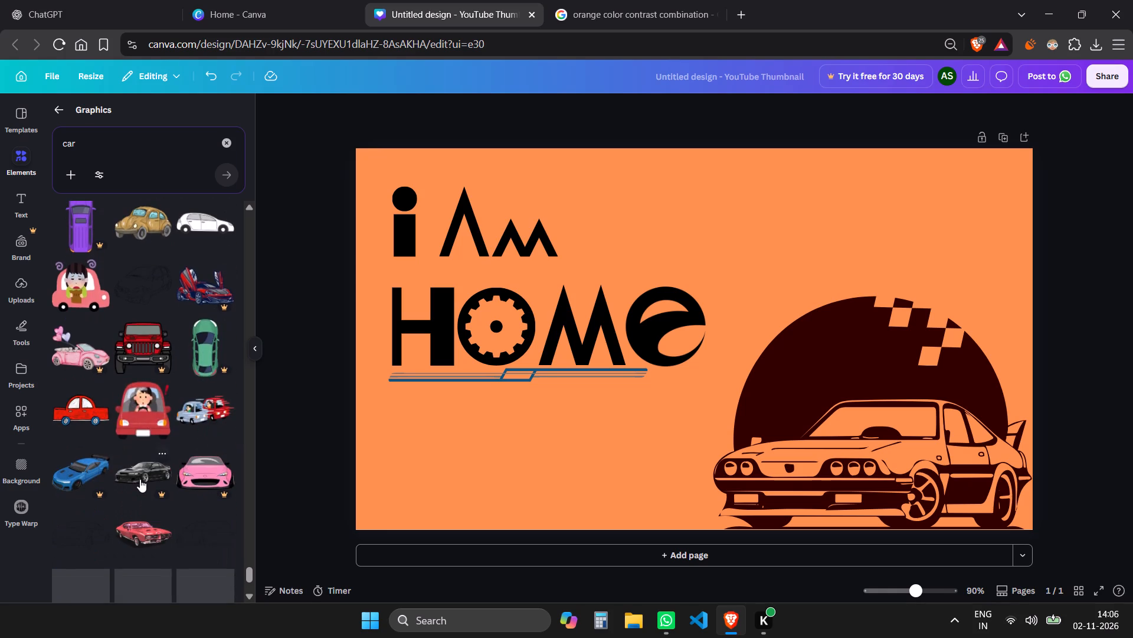
{"action": "scroll", "coordinate": [140, 479], "scroll_direction": "down", "scroll_amount": 4}
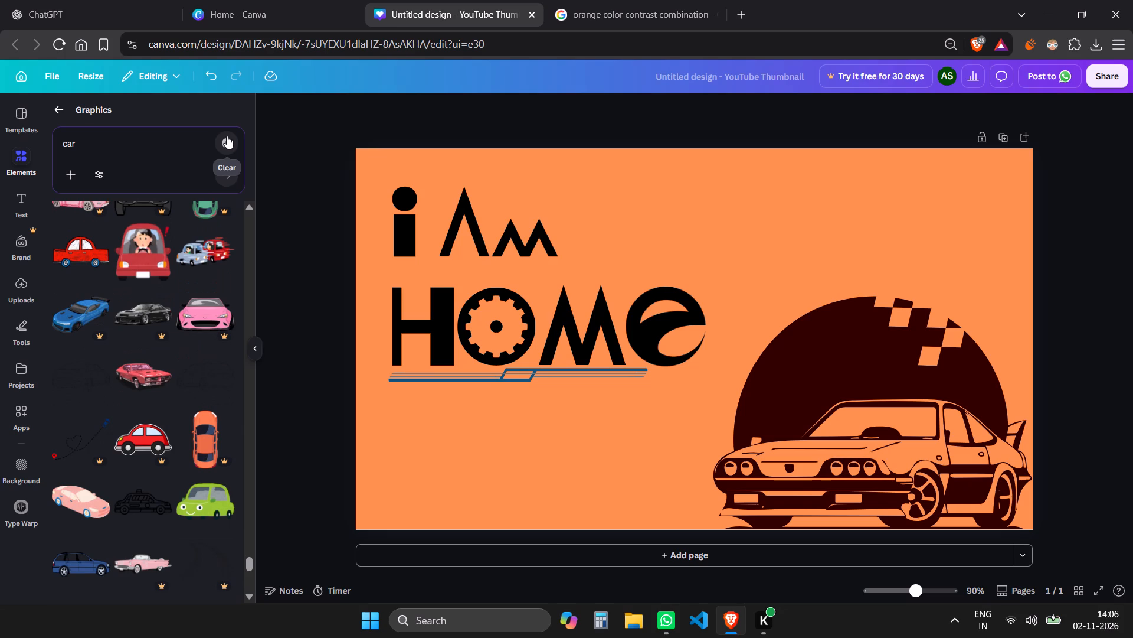
Search graphics for "crack", add a radial crack graphic, and place it over the dark circle's upper-left edge.
{"action": "type", "text": "crack"}
{"action": "key", "text": "Return"}
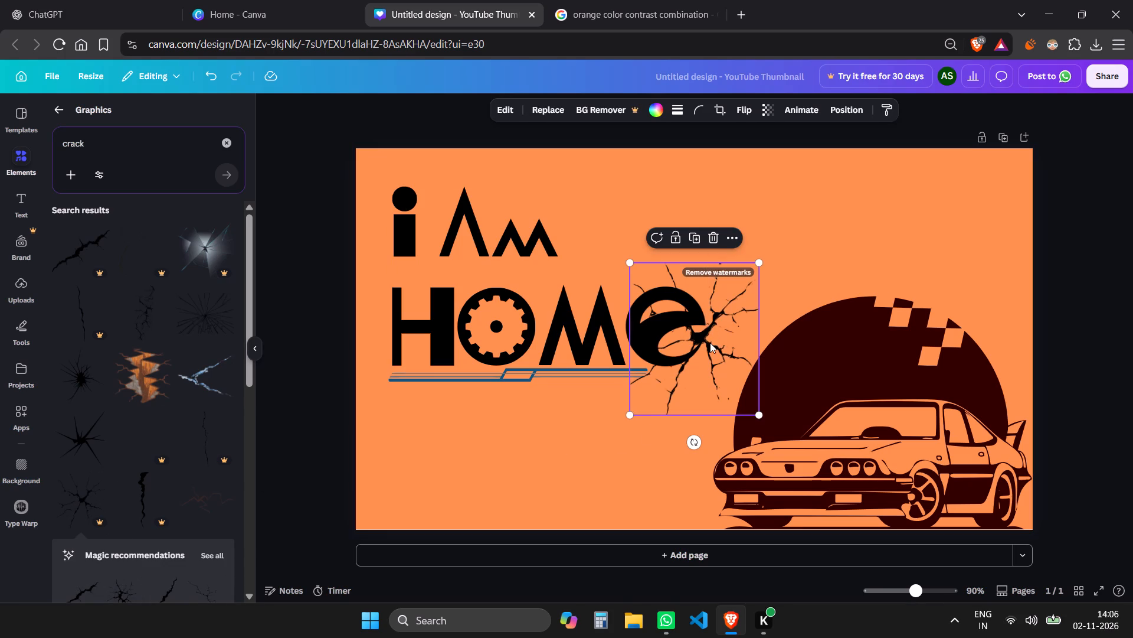
{"action": "left_click_drag", "start_coordinate": [710, 343], "coordinate": [830, 362]}
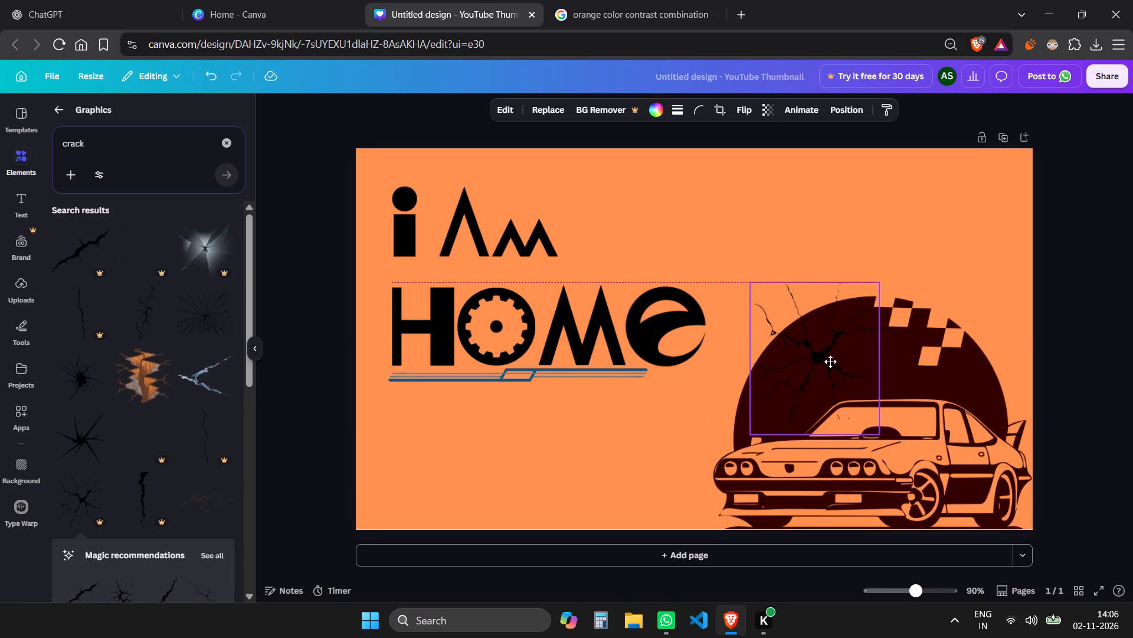
{"action": "left_click_drag", "start_coordinate": [830, 362], "coordinate": [826, 353]}
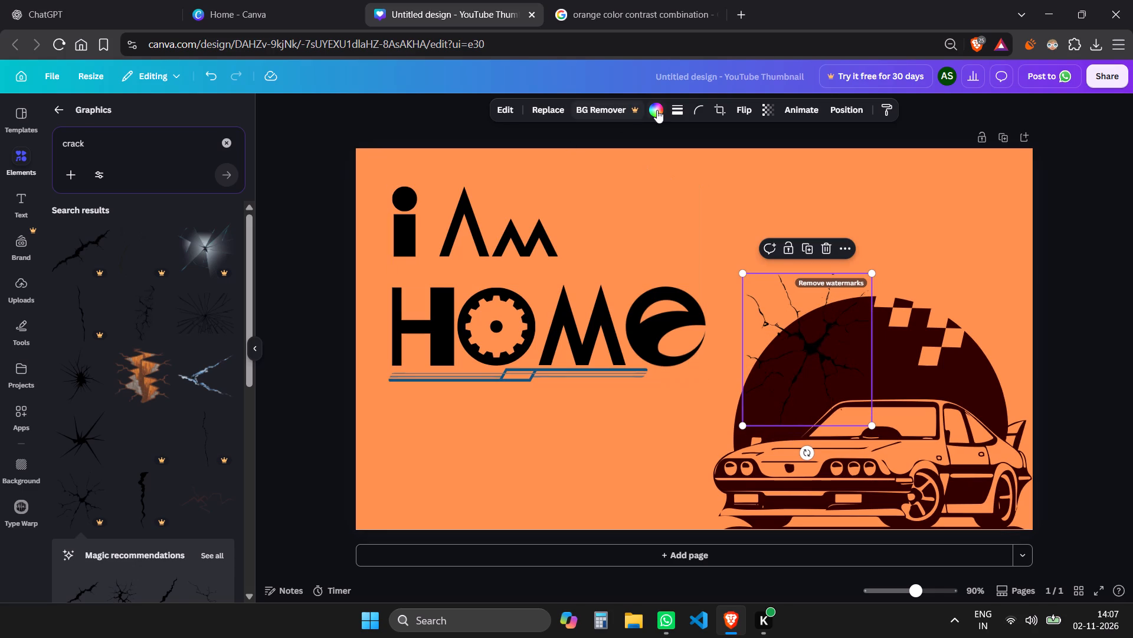
Recolor the crack graphic to the design's background orange.
{"action": "left_click", "coordinate": [657, 109]}
{"action": "left_click", "coordinate": [153, 203]}
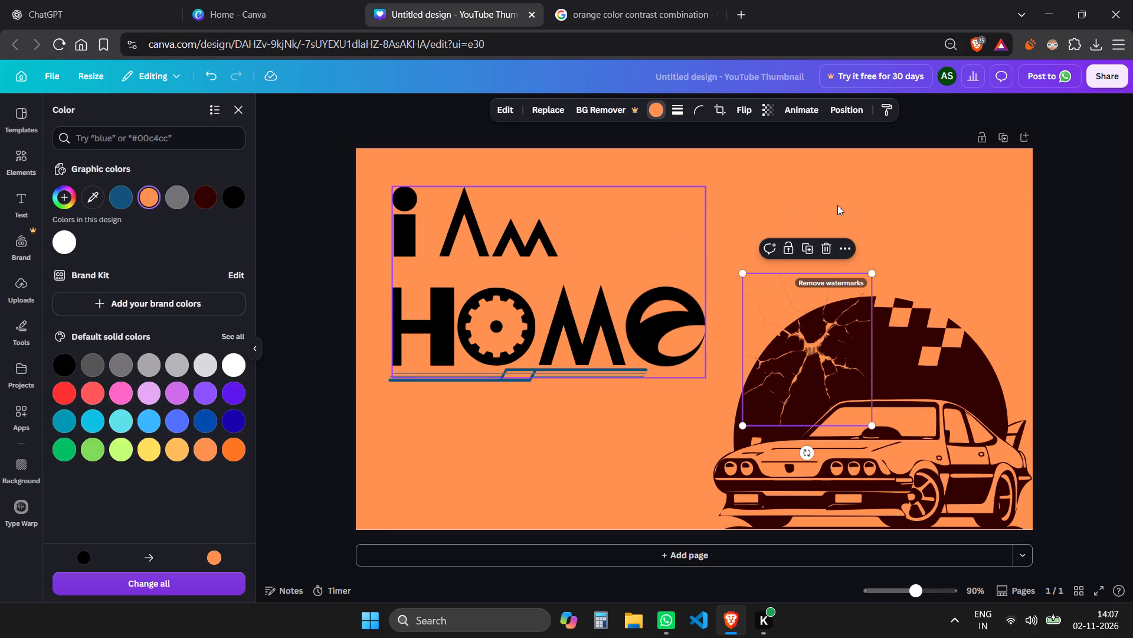
{"action": "left_click", "coordinate": [1066, 281]}
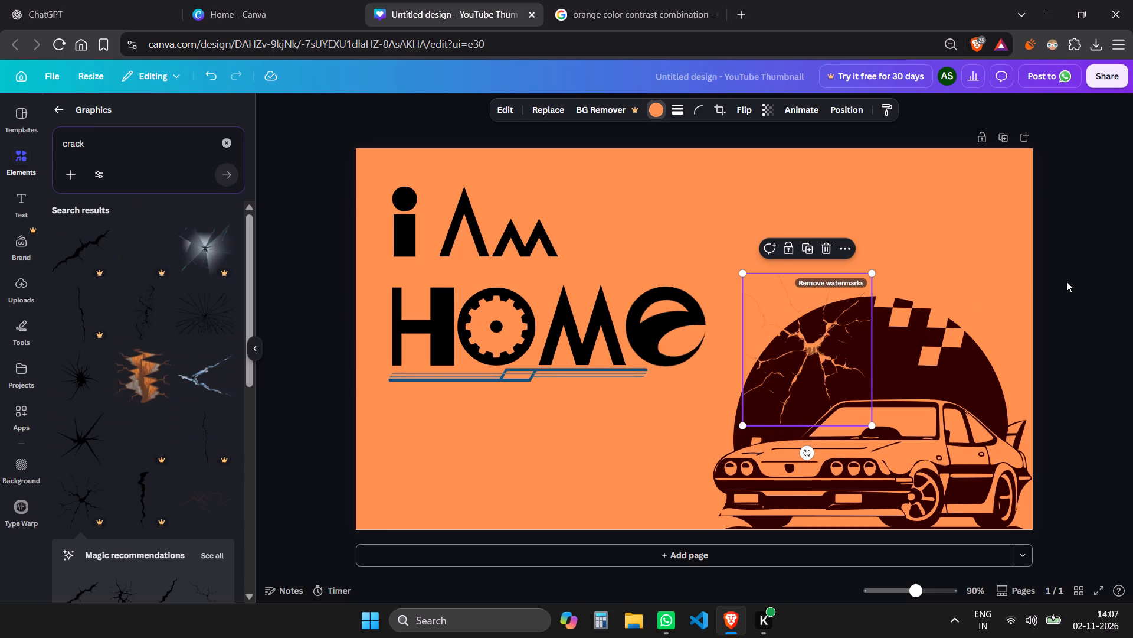
{"action": "left_click", "coordinate": [655, 110]}
{"action": "left_click", "coordinate": [653, 111]}
Browse the crack graphics for other crack shapes that could suit the dark circle.
{"action": "scroll", "coordinate": [138, 426], "scroll_direction": "down", "scroll_amount": 4}
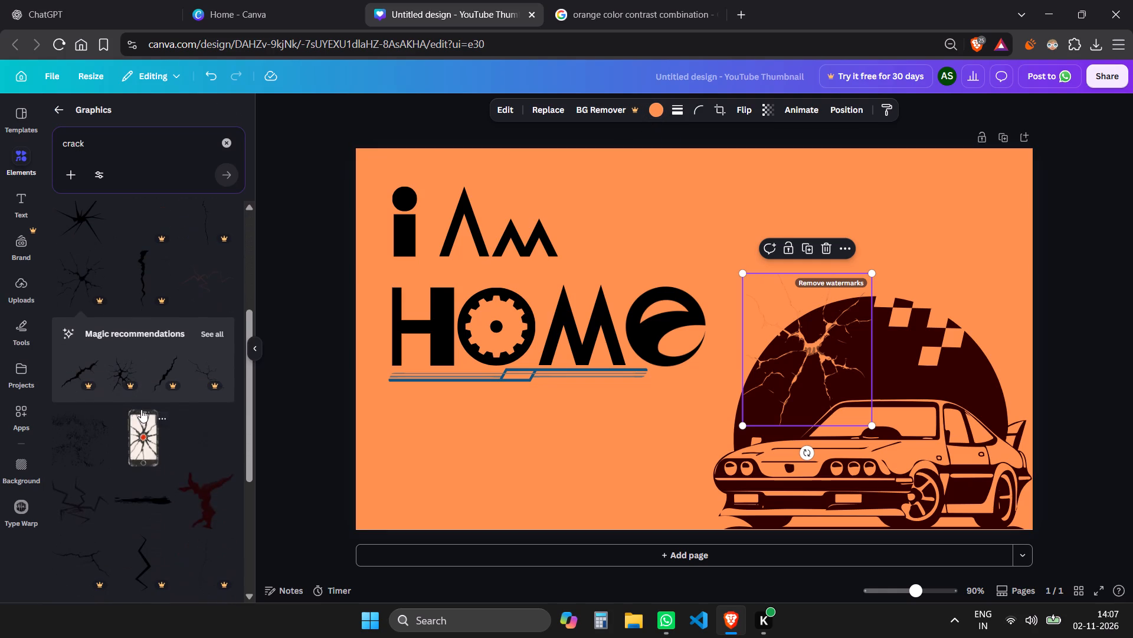
{"action": "scroll", "coordinate": [141, 409], "scroll_direction": "down", "scroll_amount": 4}
{"action": "scroll", "coordinate": [181, 438], "scroll_direction": "down", "scroll_amount": 2}
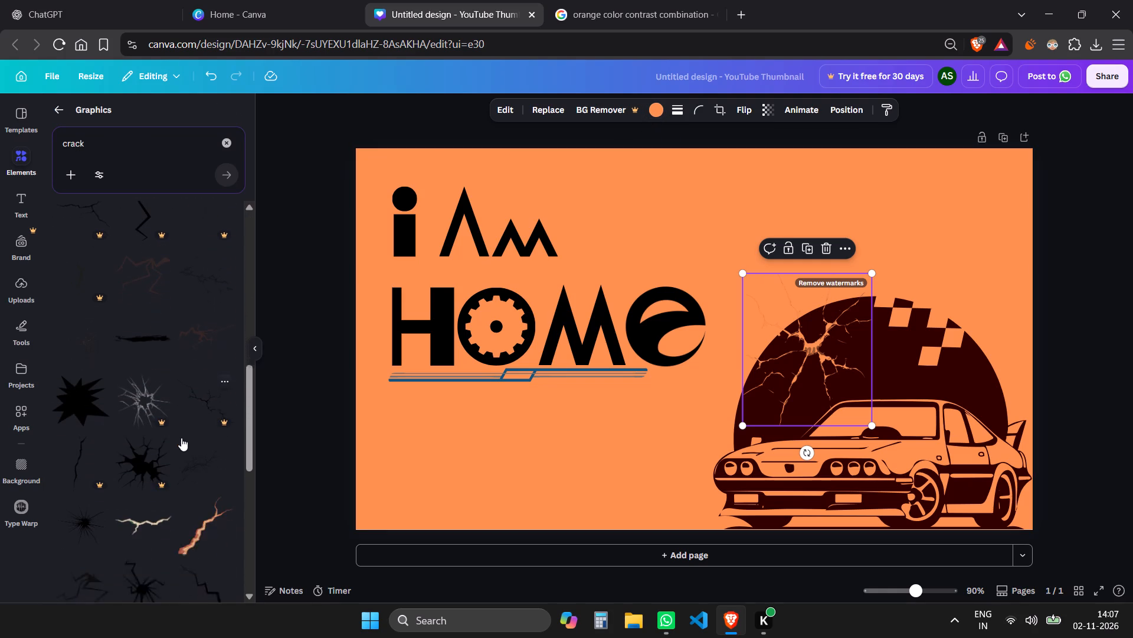
{"action": "scroll", "coordinate": [181, 438], "scroll_direction": "down", "scroll_amount": 5}
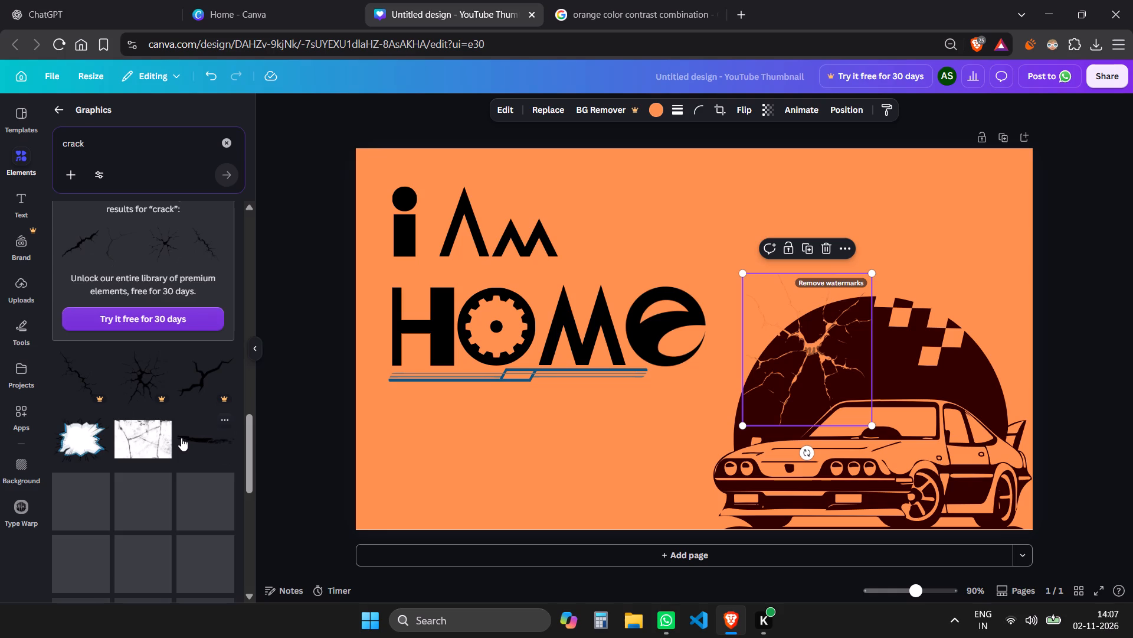
{"action": "scroll", "coordinate": [181, 438], "scroll_direction": "down", "scroll_amount": 2}
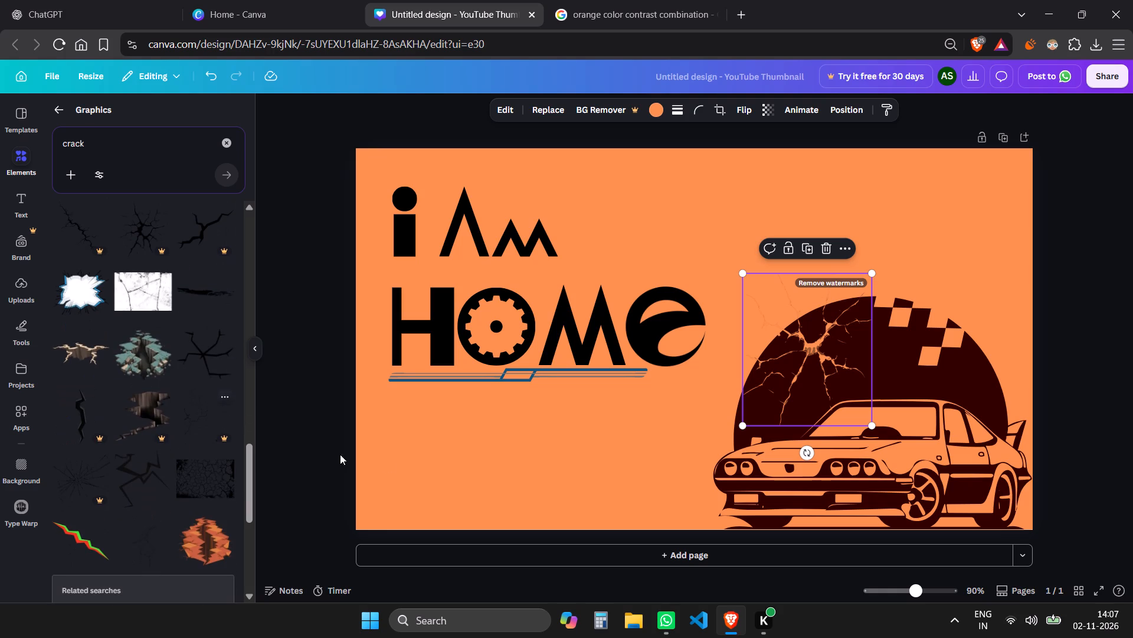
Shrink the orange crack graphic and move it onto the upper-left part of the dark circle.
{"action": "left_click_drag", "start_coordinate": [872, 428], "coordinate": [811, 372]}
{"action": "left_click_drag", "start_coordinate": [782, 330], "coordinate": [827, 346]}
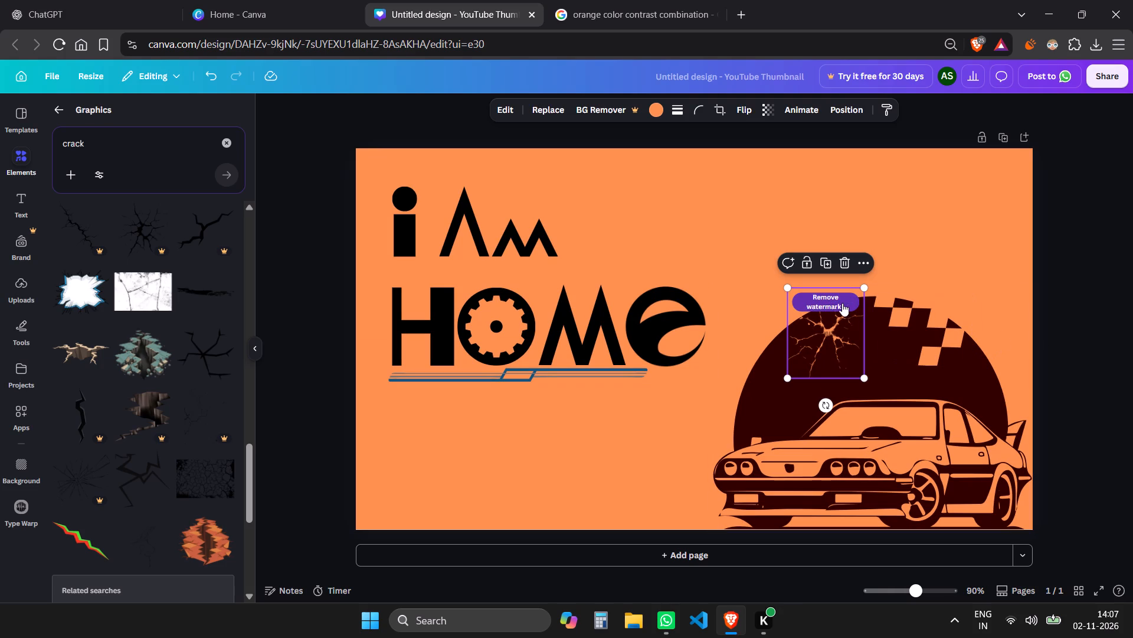
Delete the orange crack graphic from the dark circle.
{"action": "left_click", "coordinate": [840, 308]}
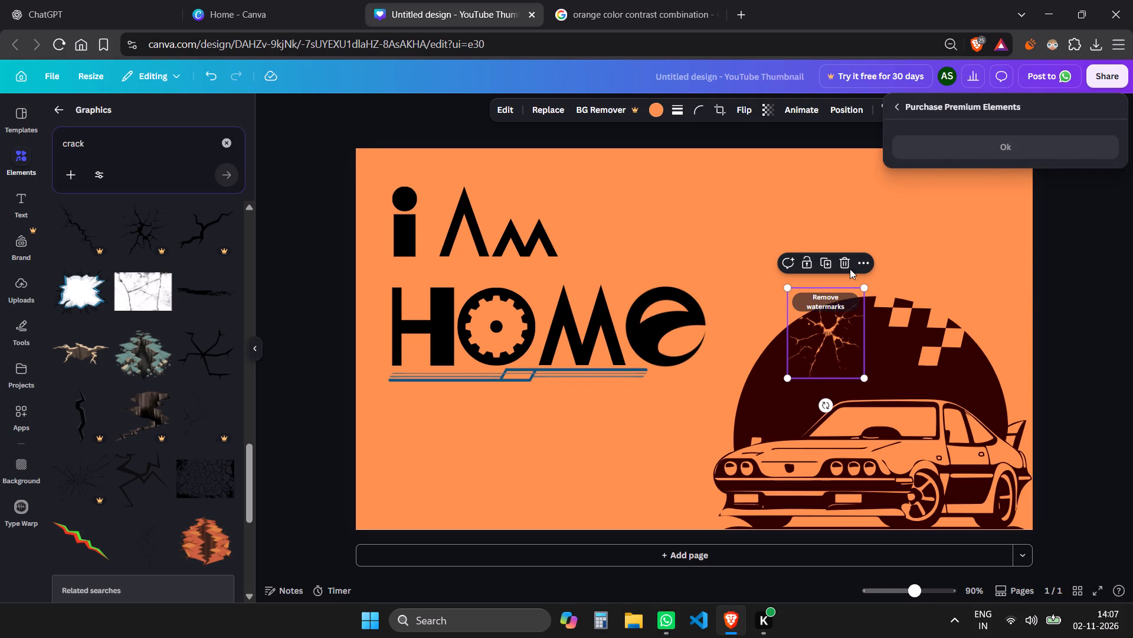
{"action": "left_click", "coordinate": [844, 261]}
{"action": "left_click", "coordinate": [1090, 330]}
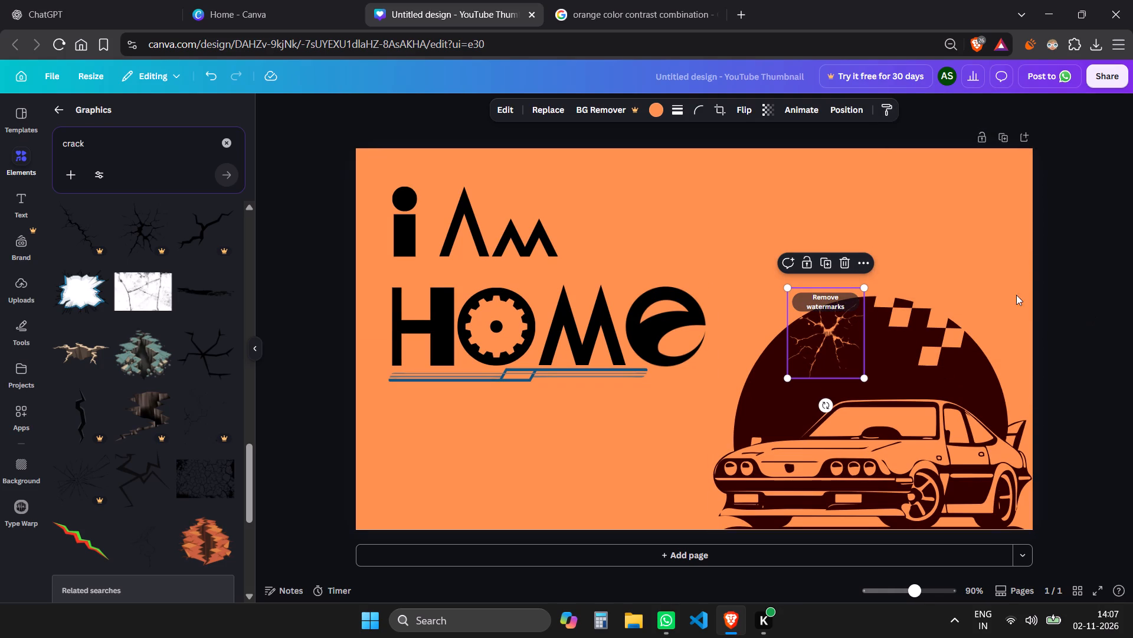
{"action": "left_click", "coordinate": [843, 262]}
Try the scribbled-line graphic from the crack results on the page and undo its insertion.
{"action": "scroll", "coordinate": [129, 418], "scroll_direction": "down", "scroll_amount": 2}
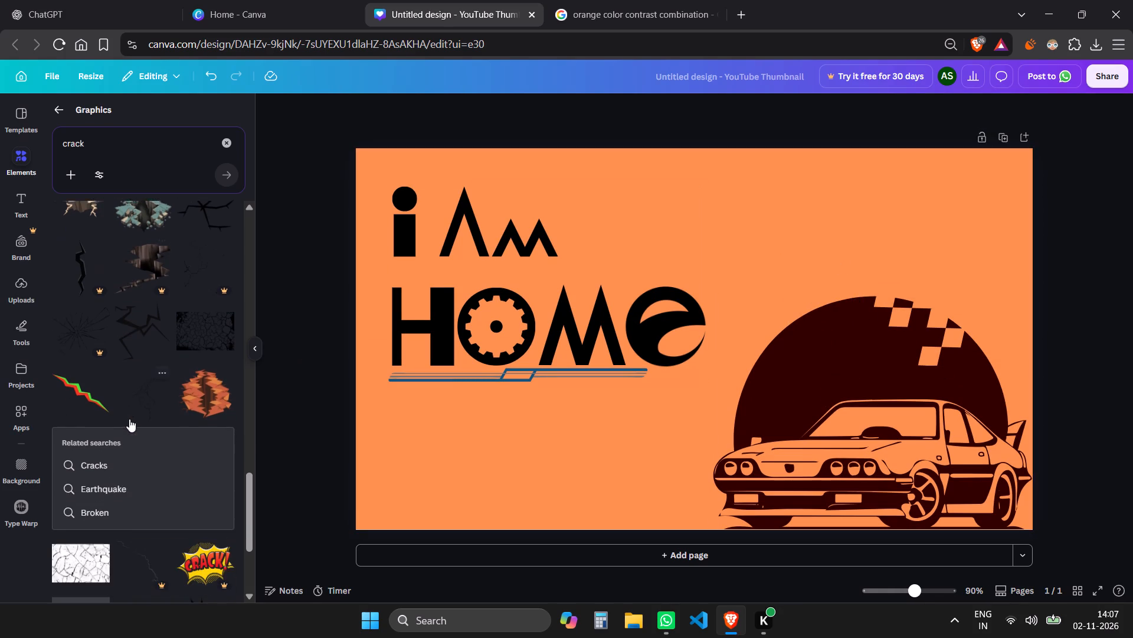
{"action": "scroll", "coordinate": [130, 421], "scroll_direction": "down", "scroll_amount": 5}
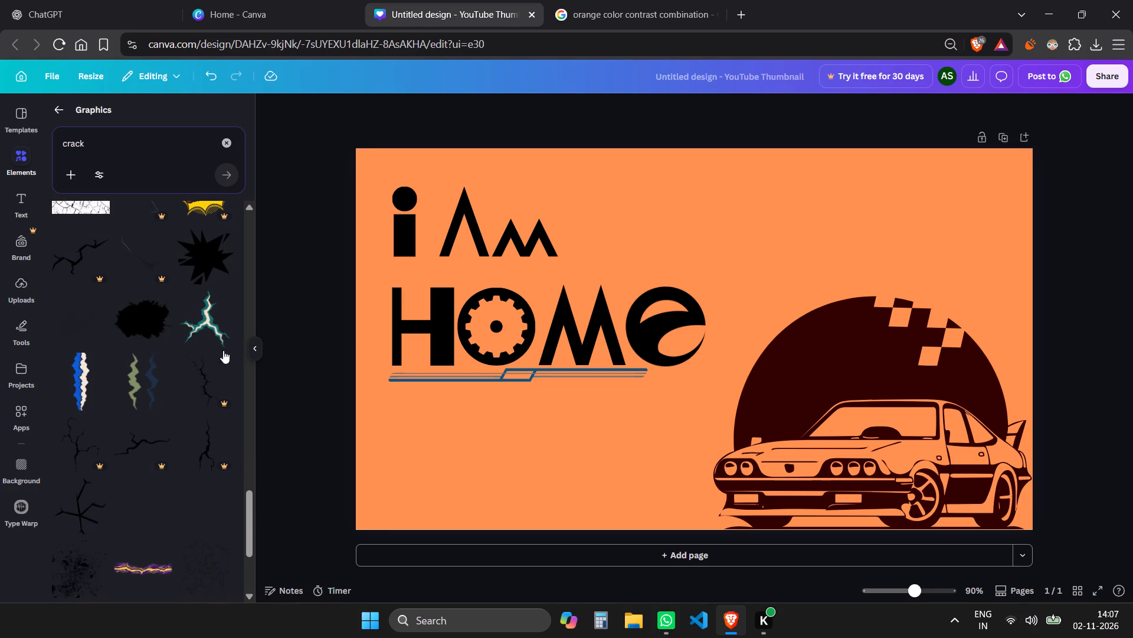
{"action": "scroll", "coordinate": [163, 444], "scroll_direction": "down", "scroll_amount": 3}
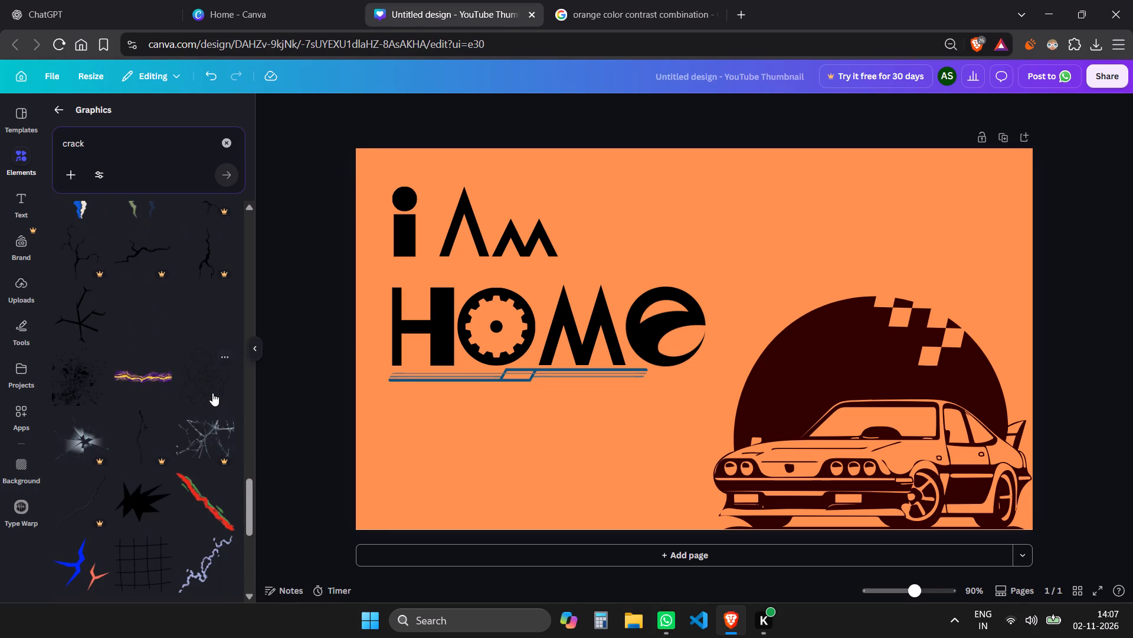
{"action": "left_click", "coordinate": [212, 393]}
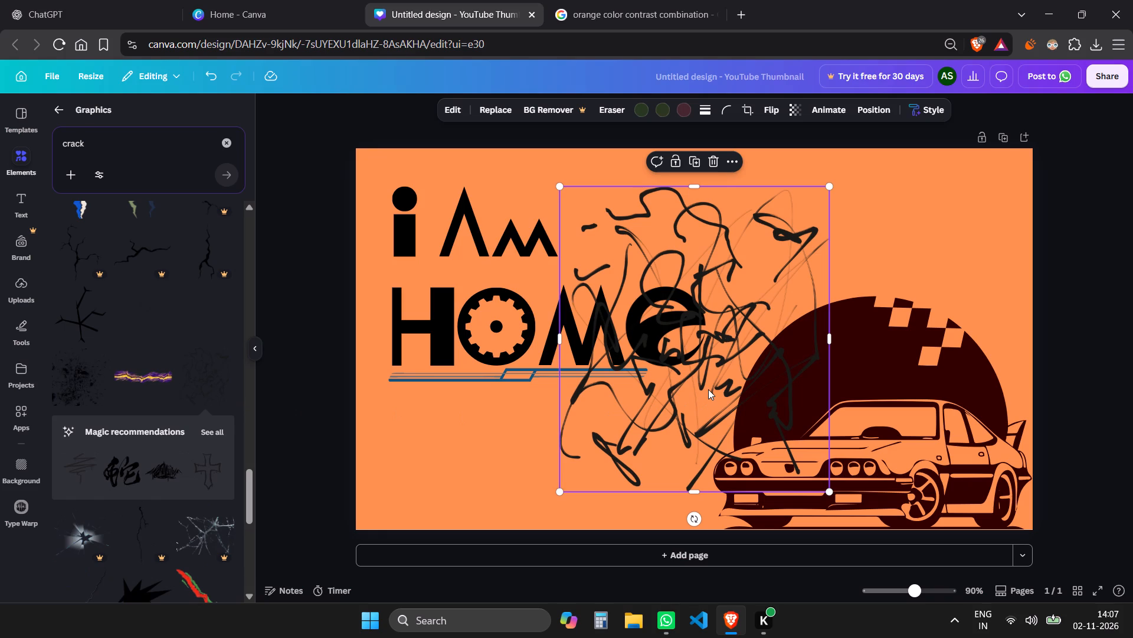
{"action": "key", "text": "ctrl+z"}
Browse the crack graphics for a crack or texture that suits the dark circle.
{"action": "scroll", "coordinate": [148, 505], "scroll_direction": "down", "scroll_amount": 3}
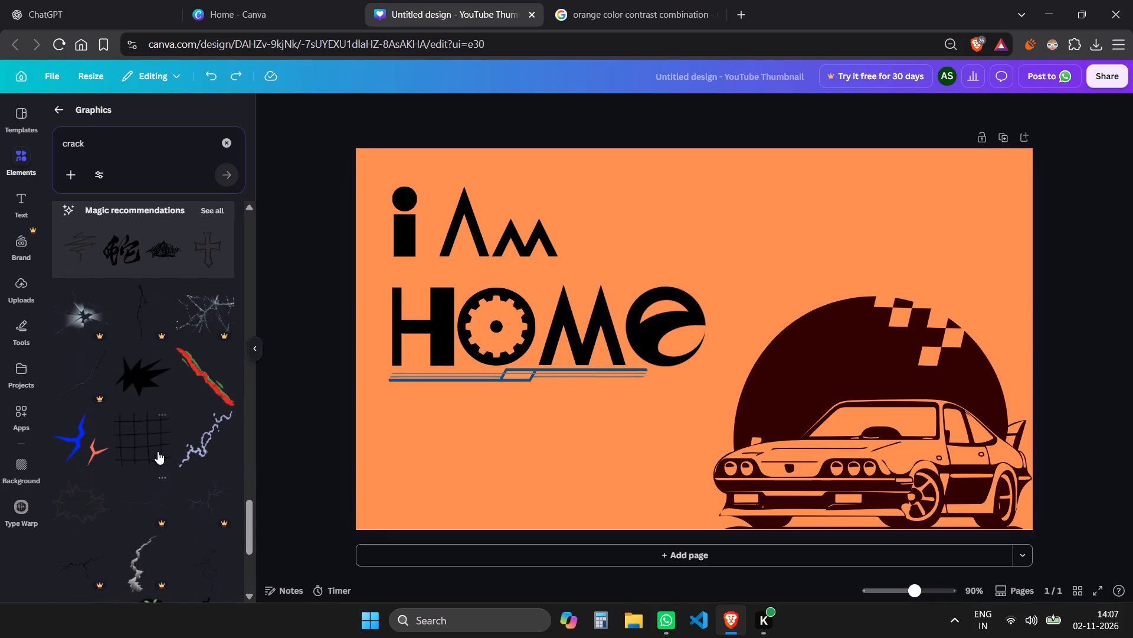
{"action": "scroll", "coordinate": [174, 438], "scroll_direction": "down", "scroll_amount": 2}
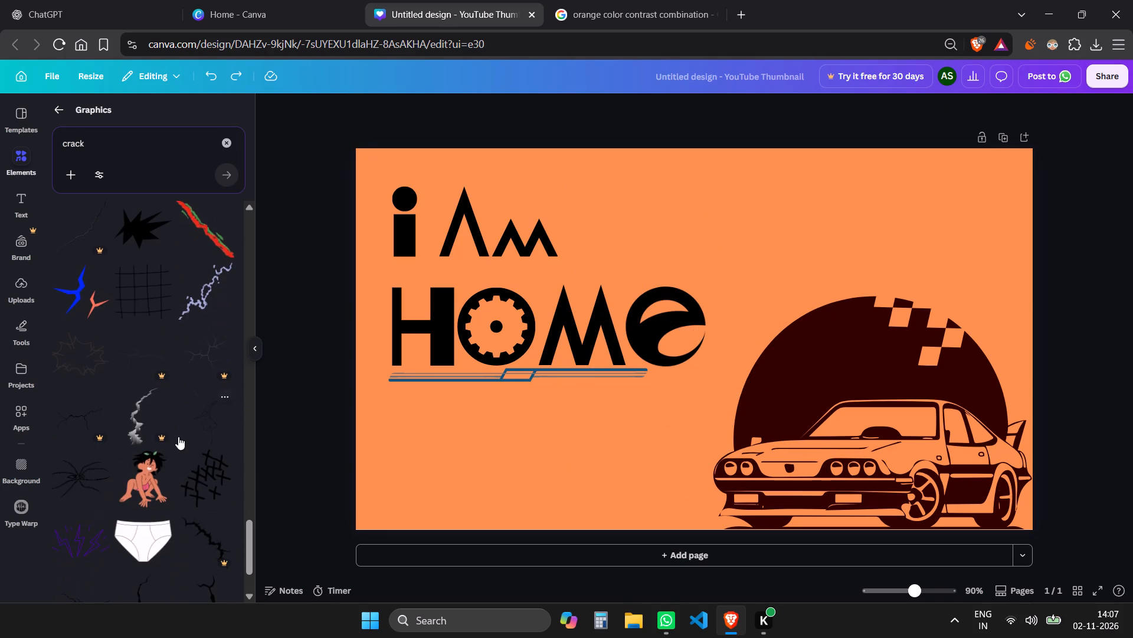
{"action": "scroll", "coordinate": [178, 437], "scroll_direction": "down", "scroll_amount": 3}
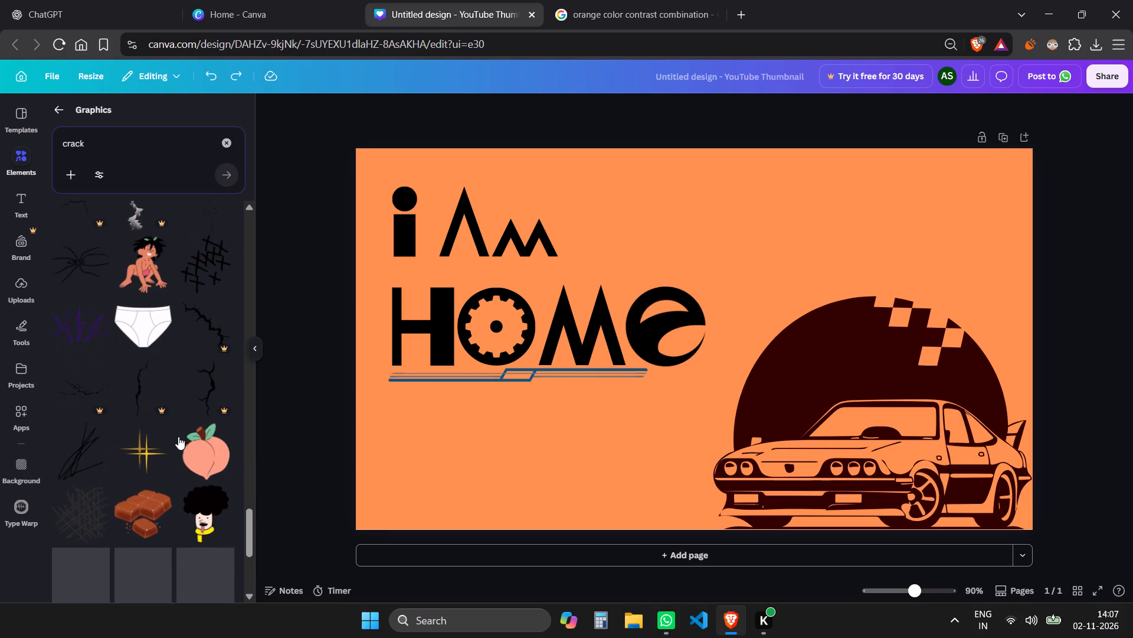
{"action": "scroll", "coordinate": [178, 437], "scroll_direction": "down", "scroll_amount": 3}
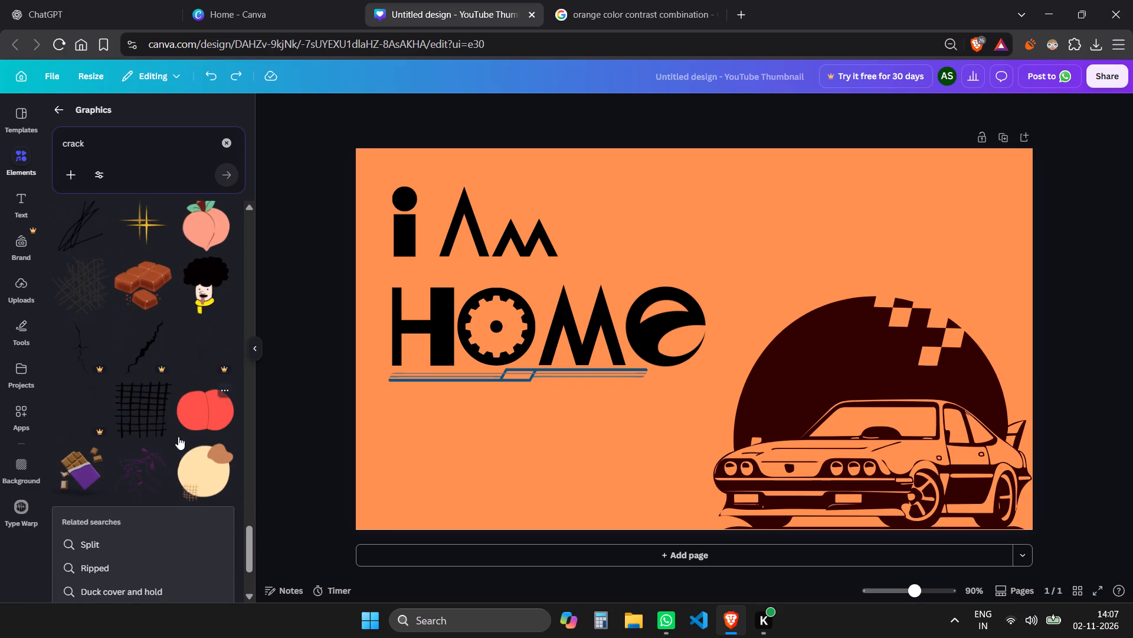
{"action": "scroll", "coordinate": [178, 437], "scroll_direction": "down", "scroll_amount": 7}
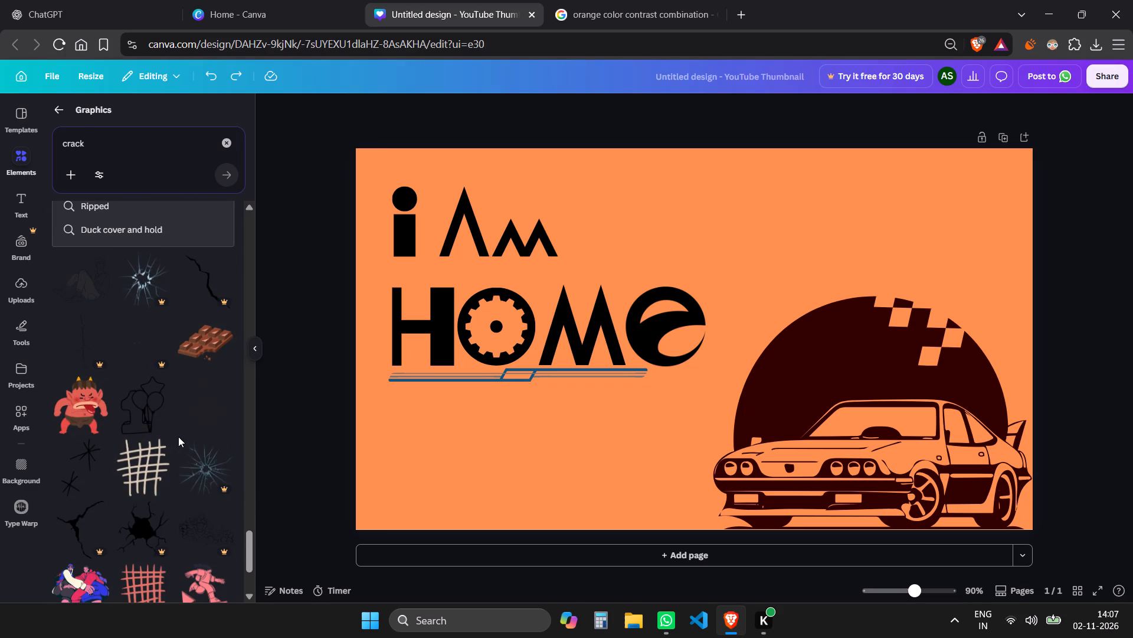
{"action": "scroll", "coordinate": [178, 437], "scroll_direction": "up", "scroll_amount": 15}
{"action": "scroll", "coordinate": [179, 437], "scroll_direction": "up", "scroll_amount": 15}
{"action": "scroll", "coordinate": [179, 437], "scroll_direction": "up", "scroll_amount": 12}
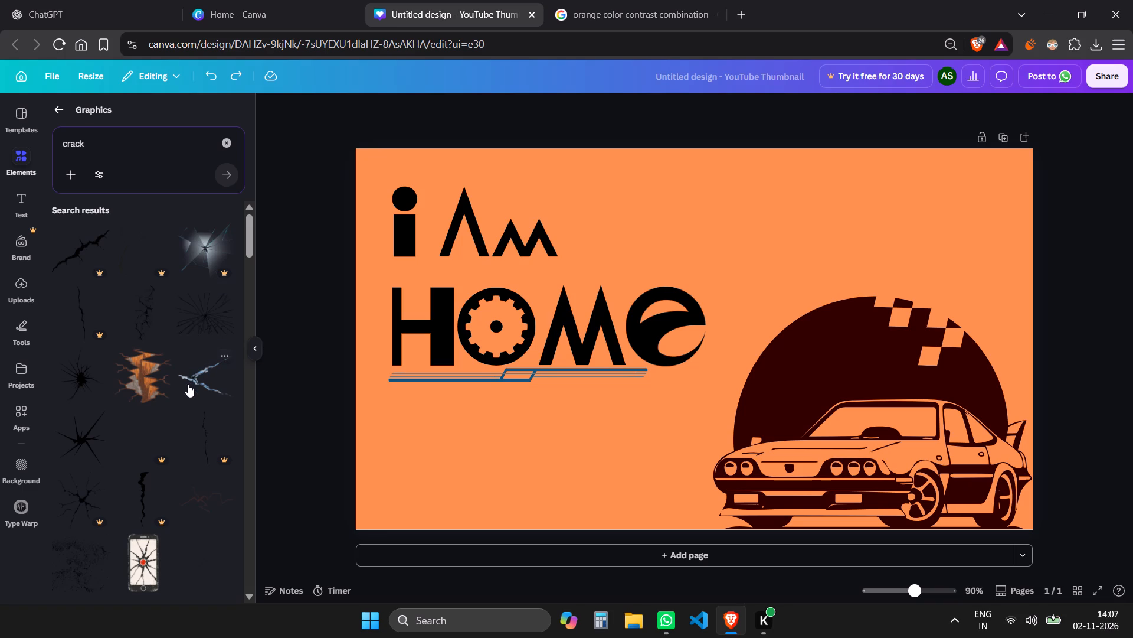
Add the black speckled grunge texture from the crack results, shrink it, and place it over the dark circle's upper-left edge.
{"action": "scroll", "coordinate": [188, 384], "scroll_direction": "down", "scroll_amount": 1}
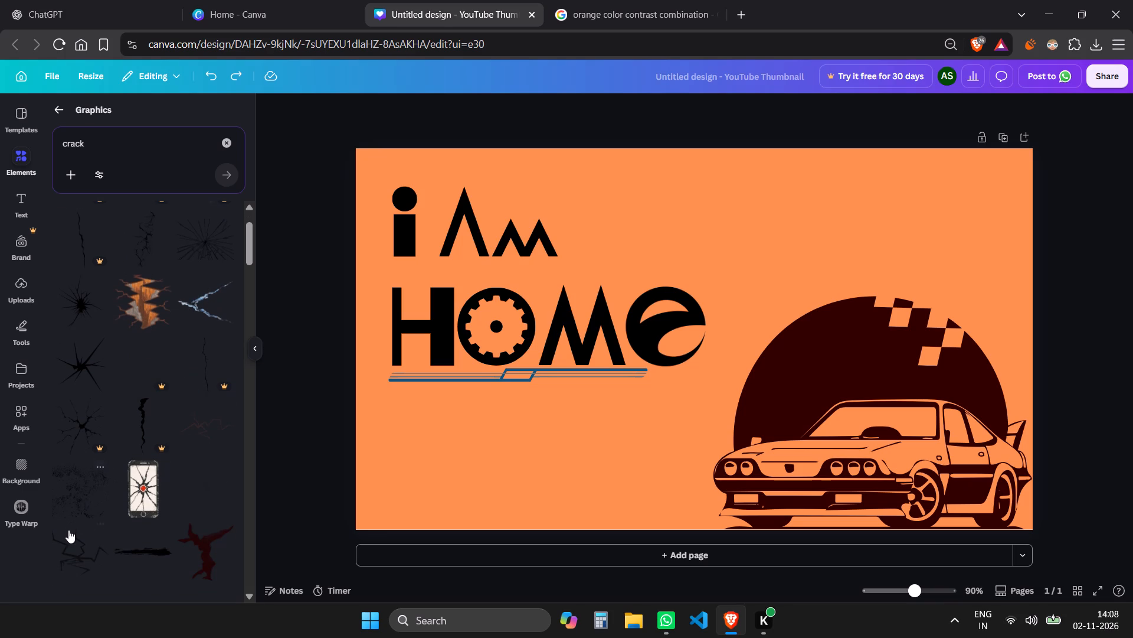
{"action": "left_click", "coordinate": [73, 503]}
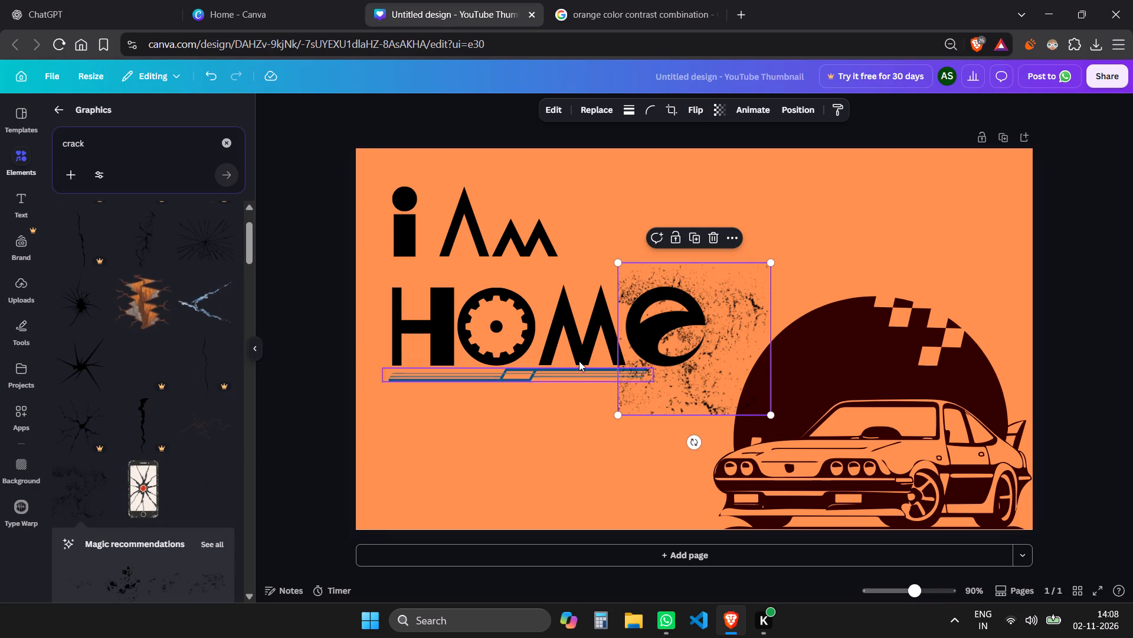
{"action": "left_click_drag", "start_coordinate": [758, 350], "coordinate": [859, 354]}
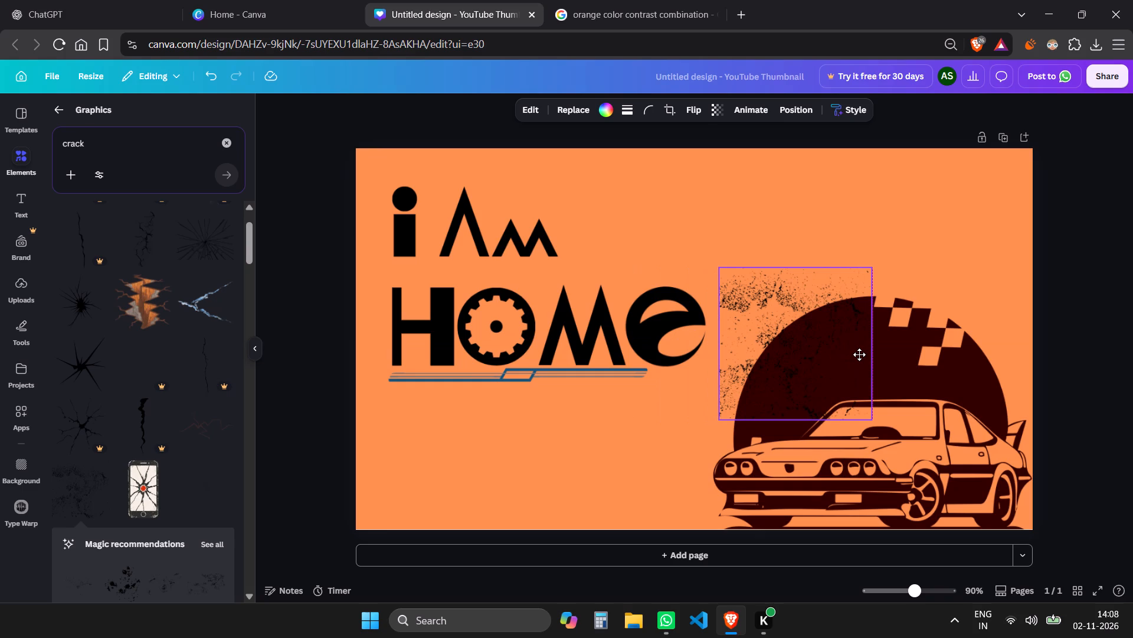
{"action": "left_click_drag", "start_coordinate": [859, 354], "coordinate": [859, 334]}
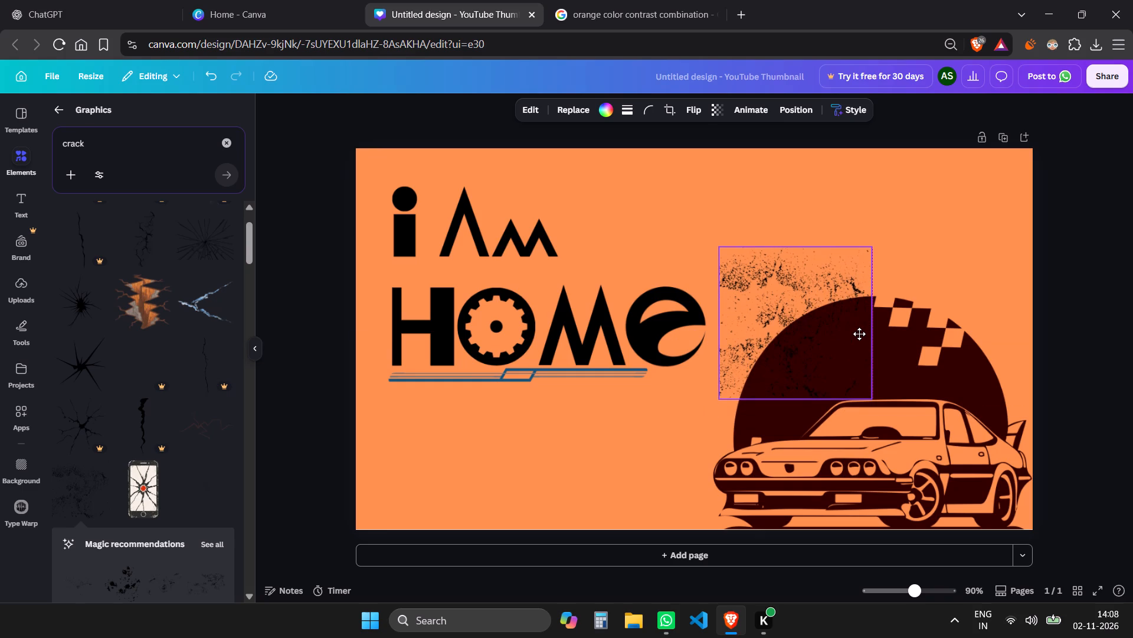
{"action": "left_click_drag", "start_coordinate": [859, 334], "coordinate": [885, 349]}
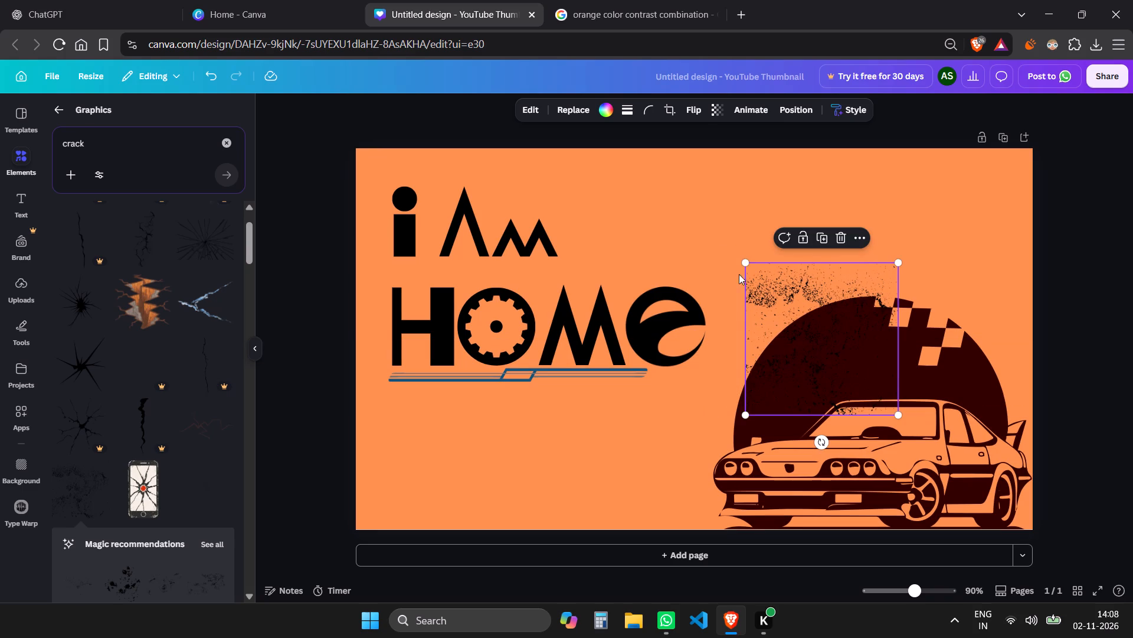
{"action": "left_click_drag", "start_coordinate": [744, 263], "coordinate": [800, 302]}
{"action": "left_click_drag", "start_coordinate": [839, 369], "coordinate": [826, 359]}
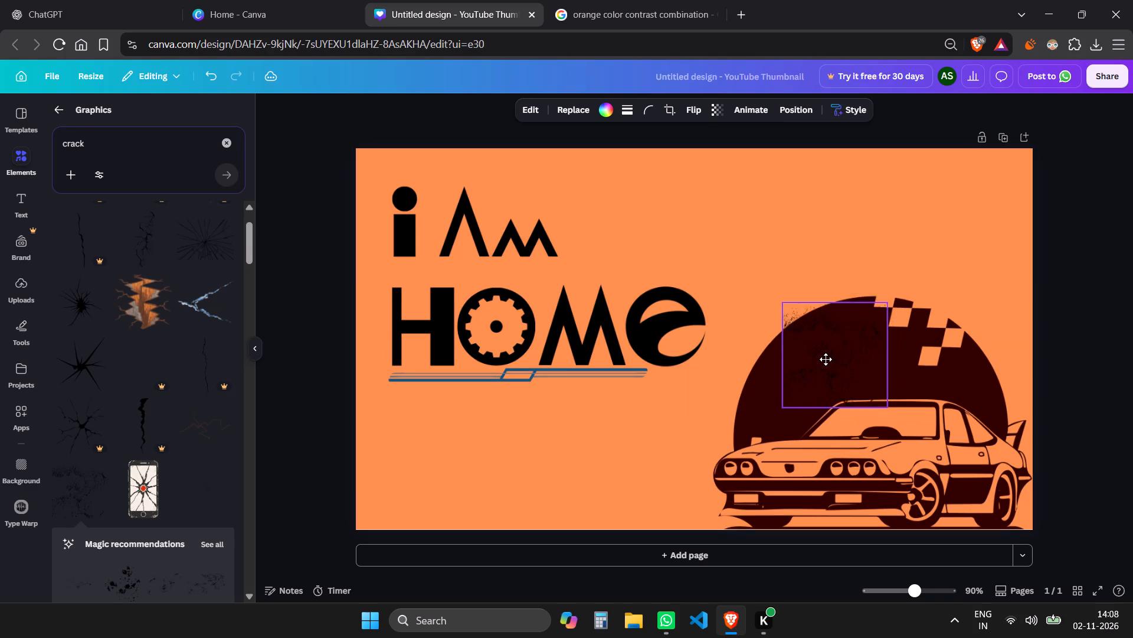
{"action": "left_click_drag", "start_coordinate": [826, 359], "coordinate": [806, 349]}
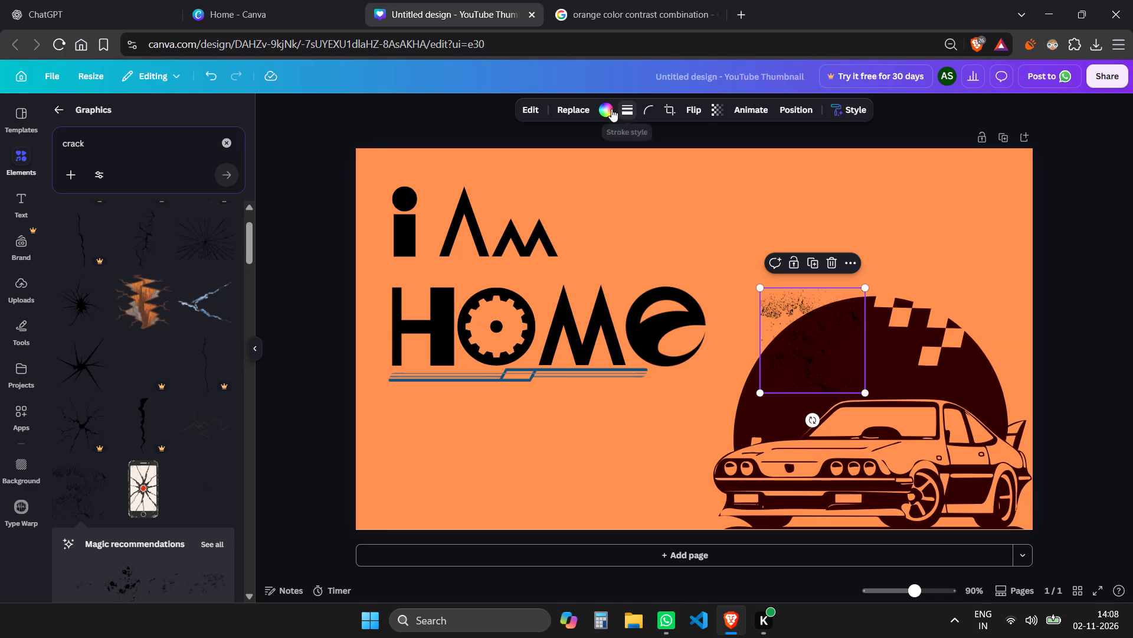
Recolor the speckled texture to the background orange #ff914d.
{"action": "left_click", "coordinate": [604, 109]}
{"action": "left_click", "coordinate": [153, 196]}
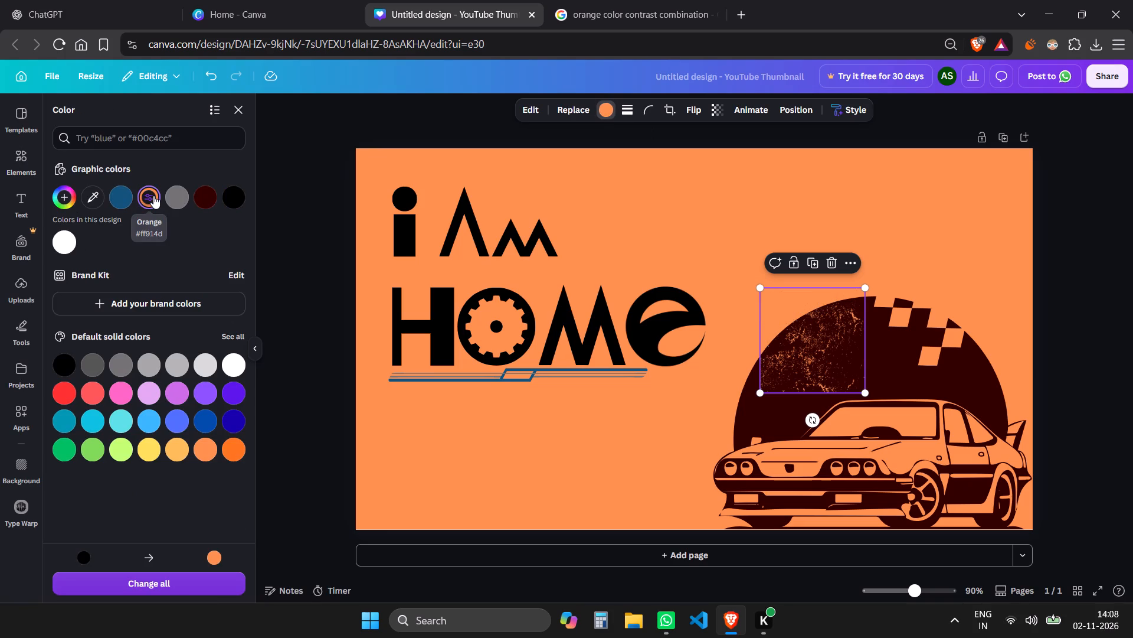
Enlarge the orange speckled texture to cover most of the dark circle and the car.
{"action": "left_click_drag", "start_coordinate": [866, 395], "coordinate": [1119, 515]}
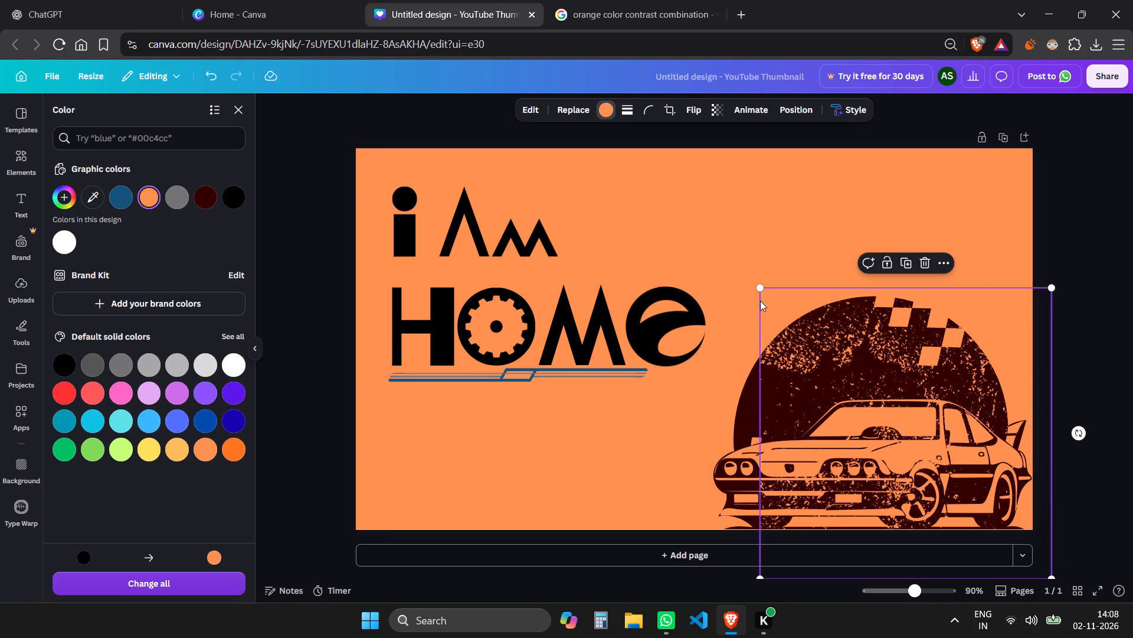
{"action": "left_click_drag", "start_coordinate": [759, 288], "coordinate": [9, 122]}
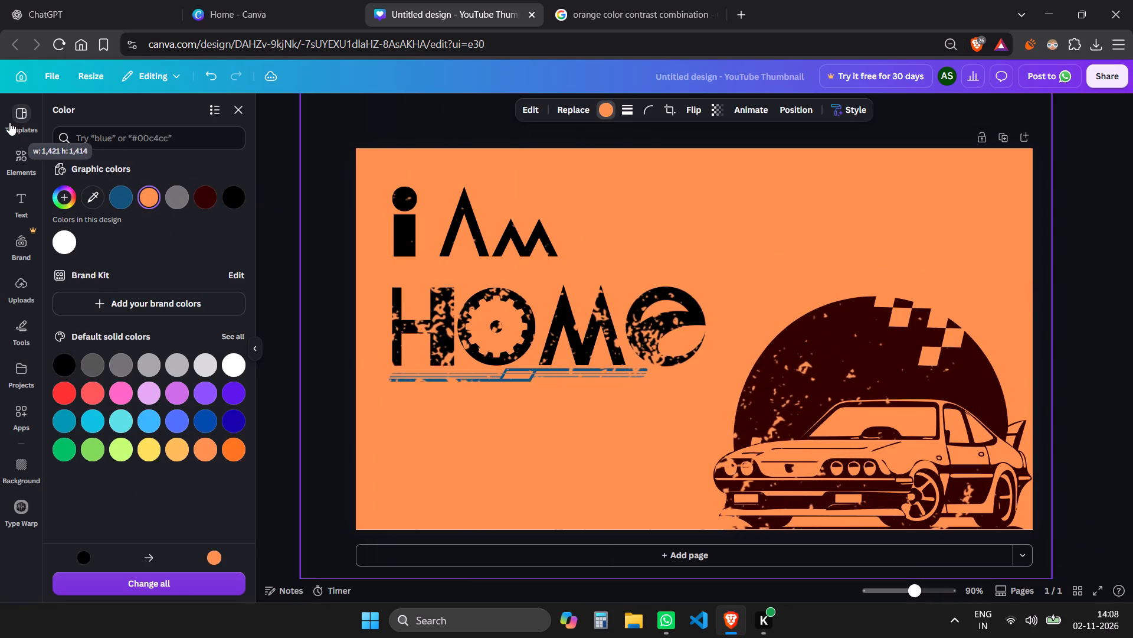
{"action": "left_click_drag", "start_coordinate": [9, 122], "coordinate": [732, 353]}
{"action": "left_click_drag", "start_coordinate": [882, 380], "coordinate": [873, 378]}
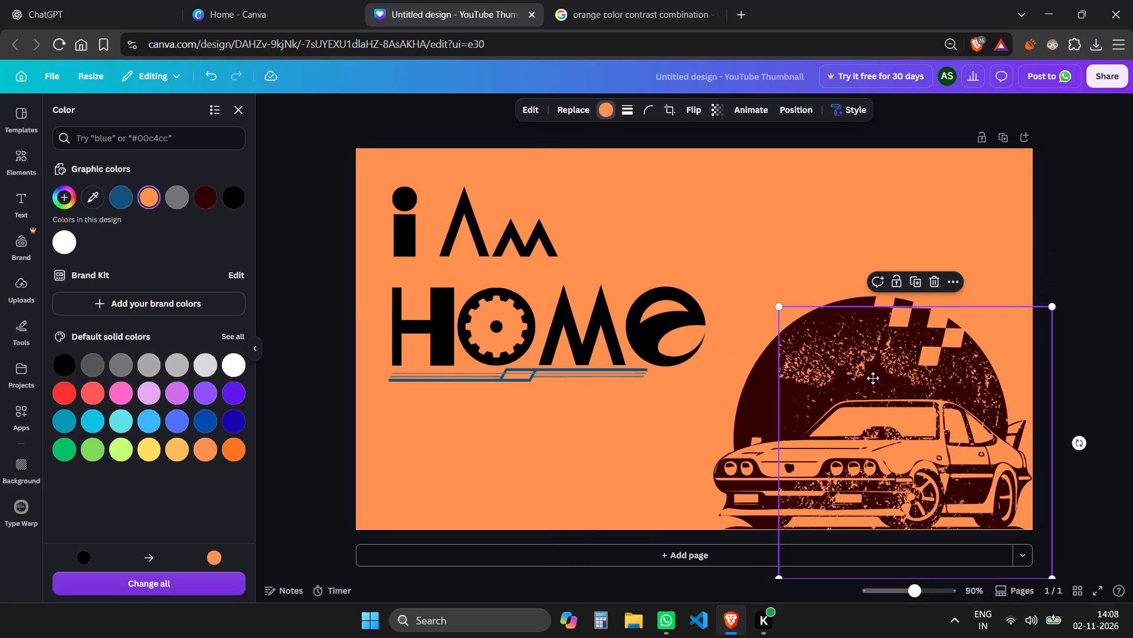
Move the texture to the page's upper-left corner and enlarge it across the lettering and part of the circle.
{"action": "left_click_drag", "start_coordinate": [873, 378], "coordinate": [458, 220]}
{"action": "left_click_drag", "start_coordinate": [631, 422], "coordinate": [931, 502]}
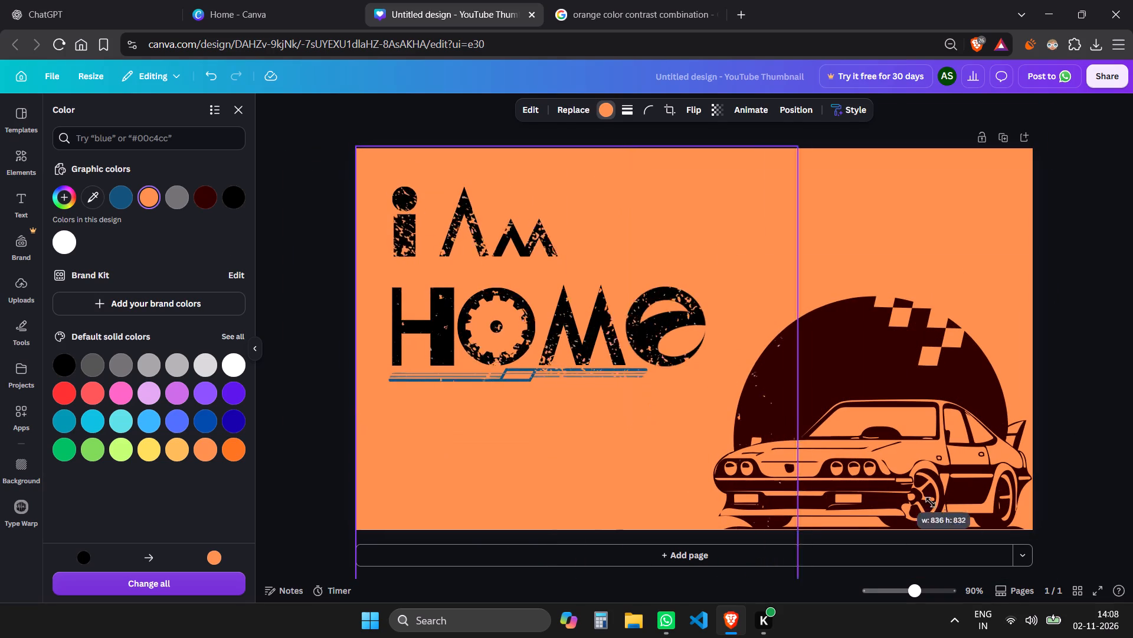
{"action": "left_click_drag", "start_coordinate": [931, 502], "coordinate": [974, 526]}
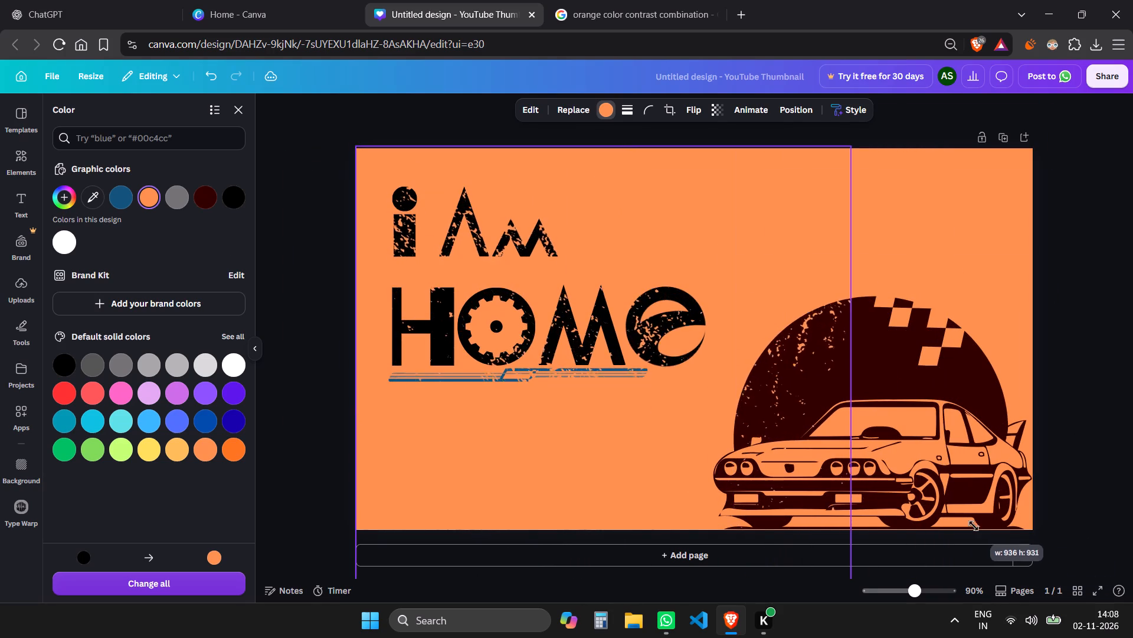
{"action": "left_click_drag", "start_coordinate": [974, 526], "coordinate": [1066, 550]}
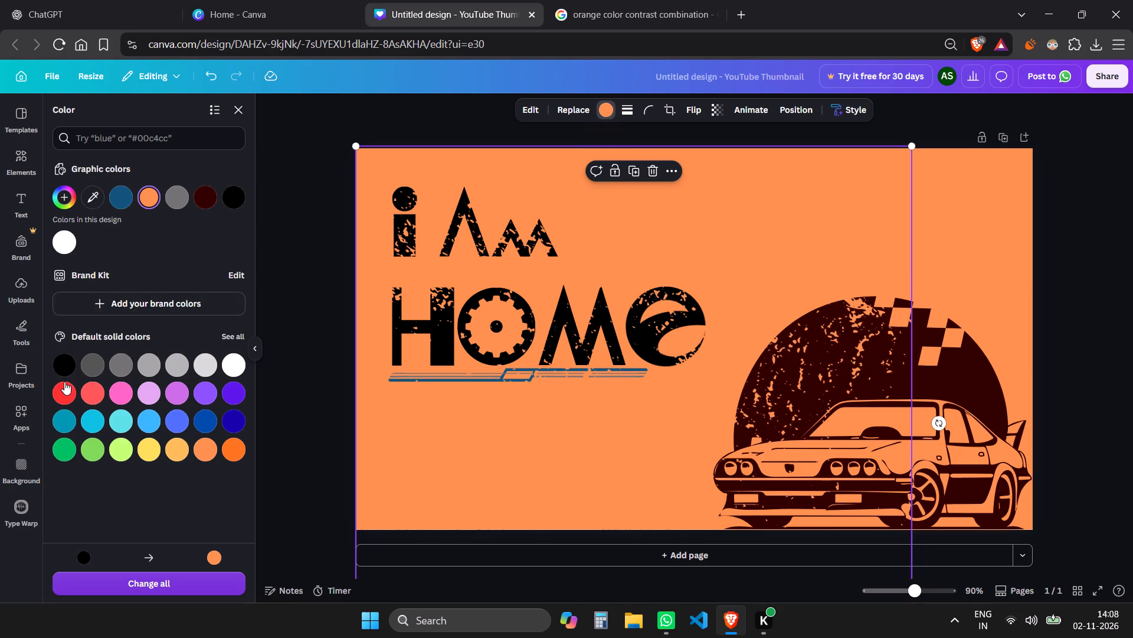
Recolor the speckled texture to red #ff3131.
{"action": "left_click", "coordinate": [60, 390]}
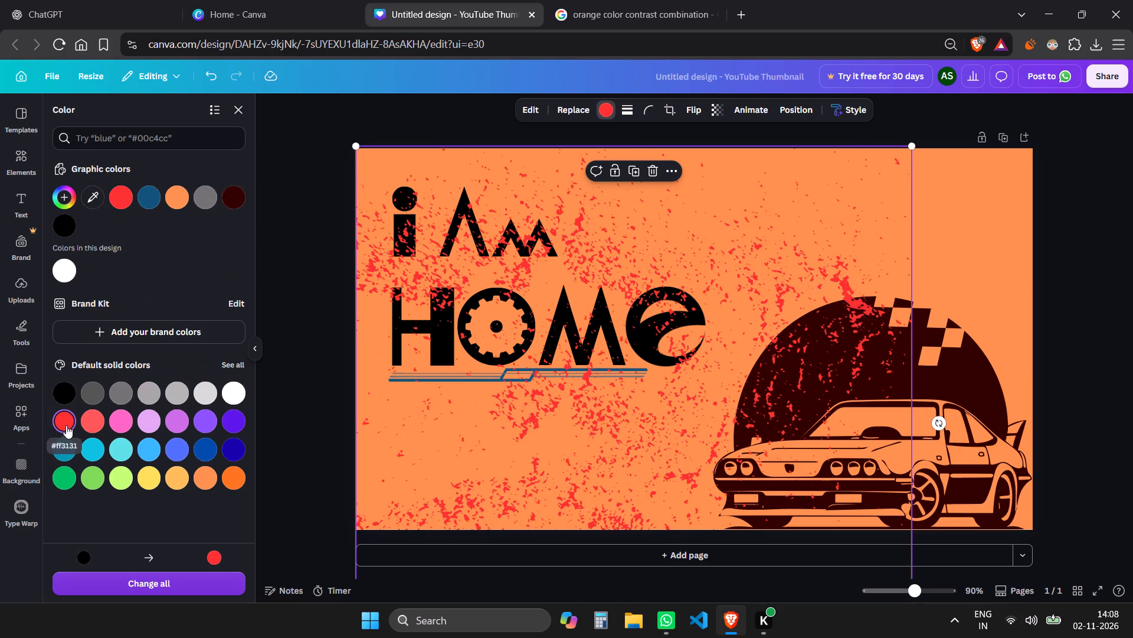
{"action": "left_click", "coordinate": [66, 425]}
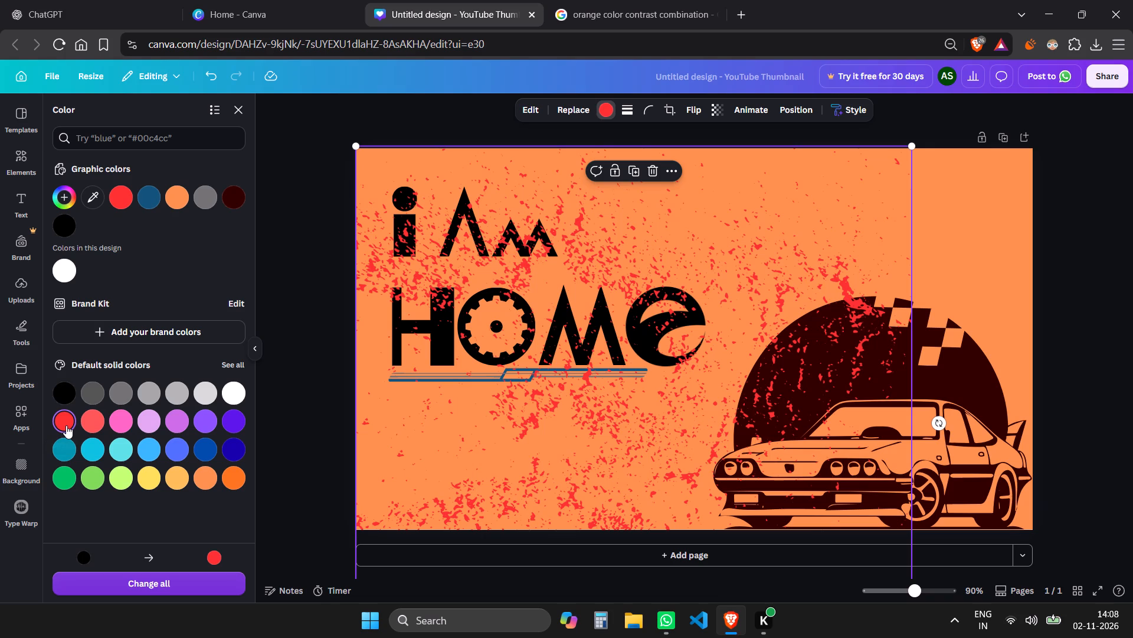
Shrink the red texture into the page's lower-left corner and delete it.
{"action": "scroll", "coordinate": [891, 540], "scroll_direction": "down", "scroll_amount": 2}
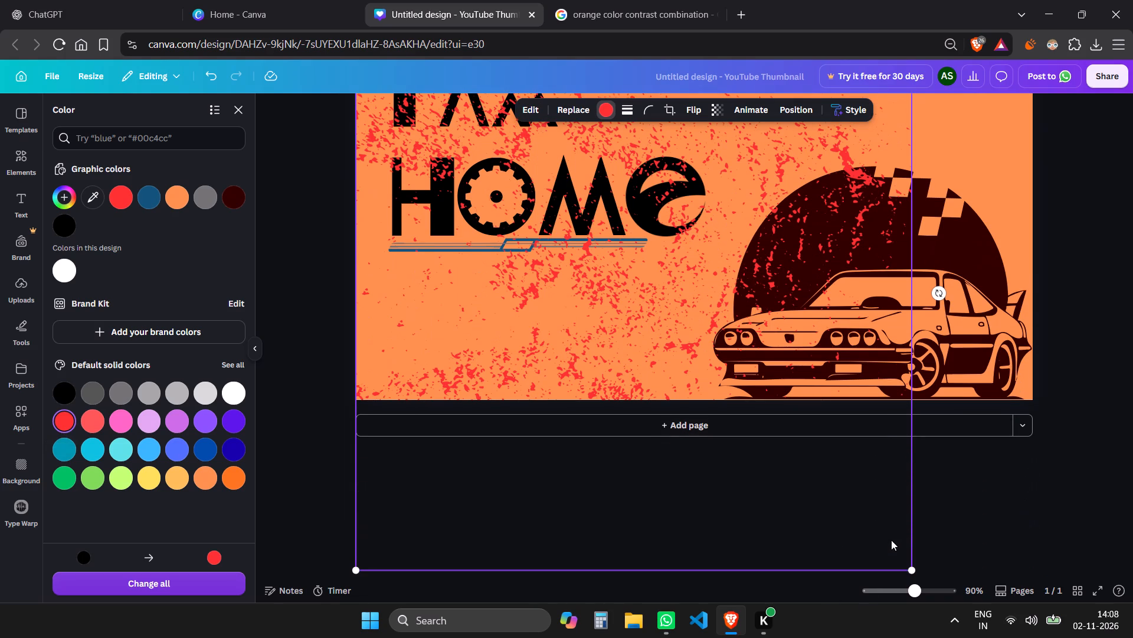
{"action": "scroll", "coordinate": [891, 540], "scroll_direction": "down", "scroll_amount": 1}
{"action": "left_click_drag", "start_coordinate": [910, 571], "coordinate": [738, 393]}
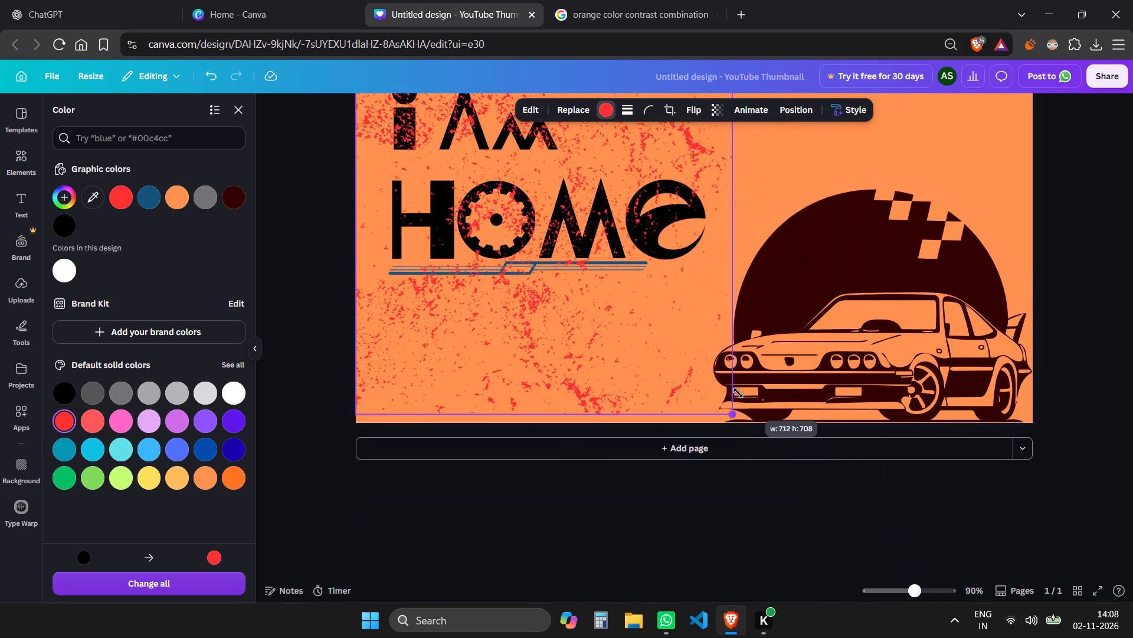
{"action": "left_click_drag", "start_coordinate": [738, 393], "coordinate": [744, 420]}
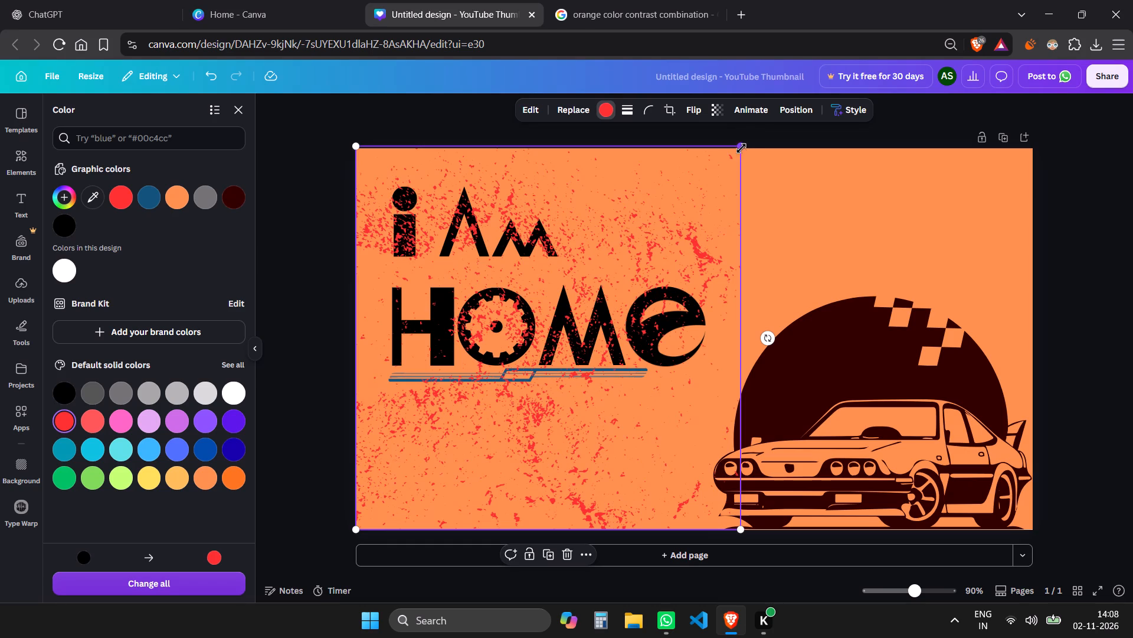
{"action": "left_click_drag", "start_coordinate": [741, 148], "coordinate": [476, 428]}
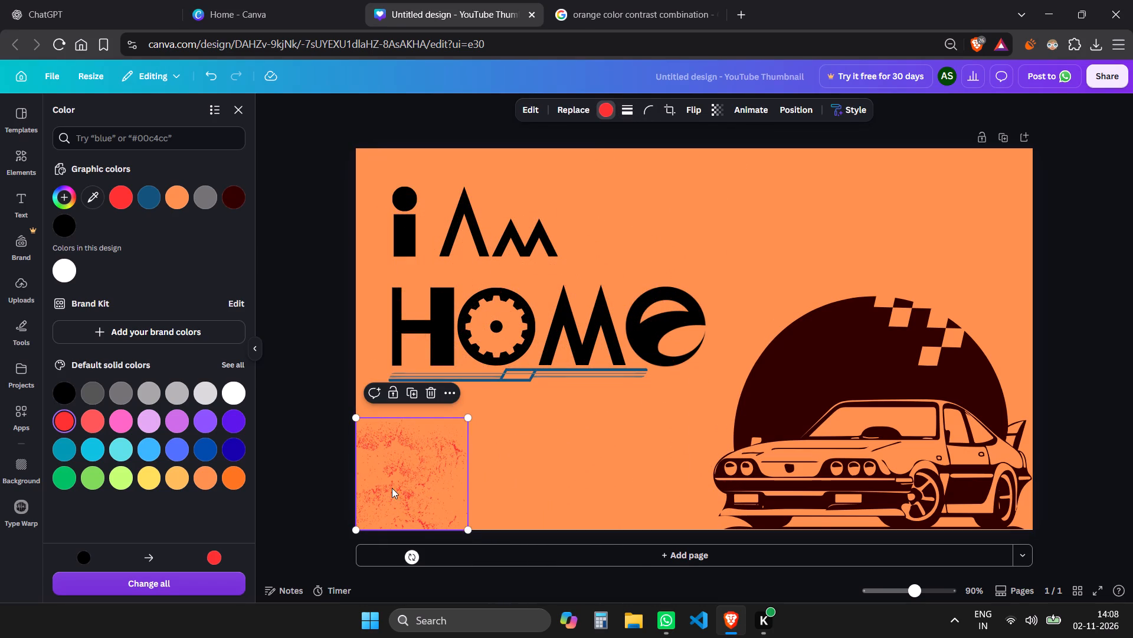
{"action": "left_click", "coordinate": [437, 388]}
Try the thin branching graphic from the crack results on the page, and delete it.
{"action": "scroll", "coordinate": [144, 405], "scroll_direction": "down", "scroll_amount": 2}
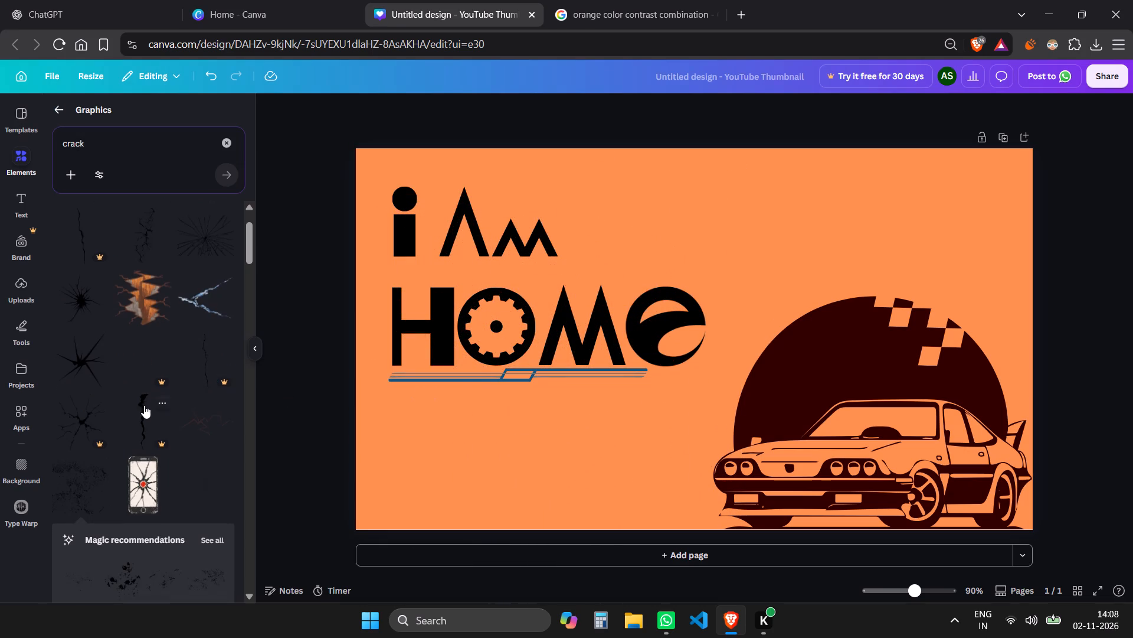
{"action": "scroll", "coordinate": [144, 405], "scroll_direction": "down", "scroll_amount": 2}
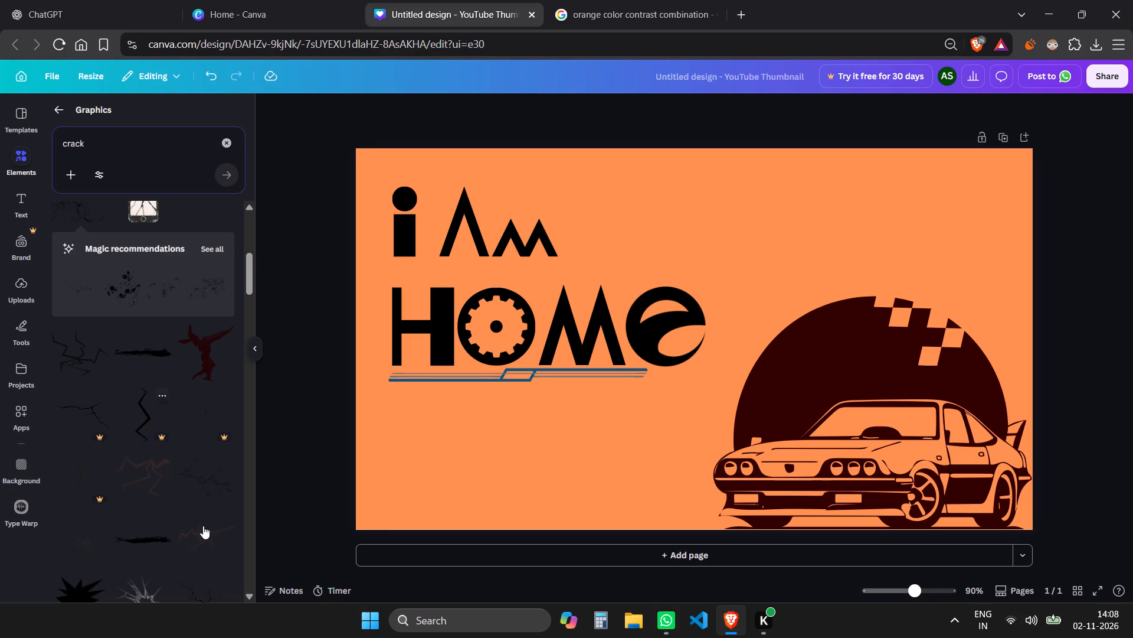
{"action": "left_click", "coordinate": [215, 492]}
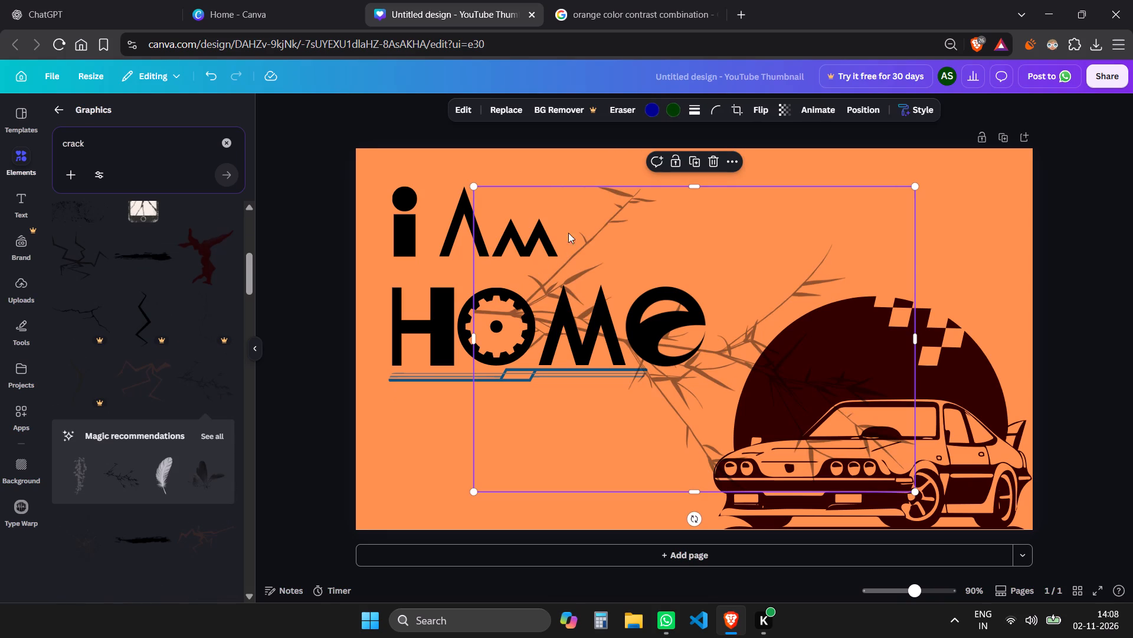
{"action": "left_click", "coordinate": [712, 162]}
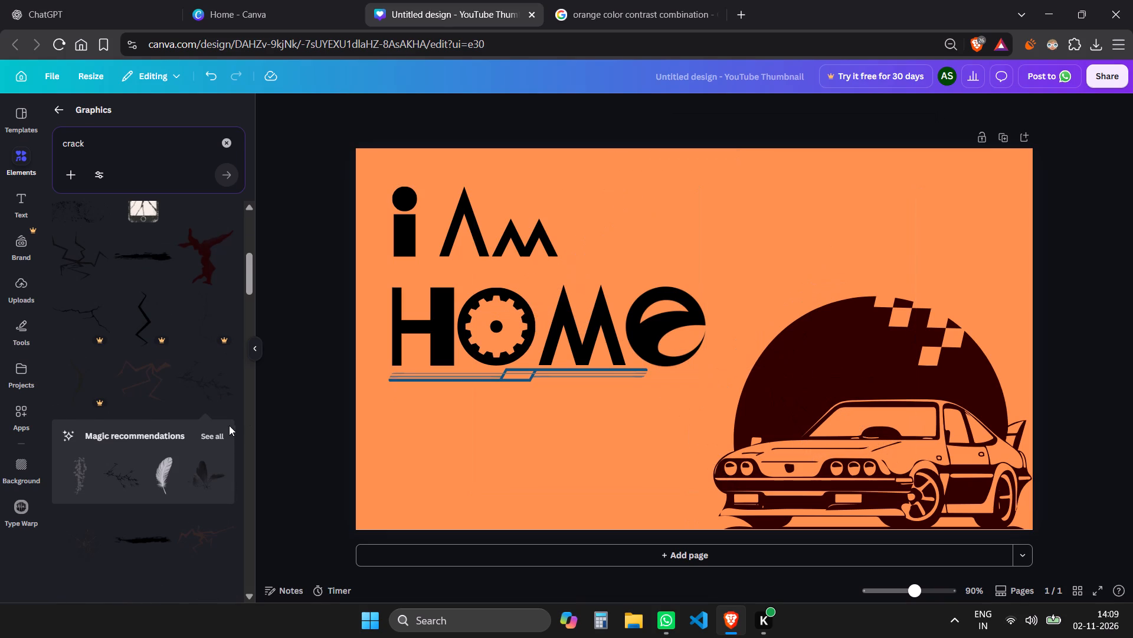
Look through more crack graphics, and search the graphics library for splash to examine alternative textures.
{"action": "scroll", "coordinate": [225, 428], "scroll_direction": "down", "scroll_amount": 2}
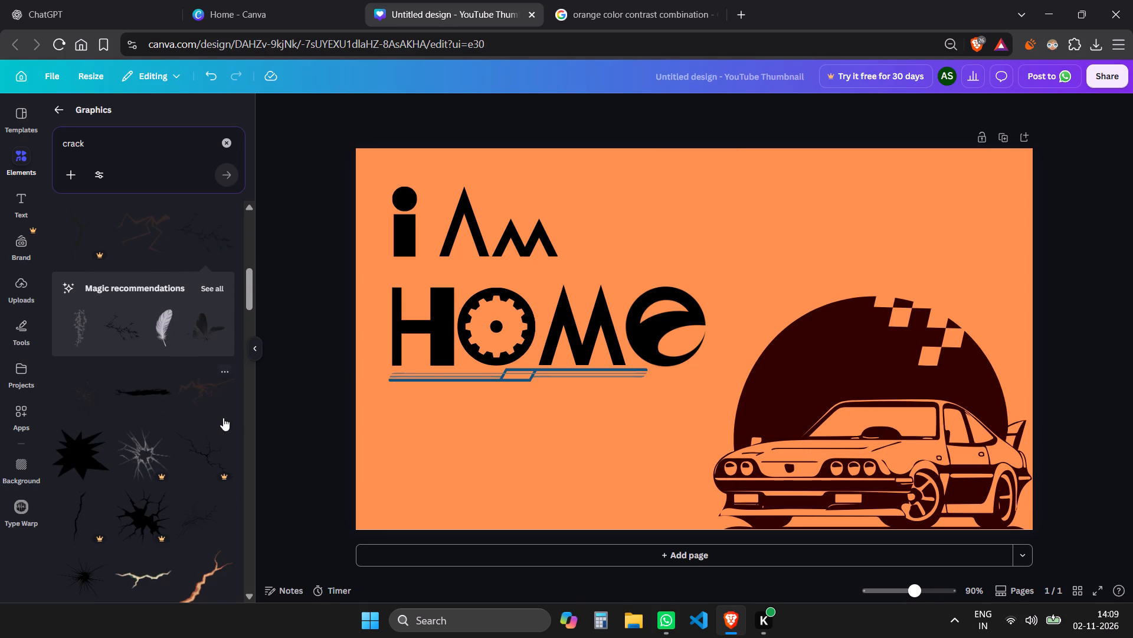
{"action": "scroll", "coordinate": [223, 418], "scroll_direction": "down", "scroll_amount": 3}
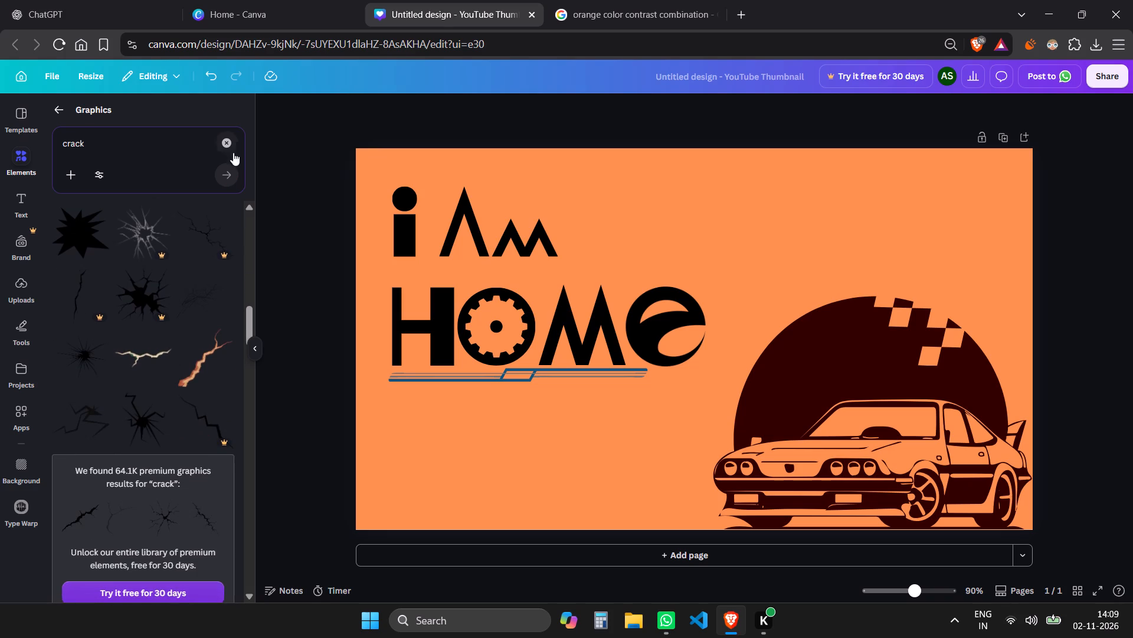
{"action": "left_click", "coordinate": [224, 144]}
{"action": "type", "text": "spa"}
{"action": "key", "text": "BackSpace"}
{"action": "type", "text": "lash"}
{"action": "key", "text": "Return"}
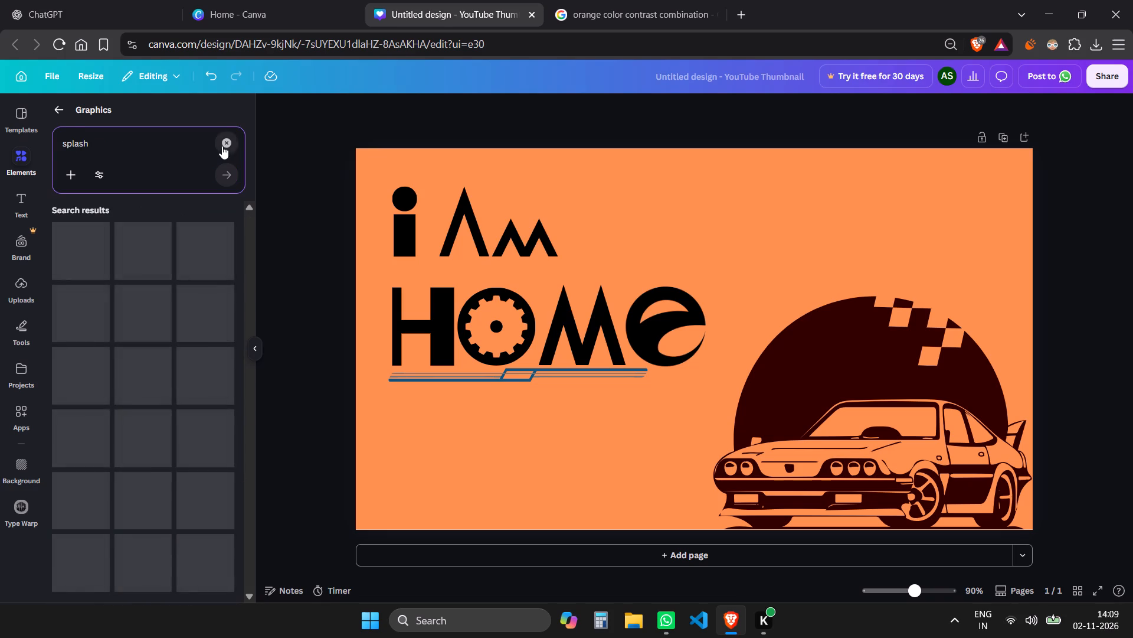
{"action": "scroll", "coordinate": [196, 402], "scroll_direction": "down", "scroll_amount": 4}
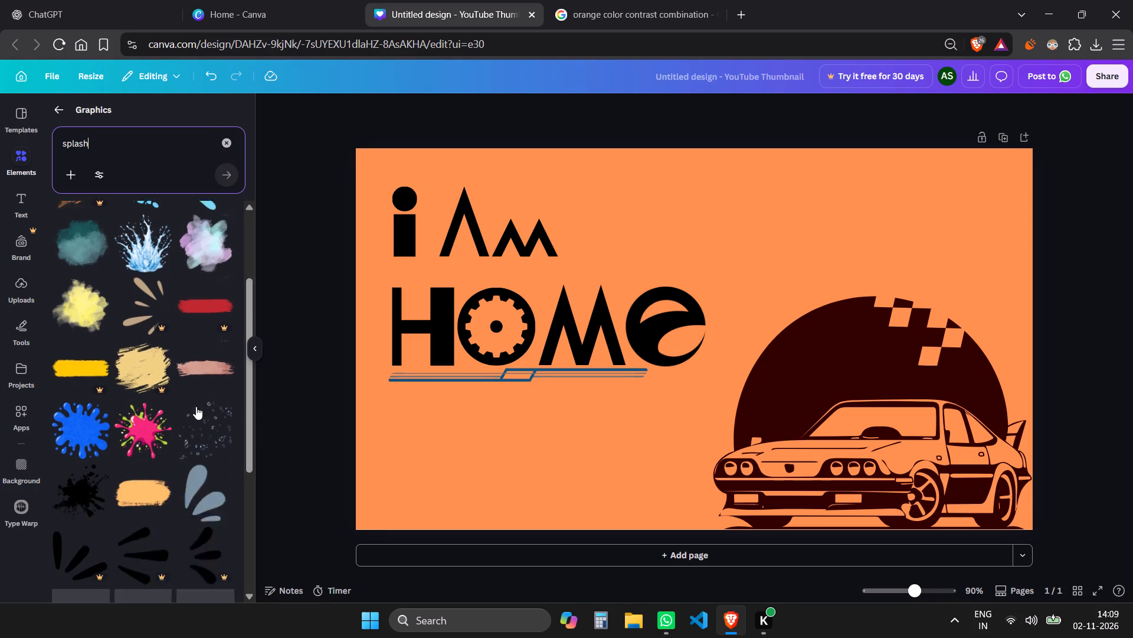
{"action": "scroll", "coordinate": [198, 408], "scroll_direction": "down", "scroll_amount": 5}
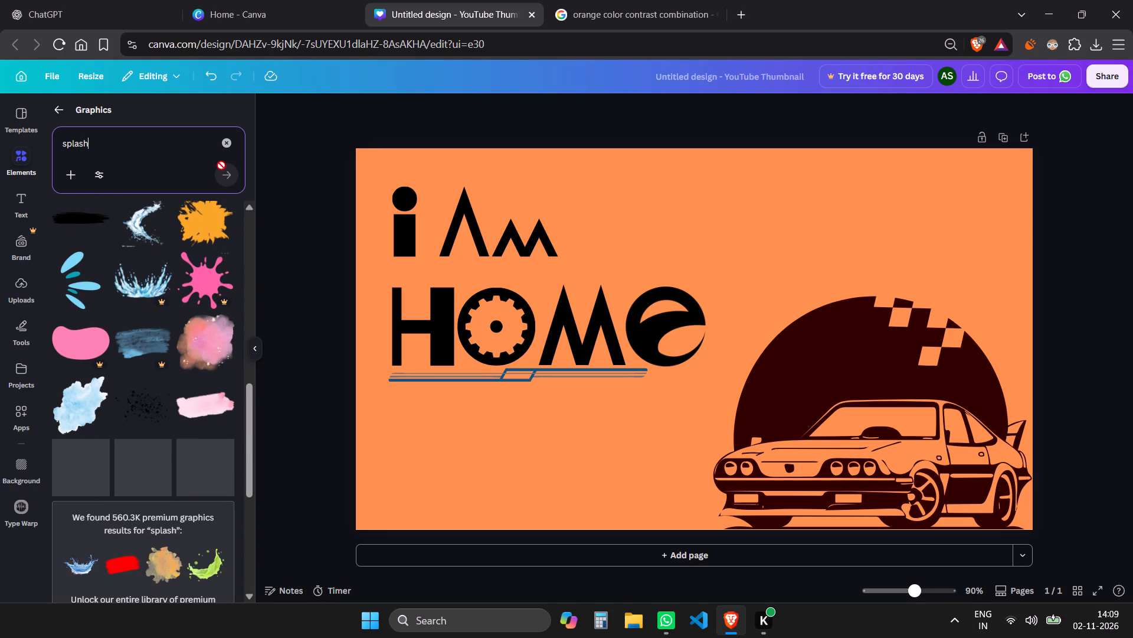
Search the graphics library for blood and examine the results for a suitable splatter texture.
{"action": "left_click", "coordinate": [230, 144]}
{"action": "type", "text": "blood"}
{"action": "key", "text": "Return"}
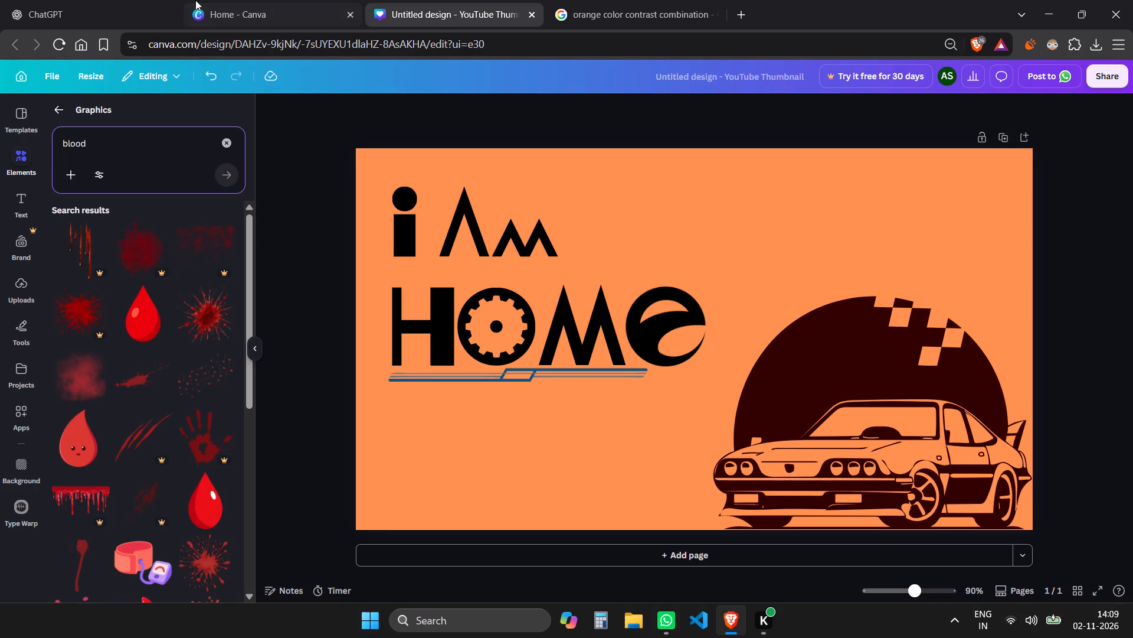
{"action": "scroll", "coordinate": [123, 414], "scroll_direction": "down", "scroll_amount": 3}
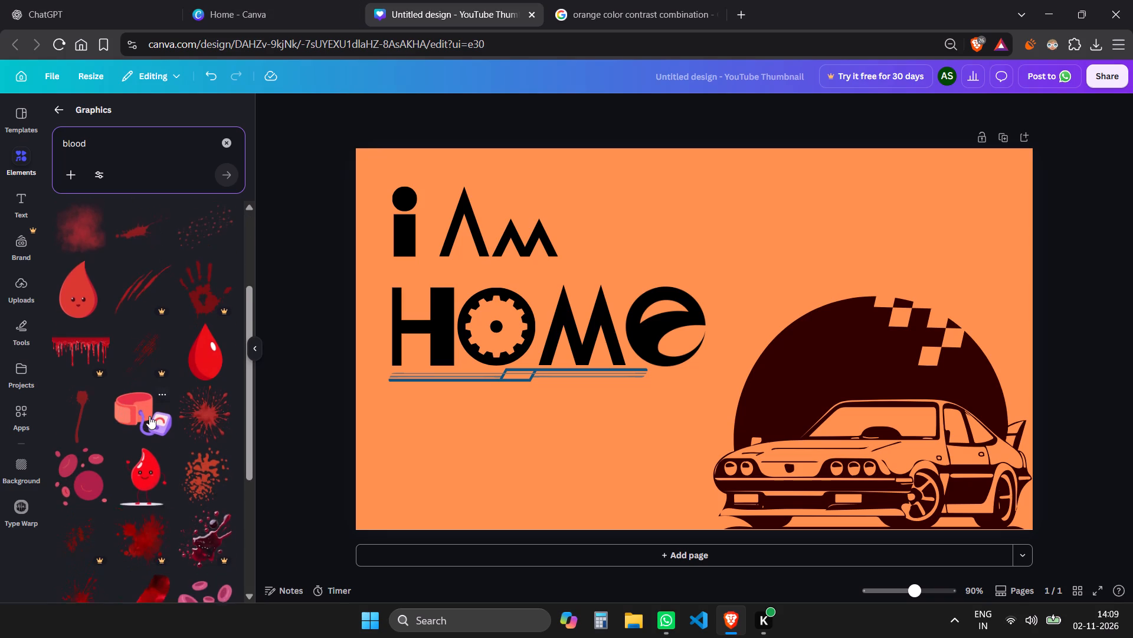
{"action": "scroll", "coordinate": [150, 417], "scroll_direction": "down", "scroll_amount": 2}
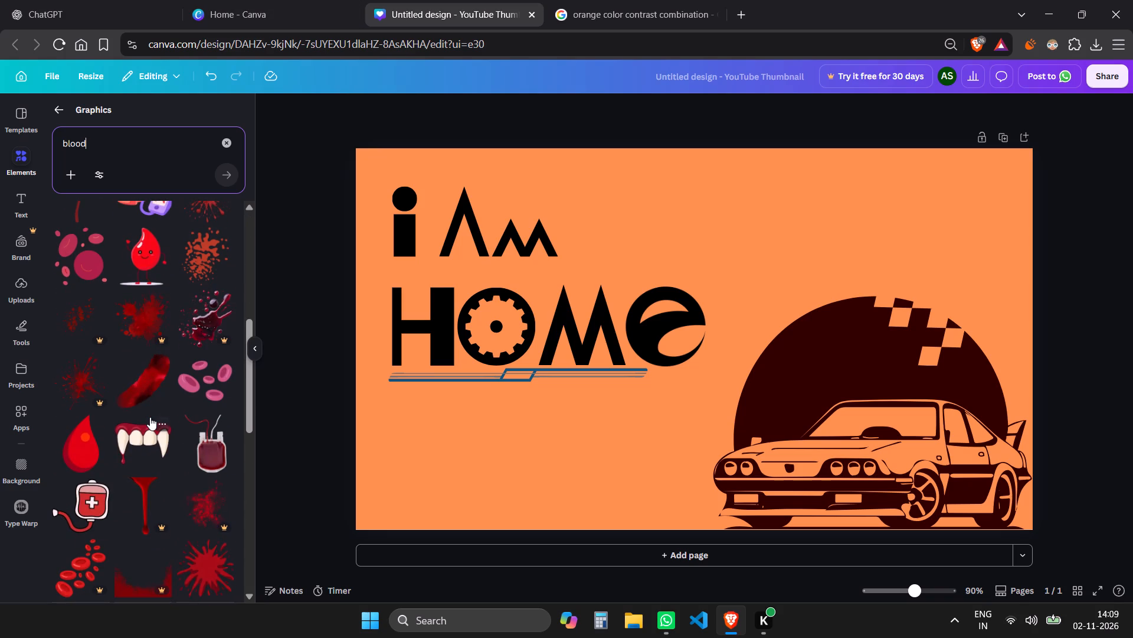
{"action": "scroll", "coordinate": [76, 419], "scroll_direction": "down", "scroll_amount": 3}
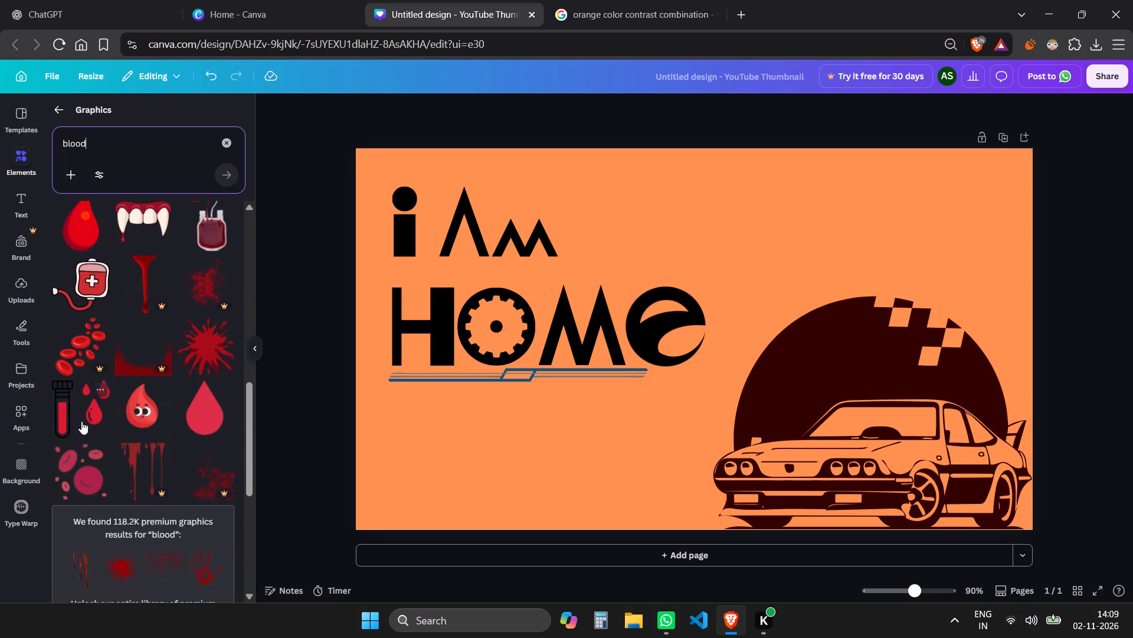
{"action": "scroll", "coordinate": [209, 396], "scroll_direction": "down", "scroll_amount": 5}
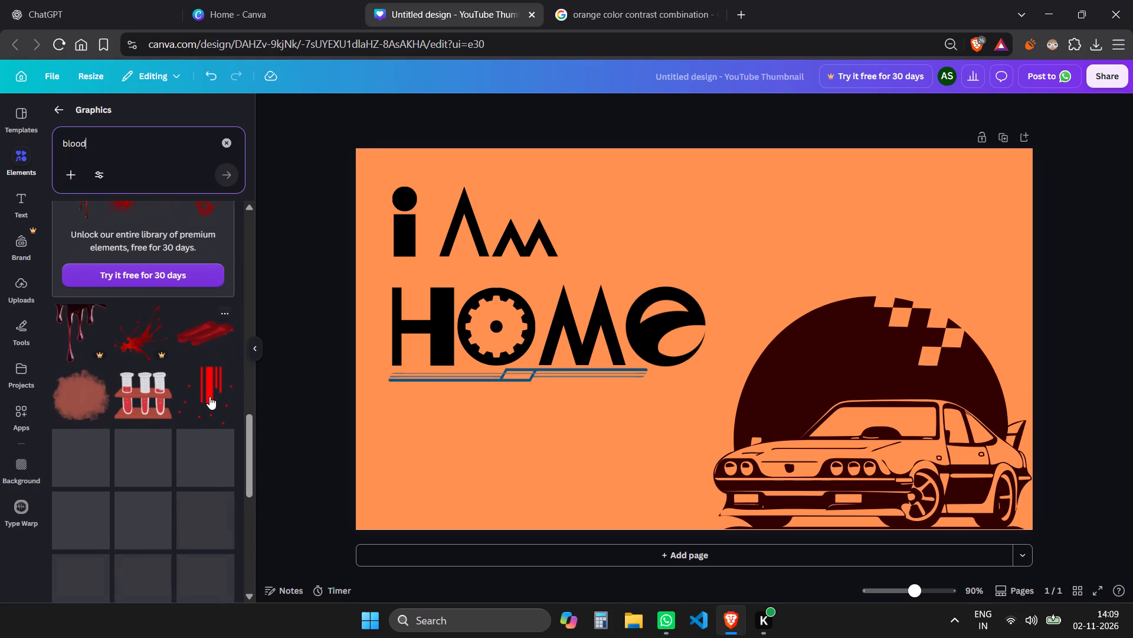
{"action": "scroll", "coordinate": [209, 396], "scroll_direction": "down", "scroll_amount": 2}
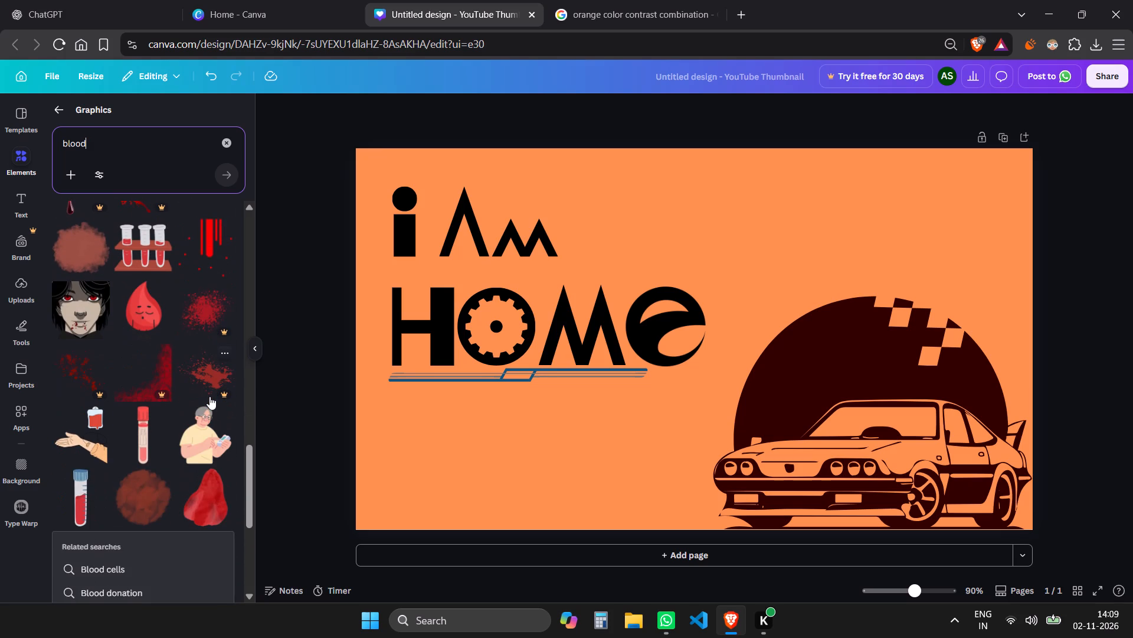
{"action": "scroll", "coordinate": [209, 396], "scroll_direction": "down", "scroll_amount": 4}
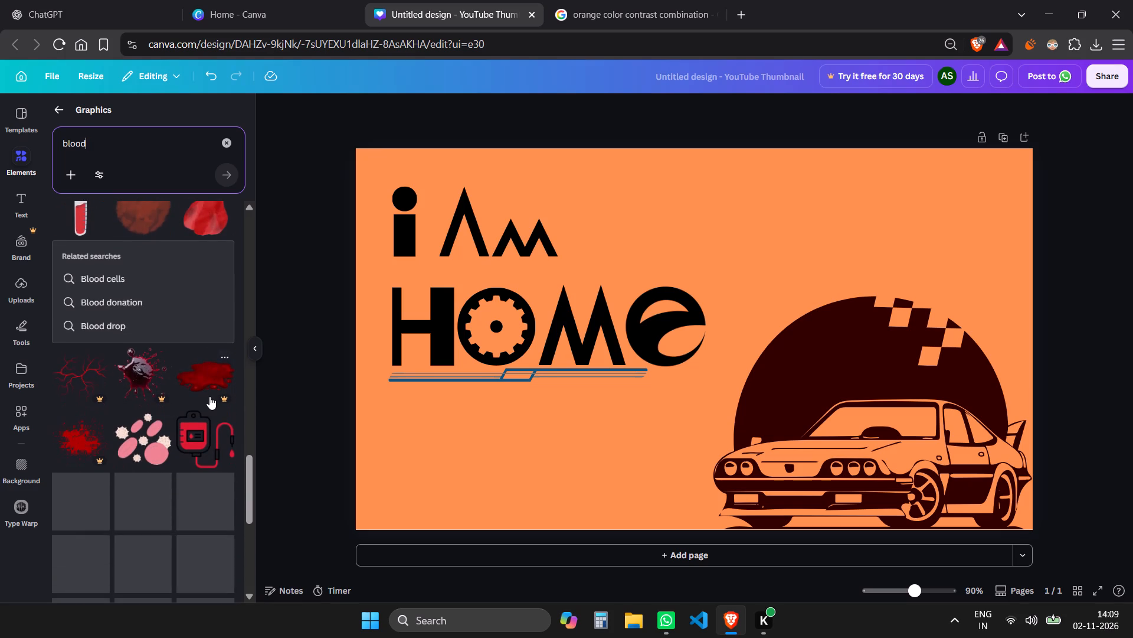
{"action": "scroll", "coordinate": [209, 396], "scroll_direction": "down", "scroll_amount": 4}
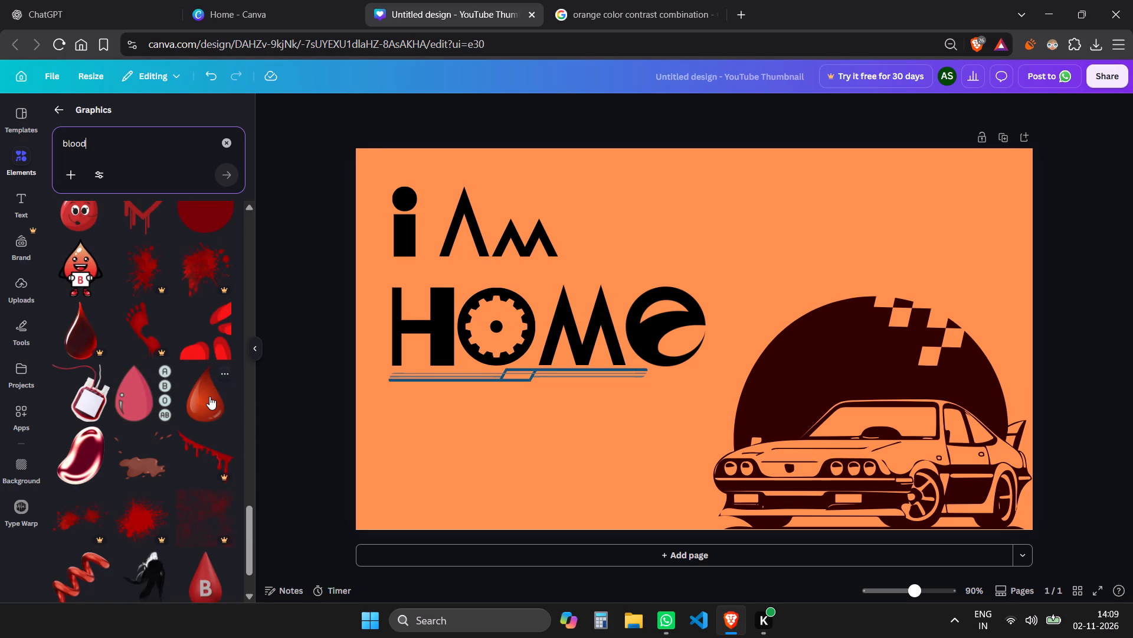
{"action": "scroll", "coordinate": [209, 396], "scroll_direction": "down", "scroll_amount": 6}
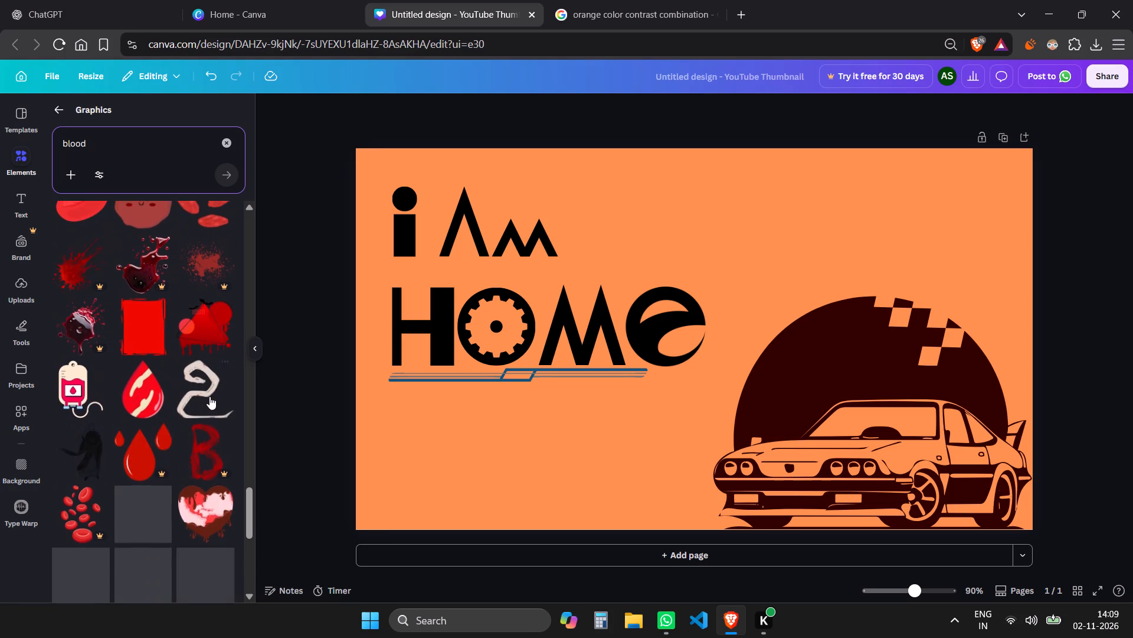
{"action": "scroll", "coordinate": [209, 396], "scroll_direction": "down", "scroll_amount": 2}
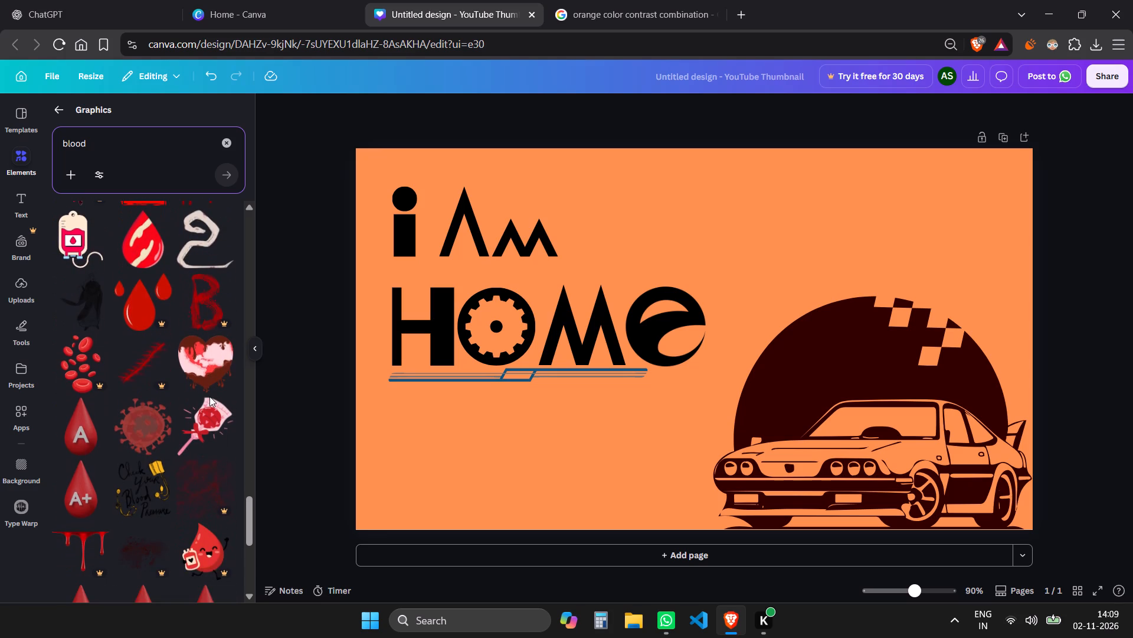
{"action": "scroll", "coordinate": [209, 396], "scroll_direction": "down", "scroll_amount": 6}
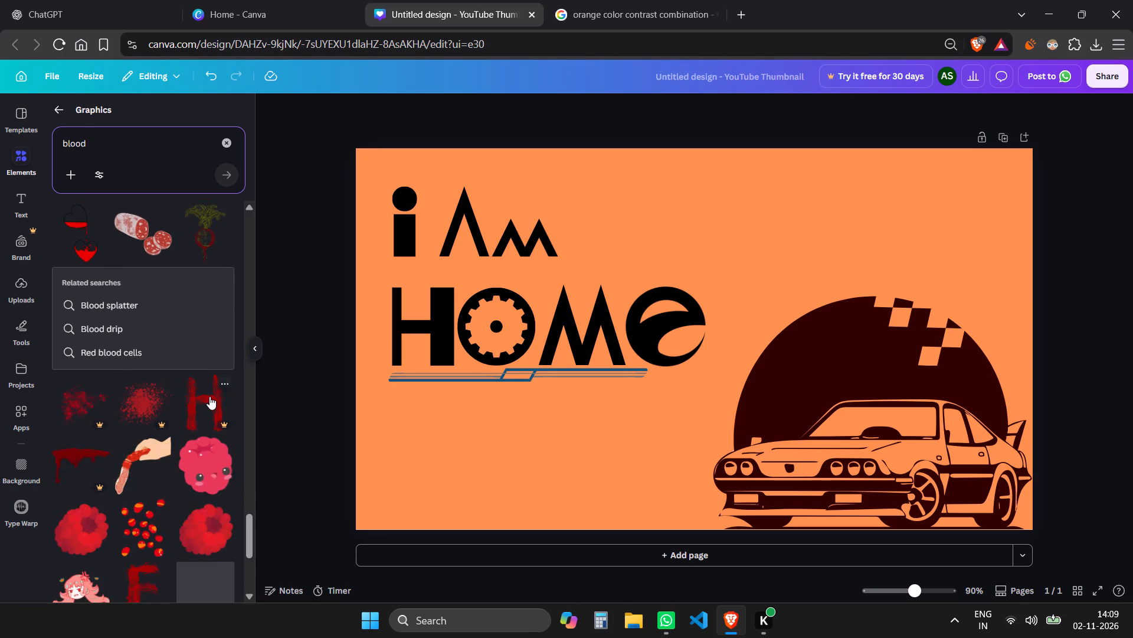
{"action": "scroll", "coordinate": [209, 396], "scroll_direction": "down", "scroll_amount": 6}
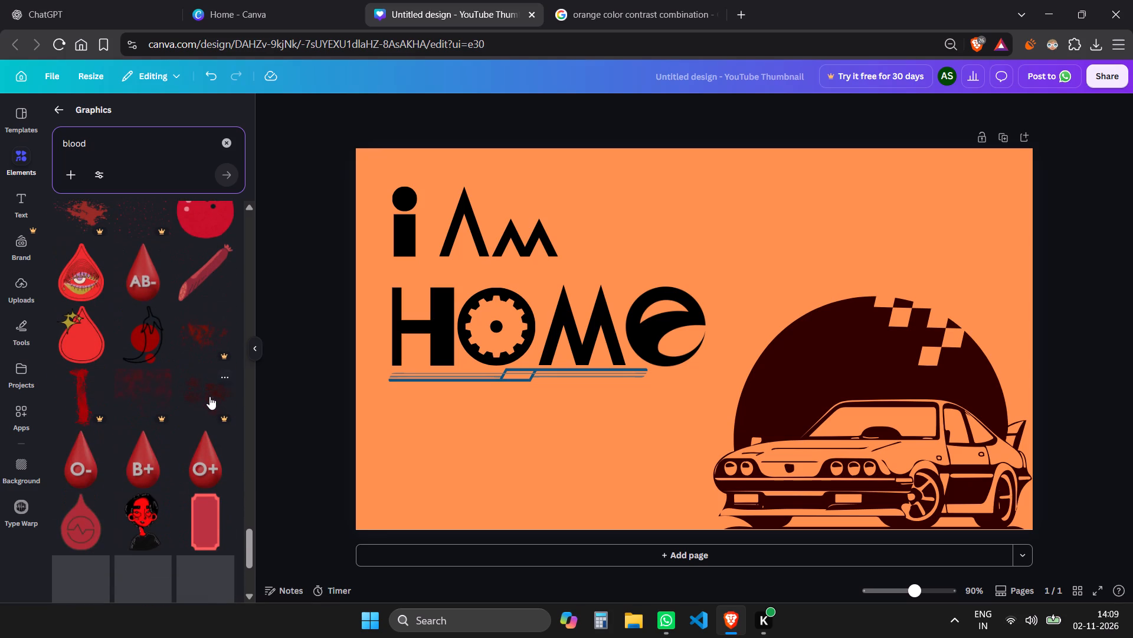
{"action": "scroll", "coordinate": [209, 396], "scroll_direction": "down", "scroll_amount": 7}
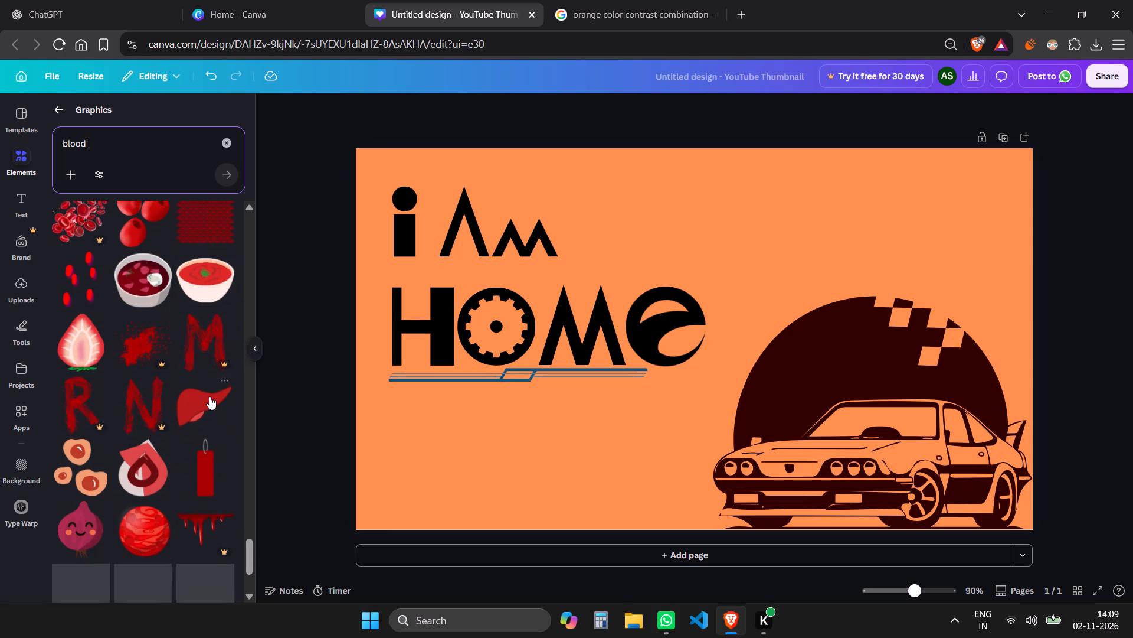
Search the graphics library for crack again and look through the results for a distressed texture.
{"action": "left_click", "coordinate": [230, 145]}
{"action": "type", "text": "crack"}
{"action": "key", "text": "Return"}
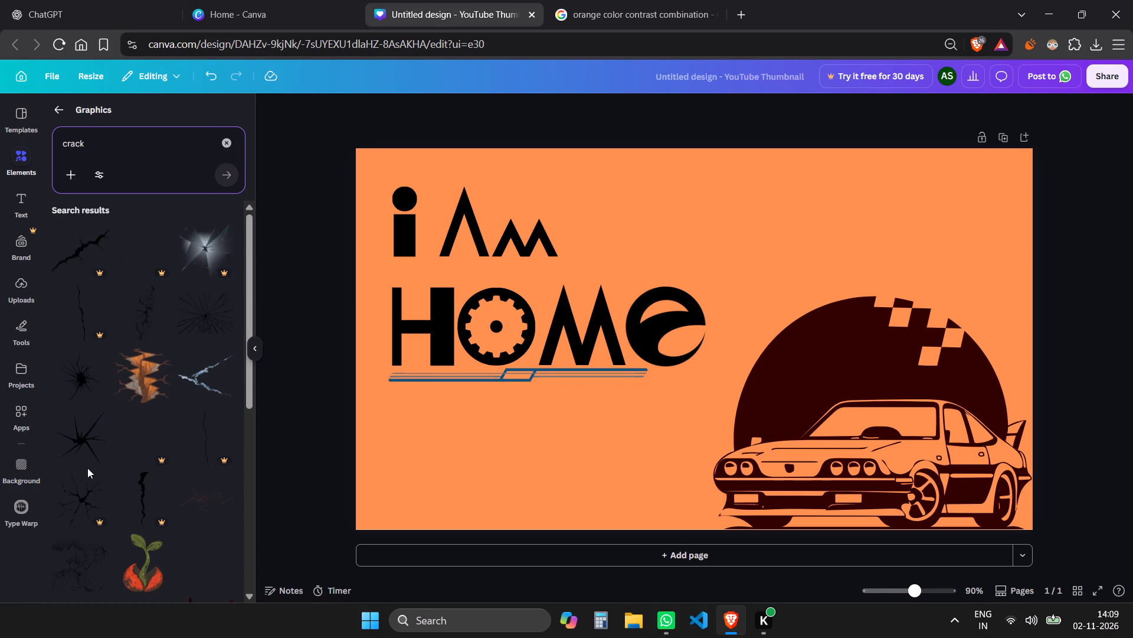
{"action": "scroll", "coordinate": [87, 468], "scroll_direction": "down", "scroll_amount": 1}
{"action": "scroll", "coordinate": [109, 429], "scroll_direction": "up", "scroll_amount": 1}
{"action": "scroll", "coordinate": [109, 429], "scroll_direction": "down", "scroll_amount": 3}
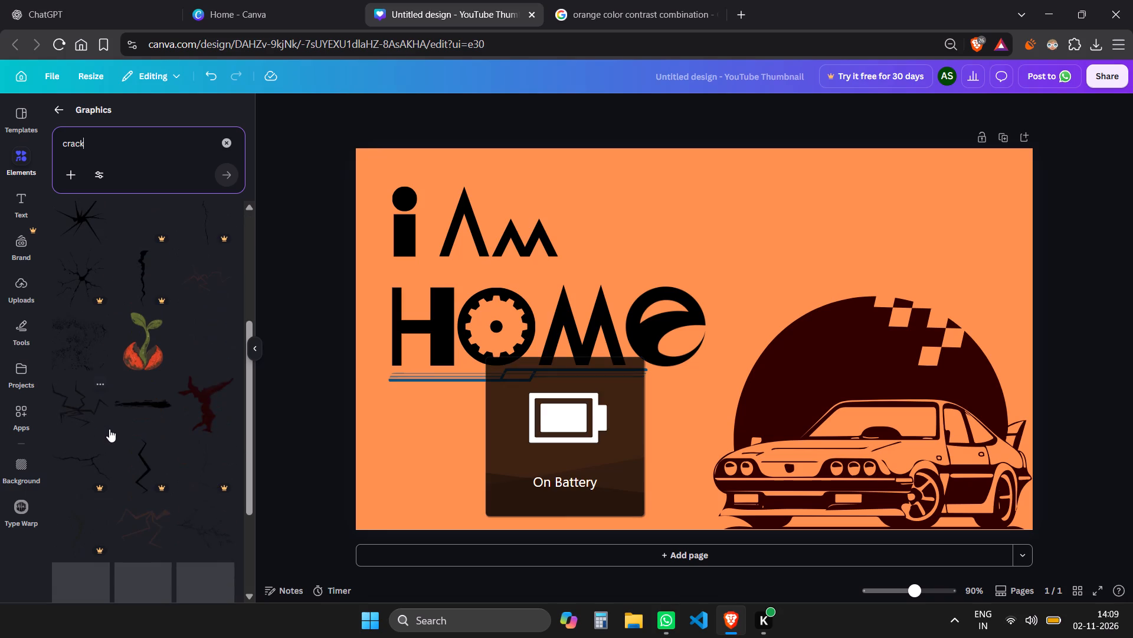
{"action": "scroll", "coordinate": [109, 429], "scroll_direction": "down", "scroll_amount": 2}
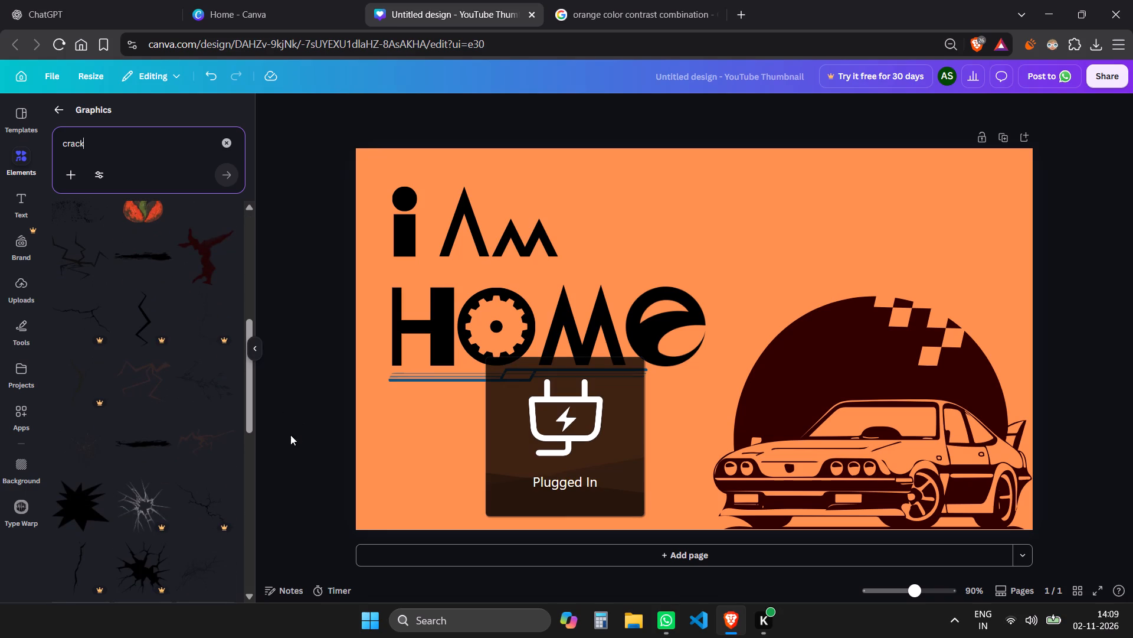
Rerun the crack search and add the rectangular black cracked-ground texture to the page.
{"action": "left_click", "coordinate": [159, 156]}
{"action": "left_click", "coordinate": [235, 179]}
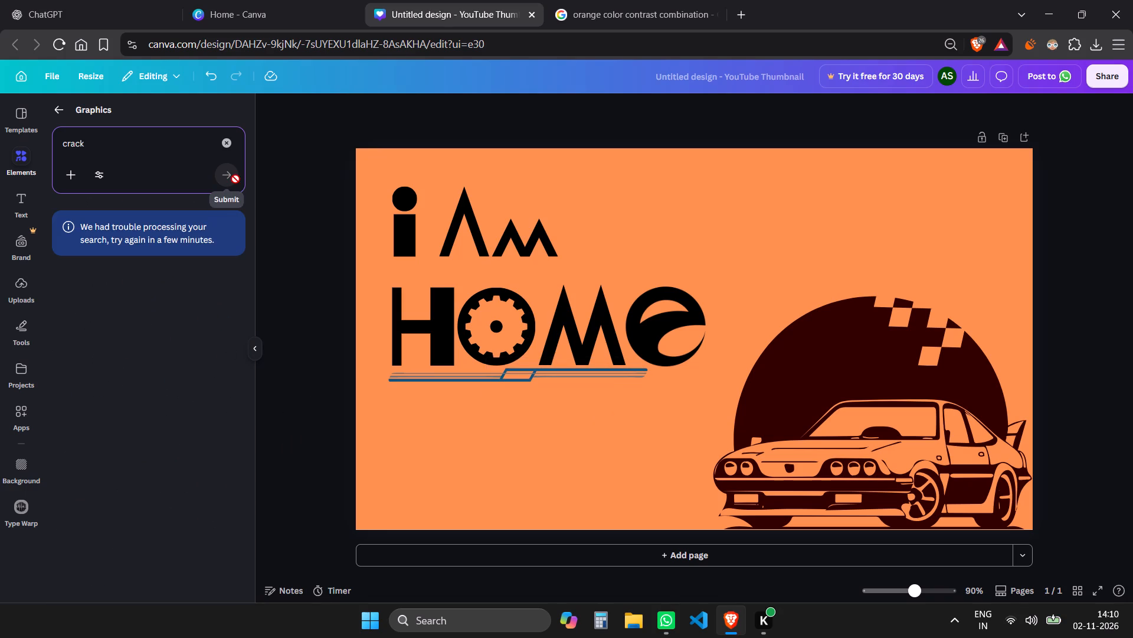
{"action": "left_click", "coordinate": [230, 142]}
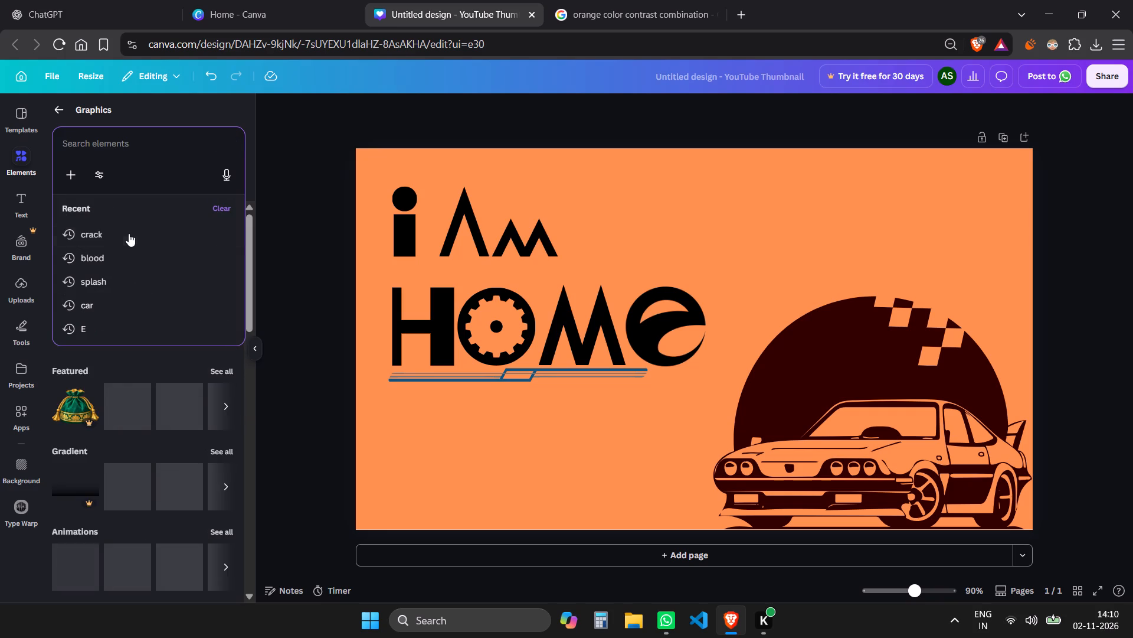
{"action": "left_click", "coordinate": [129, 233]}
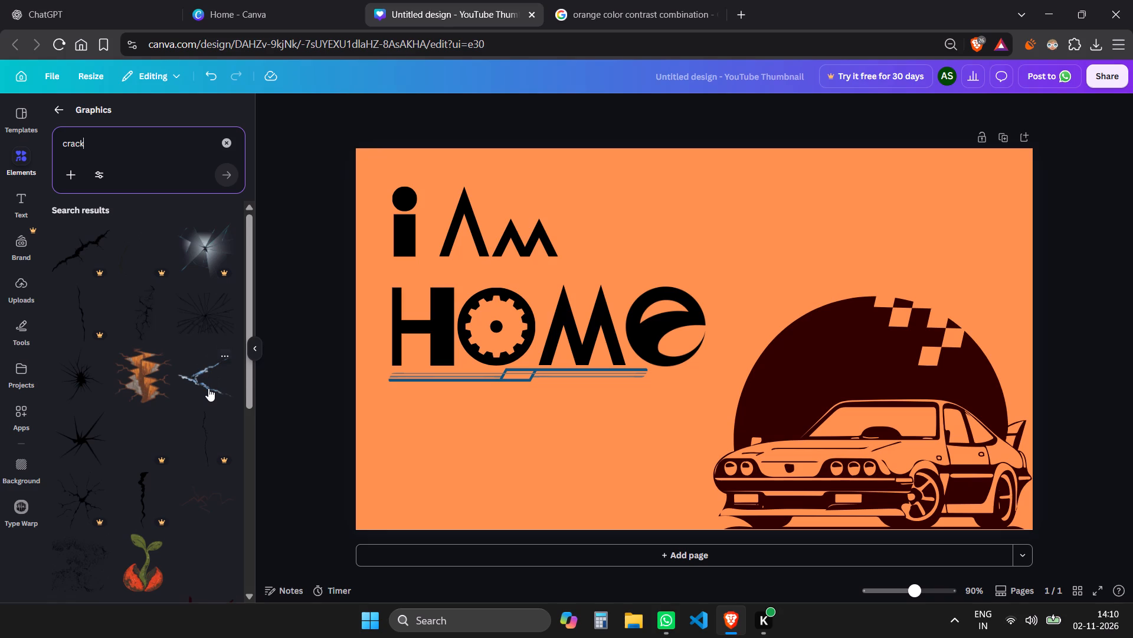
{"action": "scroll", "coordinate": [208, 388], "scroll_direction": "down", "scroll_amount": 8}
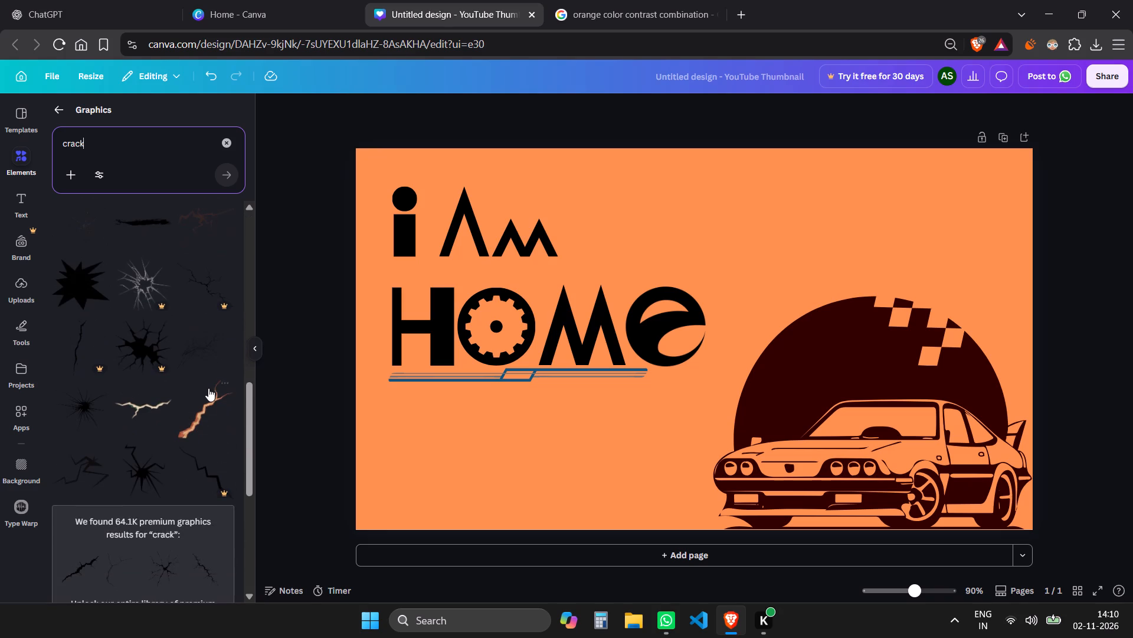
{"action": "scroll", "coordinate": [208, 388], "scroll_direction": "down", "scroll_amount": 8}
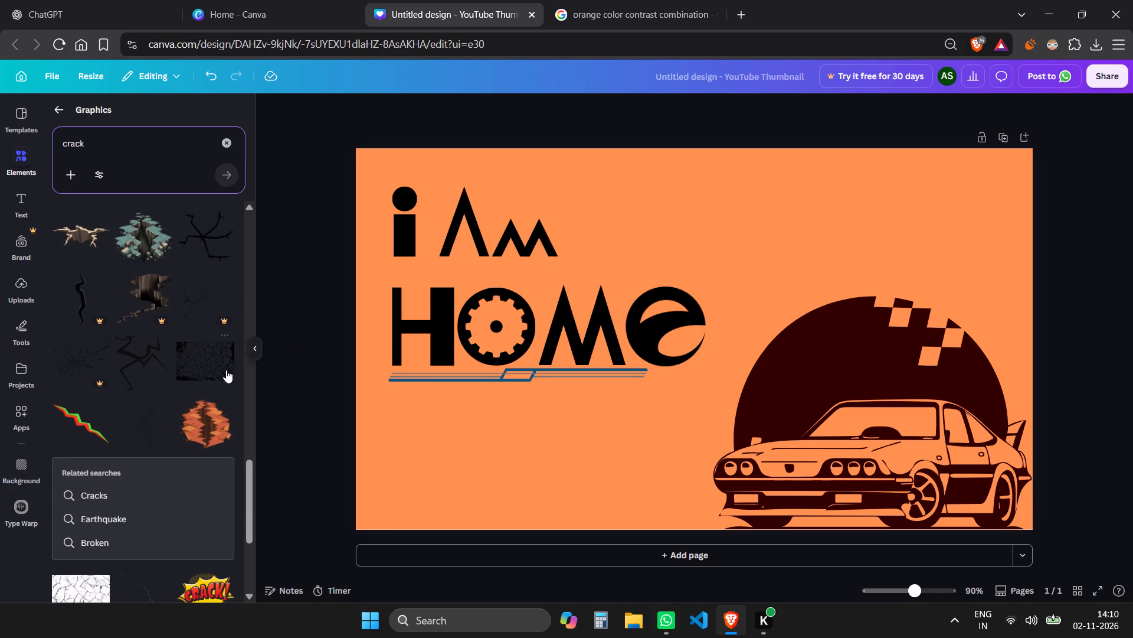
{"action": "left_click", "coordinate": [202, 369]}
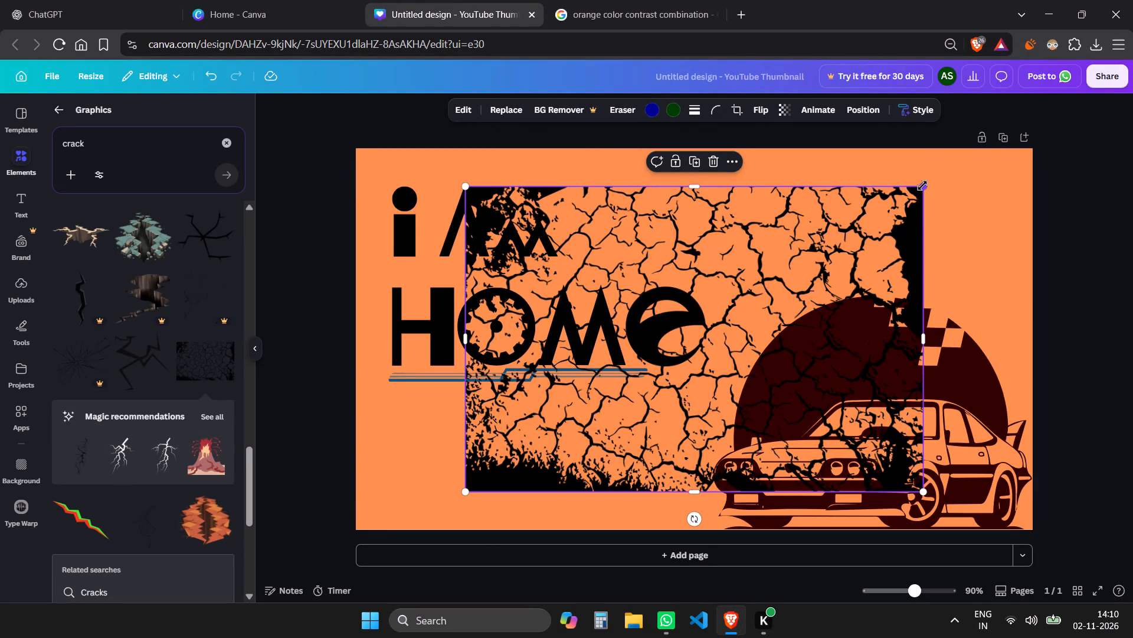
Shrink the cracked-ground texture and position it over the car's front end and the circle's lower-left edge.
{"action": "left_click_drag", "start_coordinate": [922, 185], "coordinate": [598, 408]}
{"action": "left_click_drag", "start_coordinate": [532, 456], "coordinate": [881, 447]}
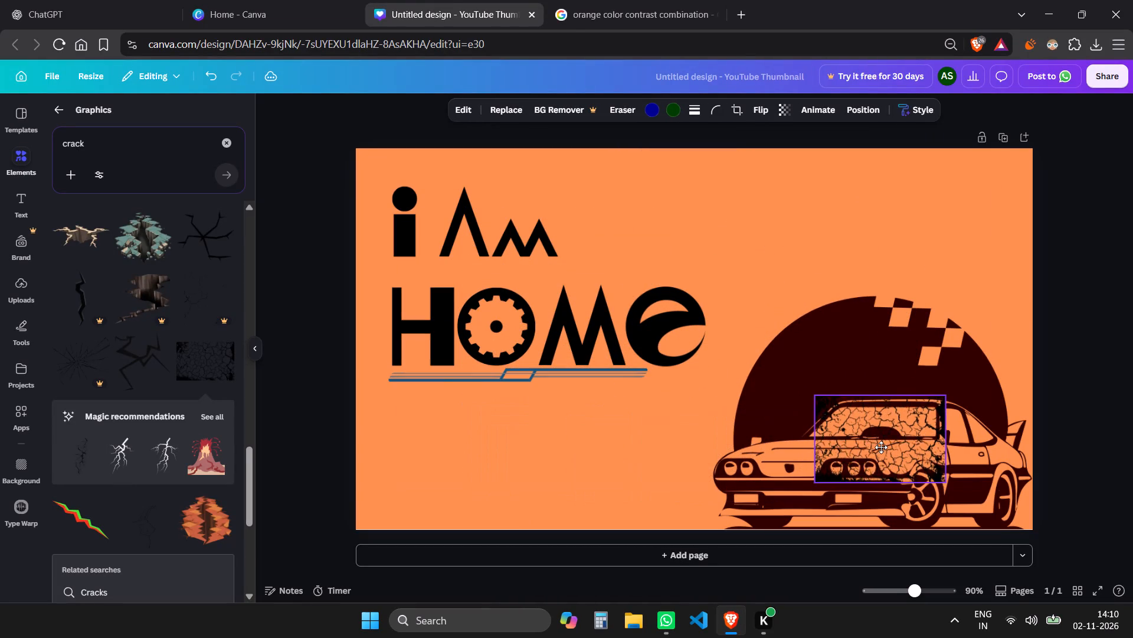
{"action": "left_click_drag", "start_coordinate": [881, 447], "coordinate": [777, 455]}
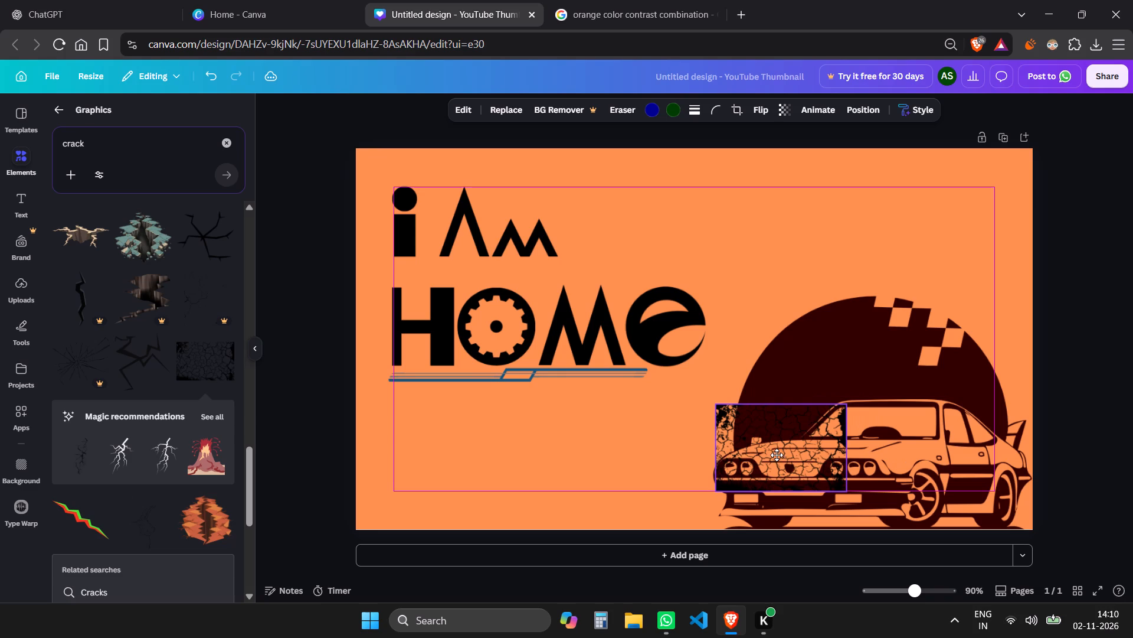
{"action": "left_click_drag", "start_coordinate": [777, 455], "coordinate": [767, 452]}
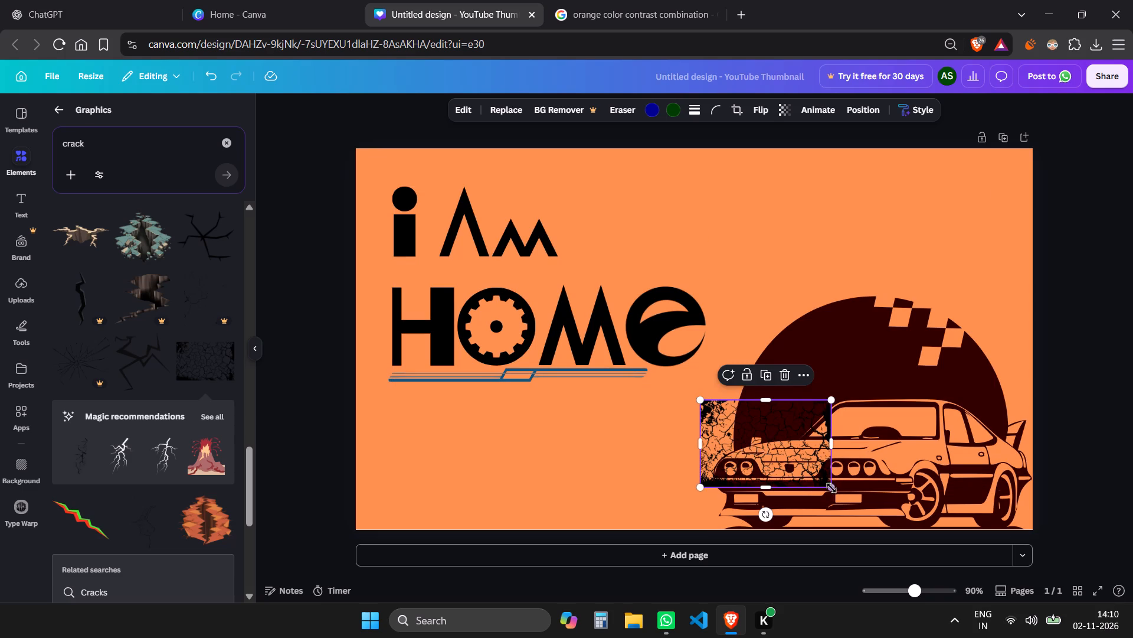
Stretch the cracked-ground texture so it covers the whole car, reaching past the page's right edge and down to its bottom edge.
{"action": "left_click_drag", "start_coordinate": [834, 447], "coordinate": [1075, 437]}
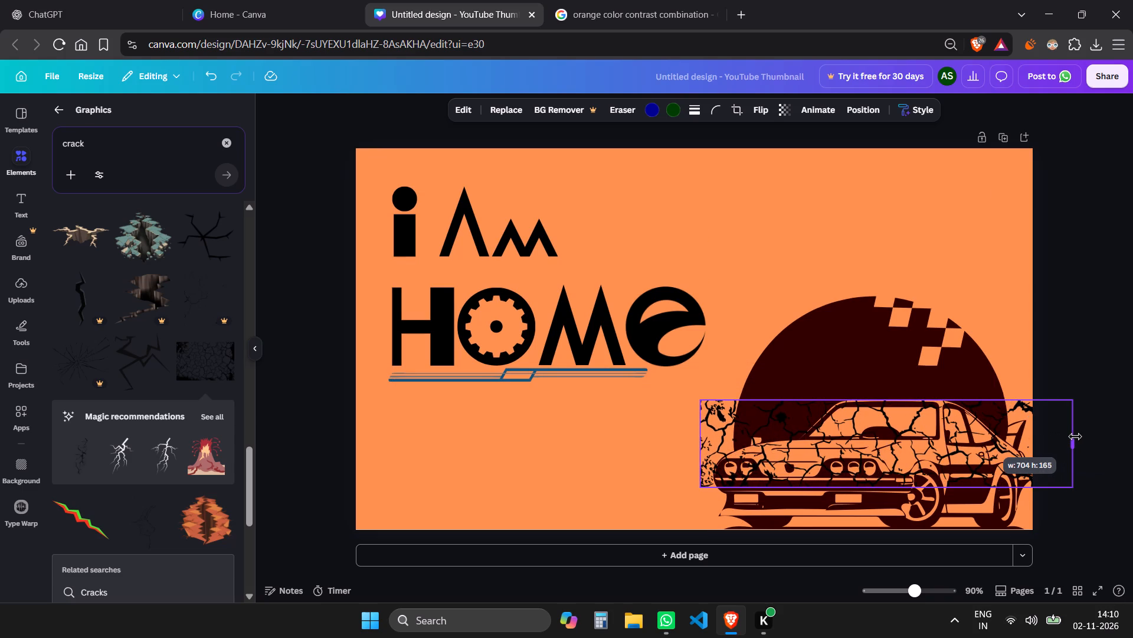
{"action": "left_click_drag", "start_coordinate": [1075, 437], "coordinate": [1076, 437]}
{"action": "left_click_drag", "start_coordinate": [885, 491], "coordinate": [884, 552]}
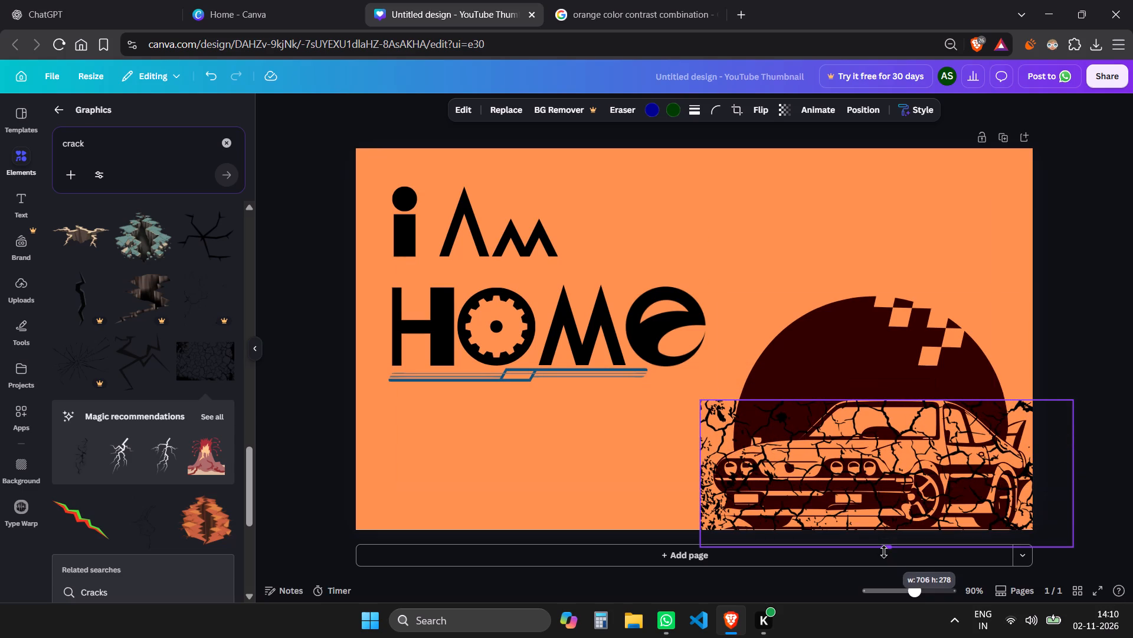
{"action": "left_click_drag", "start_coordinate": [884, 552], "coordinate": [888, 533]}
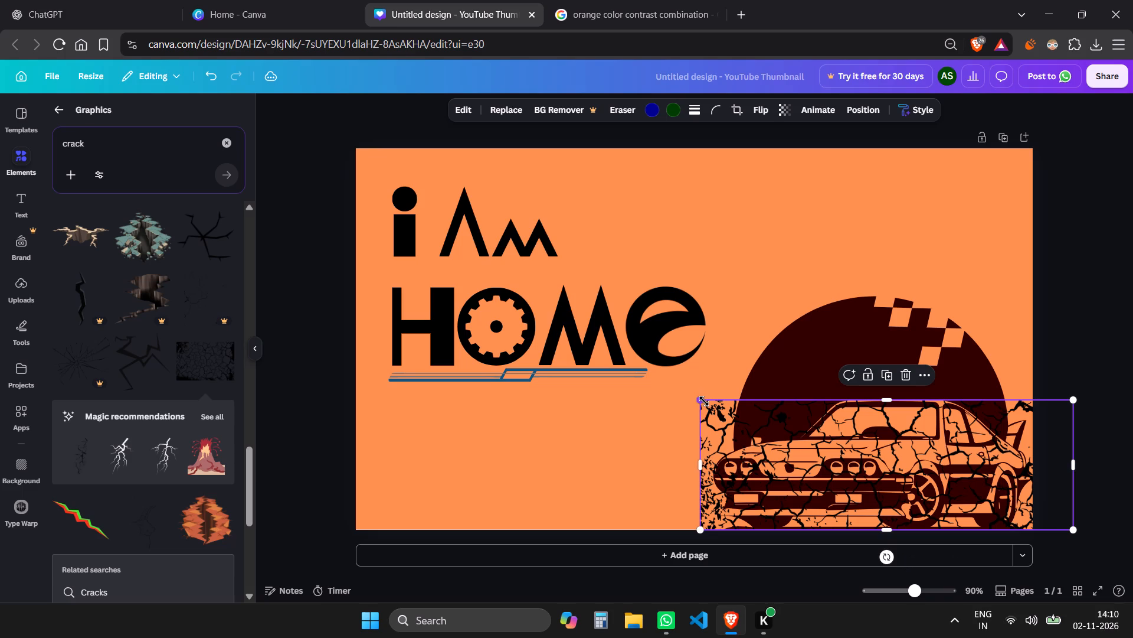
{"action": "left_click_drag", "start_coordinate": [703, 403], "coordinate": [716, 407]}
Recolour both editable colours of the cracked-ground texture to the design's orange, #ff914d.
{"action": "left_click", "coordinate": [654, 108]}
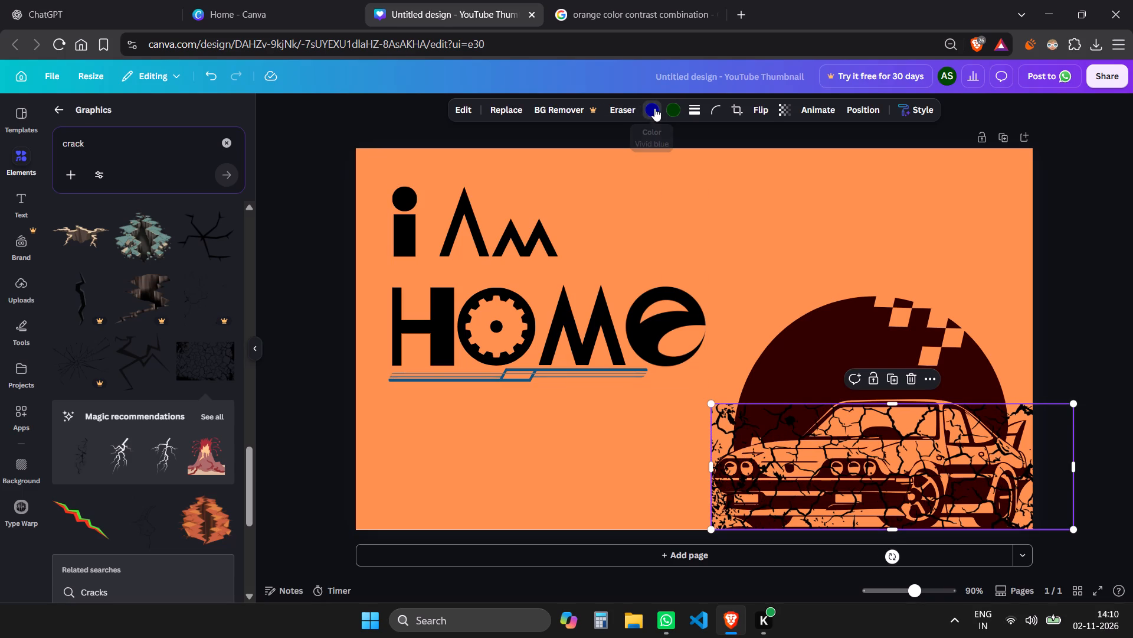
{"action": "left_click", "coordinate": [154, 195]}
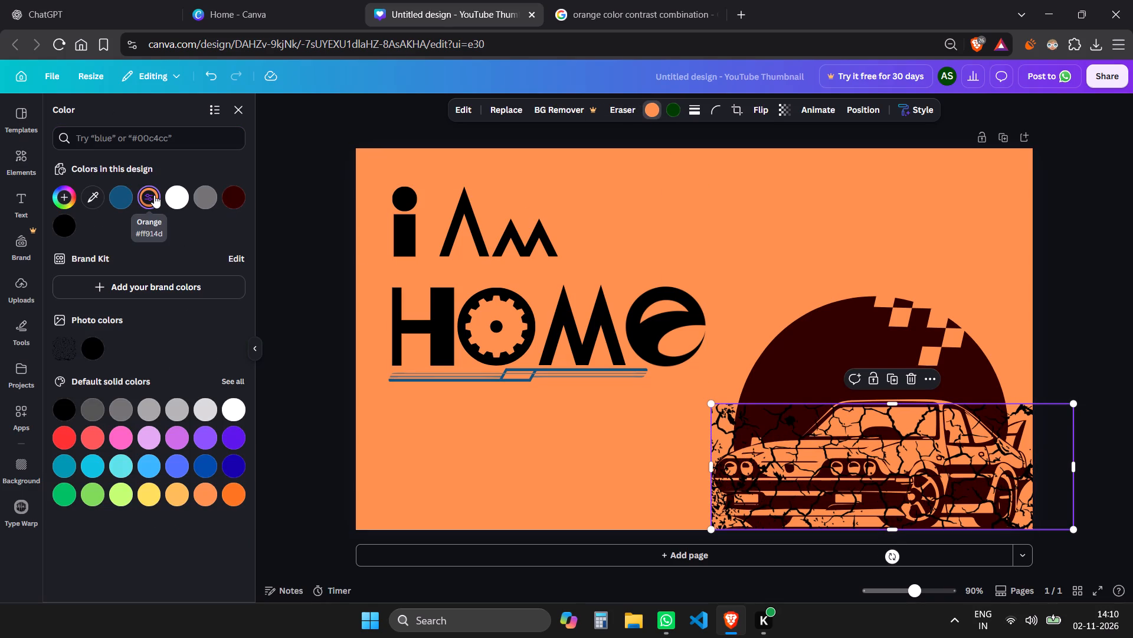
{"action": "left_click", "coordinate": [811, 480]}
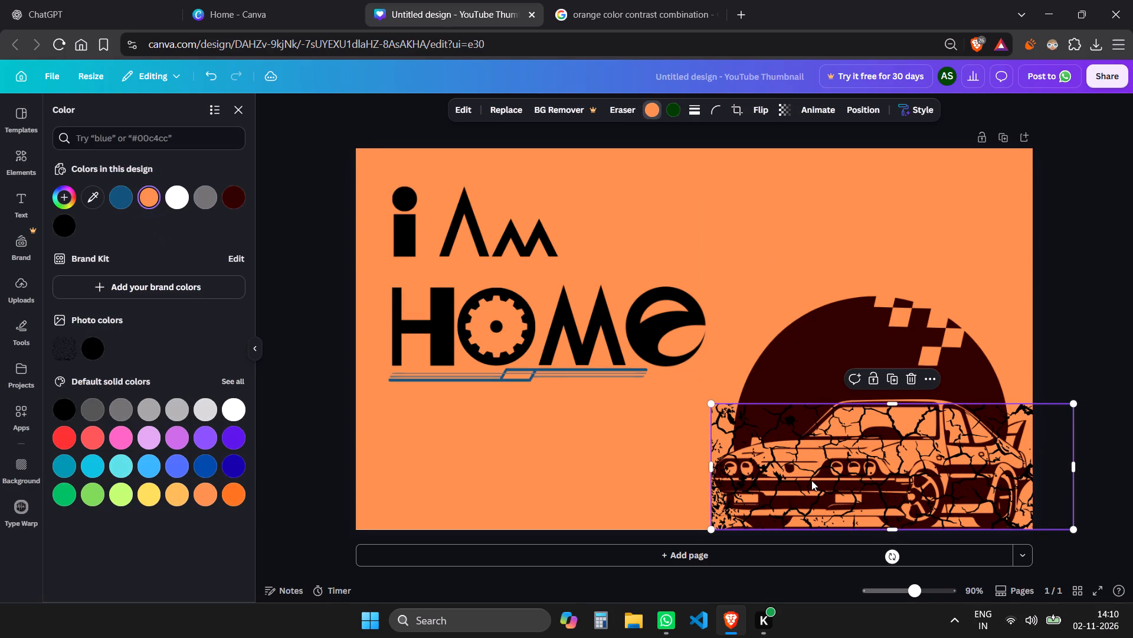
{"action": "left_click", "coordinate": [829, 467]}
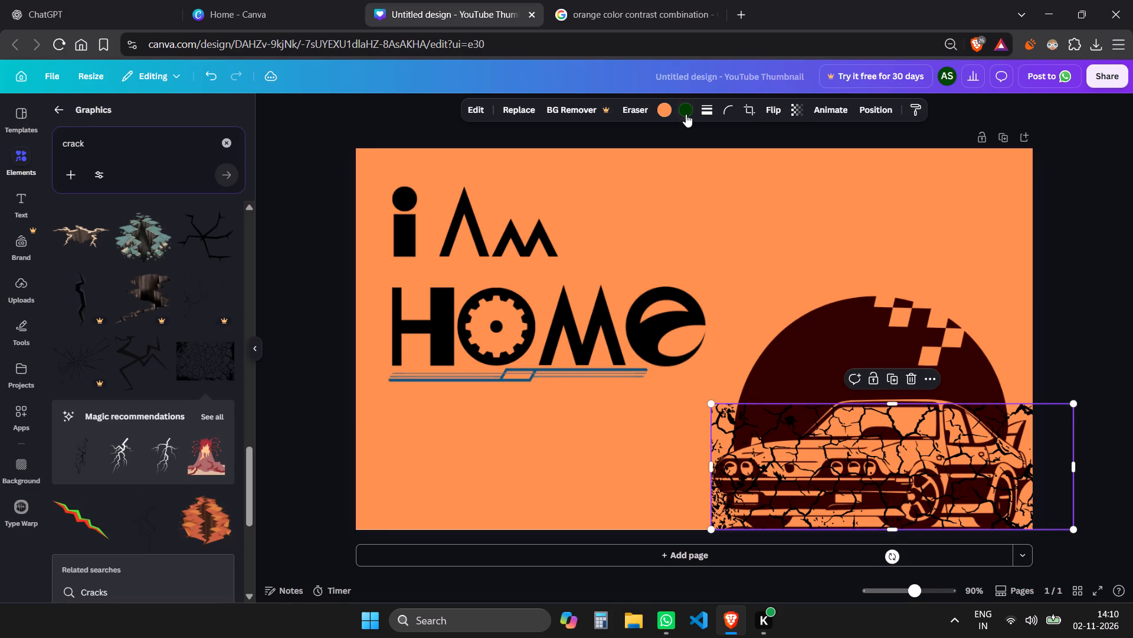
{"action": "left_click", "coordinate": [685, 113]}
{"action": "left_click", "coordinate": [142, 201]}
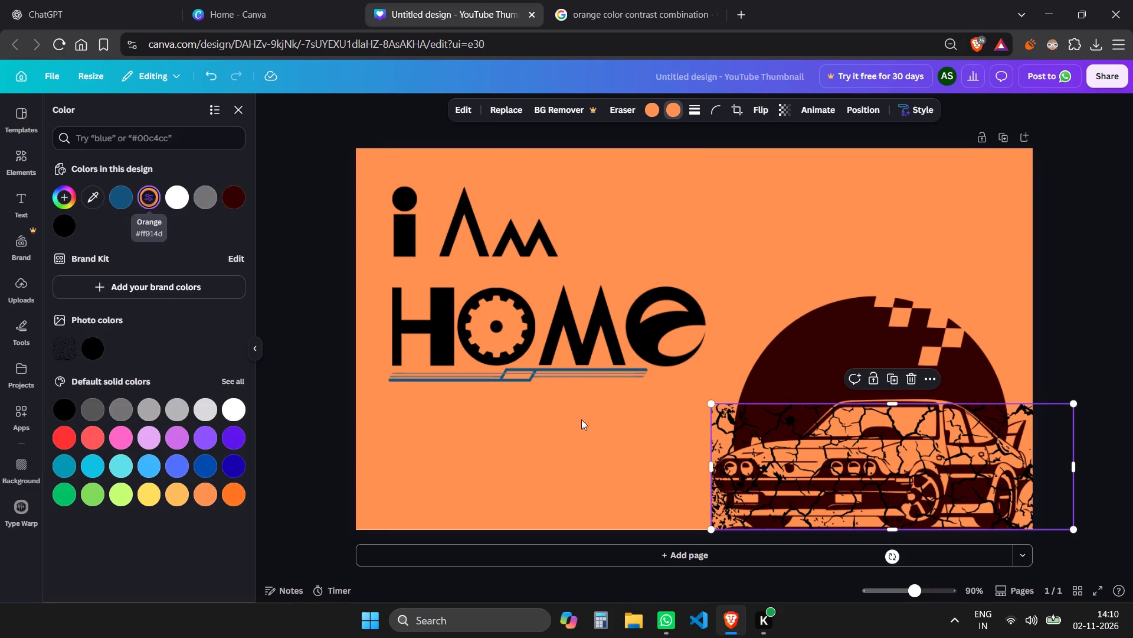
Delete the cracked-ground texture from over the car.
{"action": "left_click", "coordinate": [865, 466]}
{"action": "left_click", "coordinate": [900, 451]}
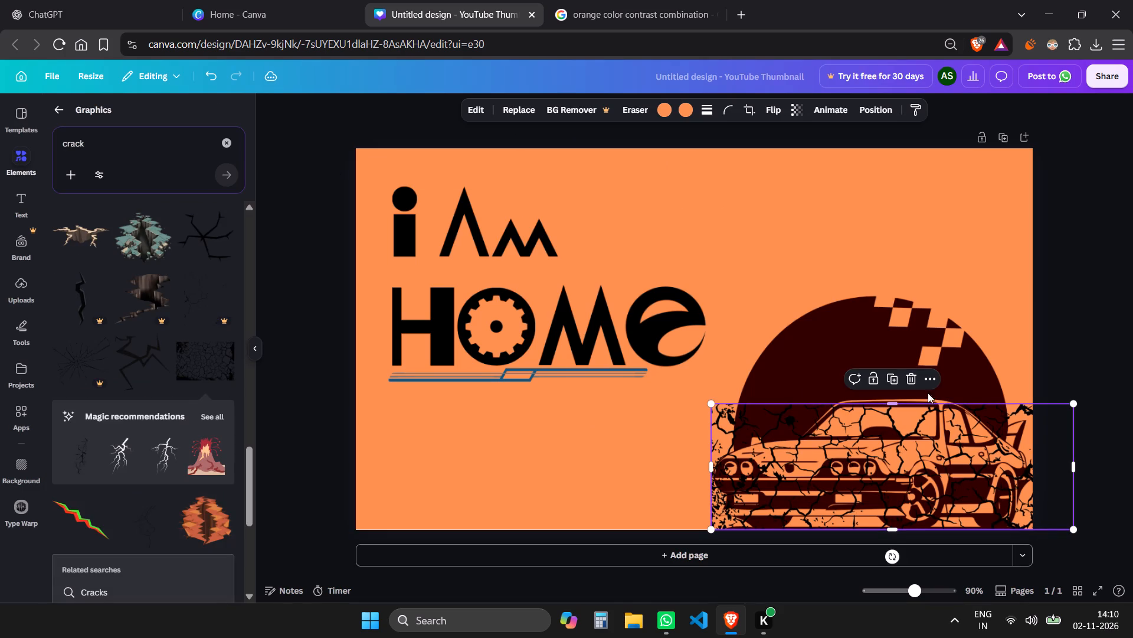
{"action": "left_click", "coordinate": [915, 375]}
Look through the crack graphics results for a different crack texture that suits the car graphic, and return to the first results.
{"action": "scroll", "coordinate": [199, 491], "scroll_direction": "down", "scroll_amount": 4}
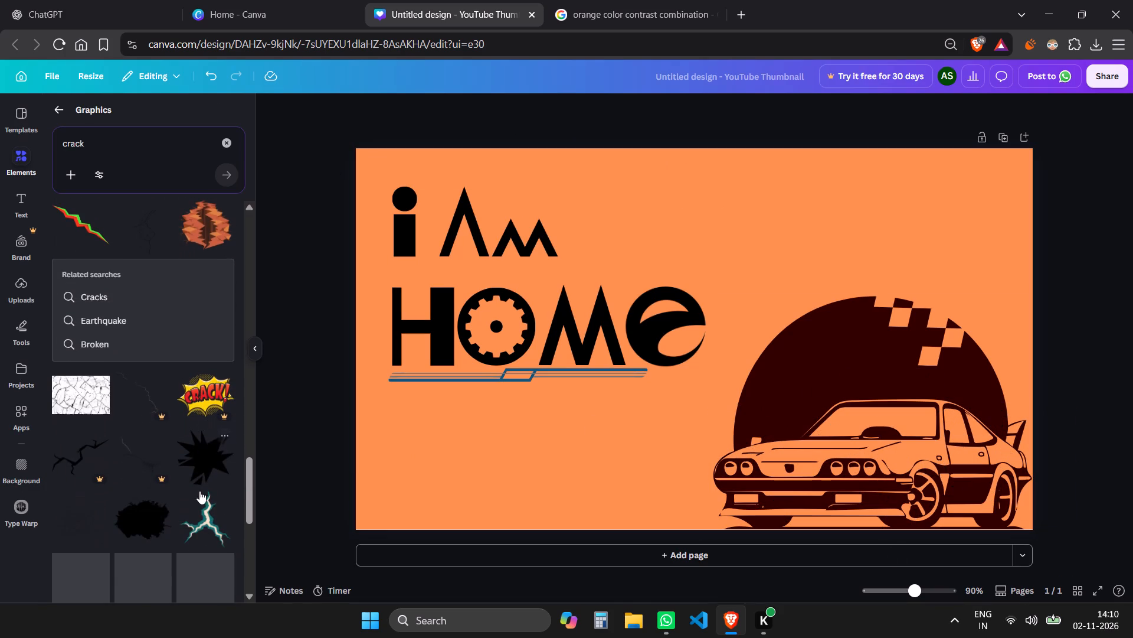
{"action": "scroll", "coordinate": [199, 491], "scroll_direction": "down", "scroll_amount": 3}
{"action": "scroll", "coordinate": [199, 491], "scroll_direction": "up", "scroll_amount": 2}
{"action": "scroll", "coordinate": [199, 491], "scroll_direction": "down", "scroll_amount": 4}
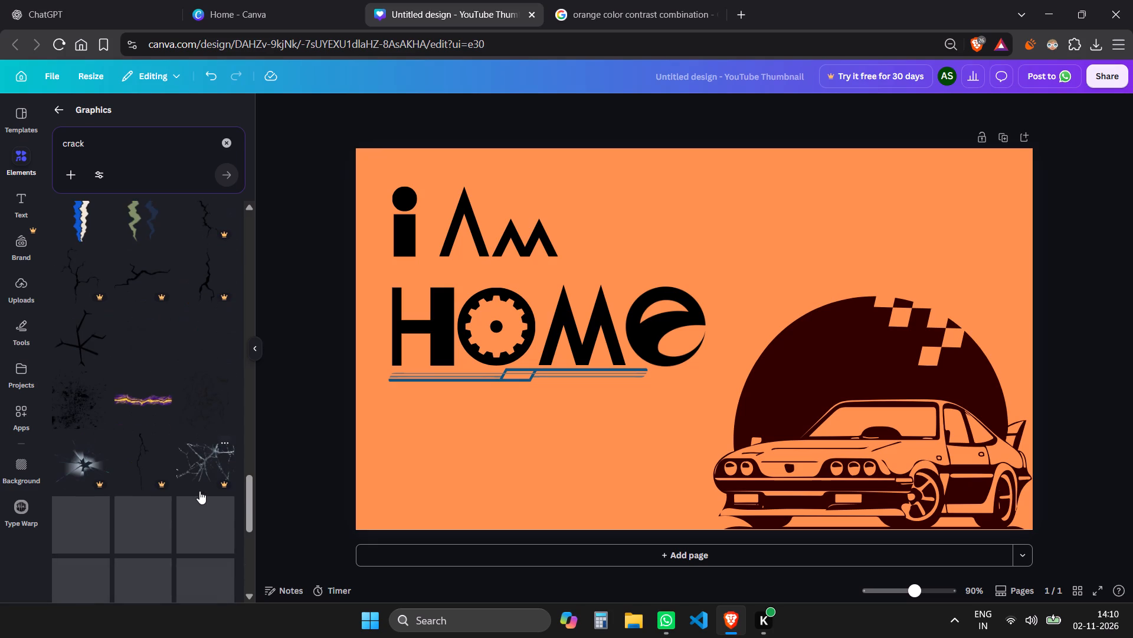
{"action": "scroll", "coordinate": [224, 418], "scroll_direction": "down", "scroll_amount": 1}
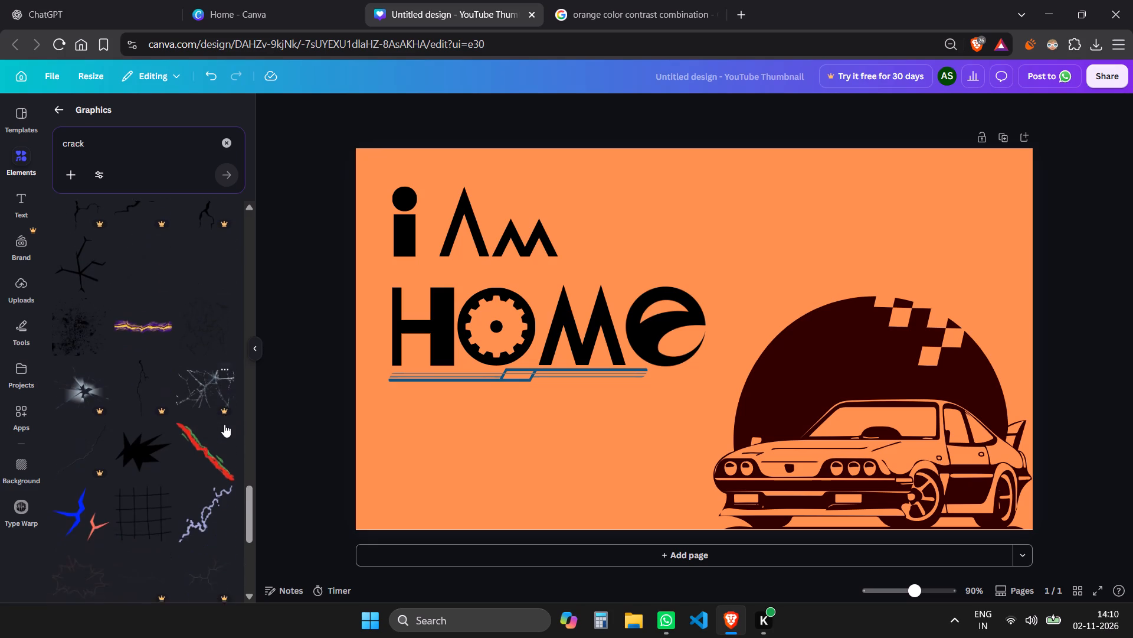
{"action": "scroll", "coordinate": [224, 424], "scroll_direction": "down", "scroll_amount": 3}
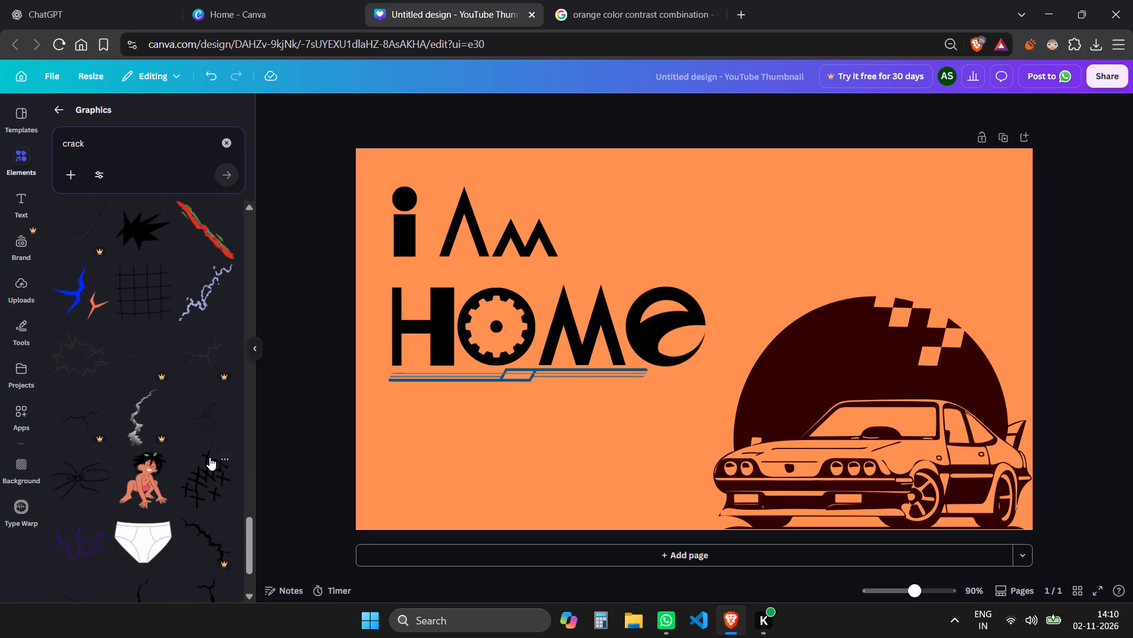
{"action": "scroll", "coordinate": [209, 457], "scroll_direction": "down", "scroll_amount": 5}
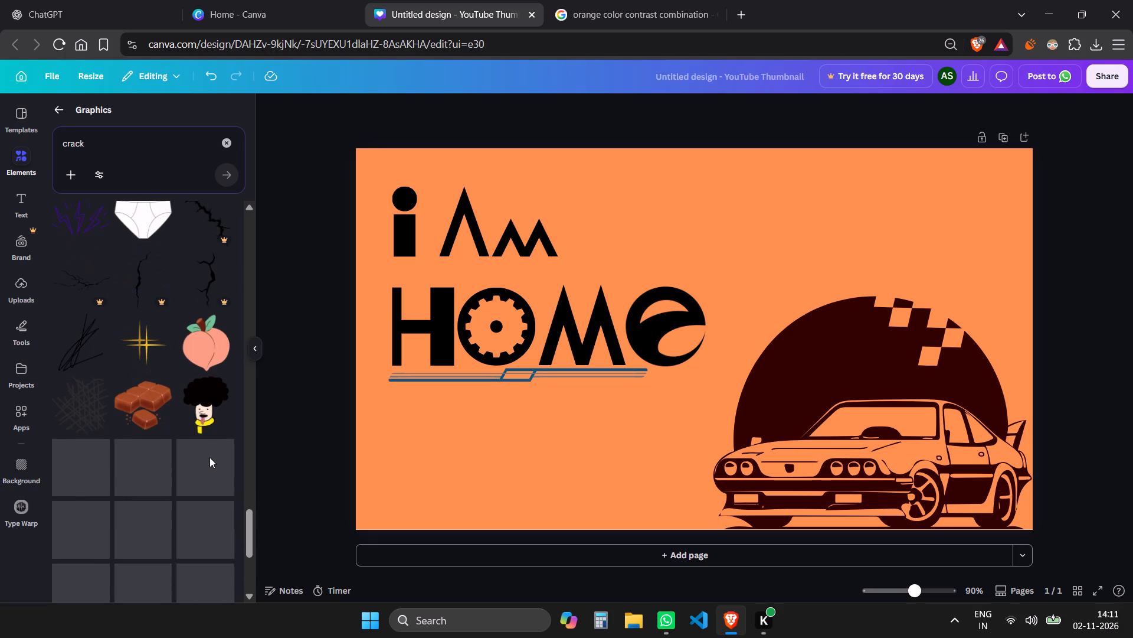
{"action": "scroll", "coordinate": [209, 457], "scroll_direction": "down", "scroll_amount": 6}
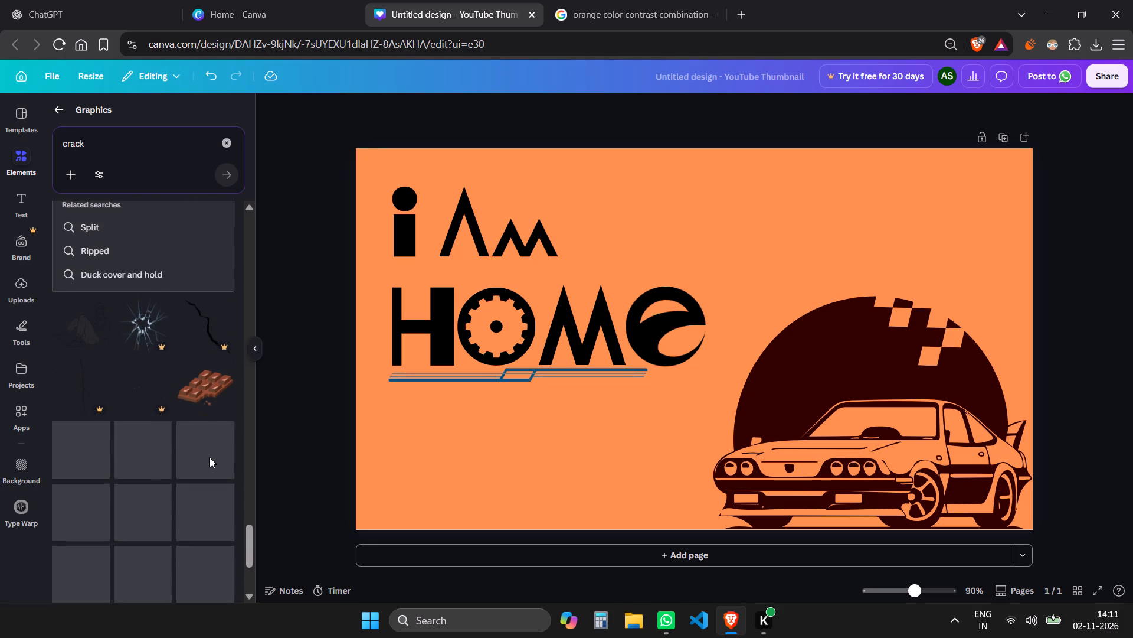
{"action": "scroll", "coordinate": [209, 457], "scroll_direction": "down", "scroll_amount": 3}
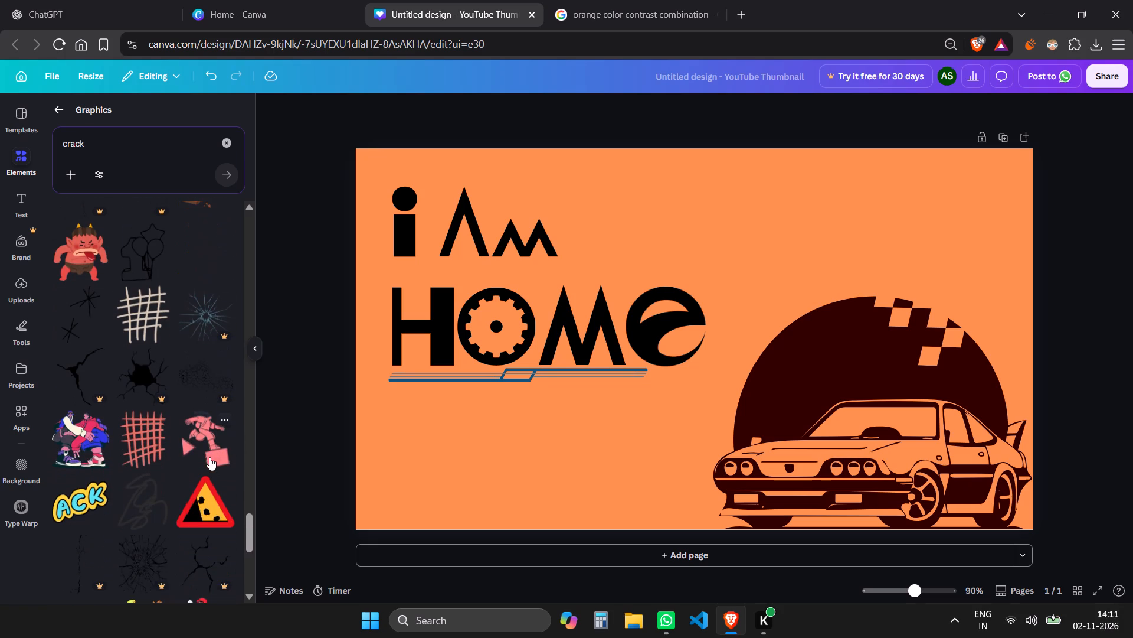
{"action": "scroll", "coordinate": [209, 457], "scroll_direction": "down", "scroll_amount": 5}
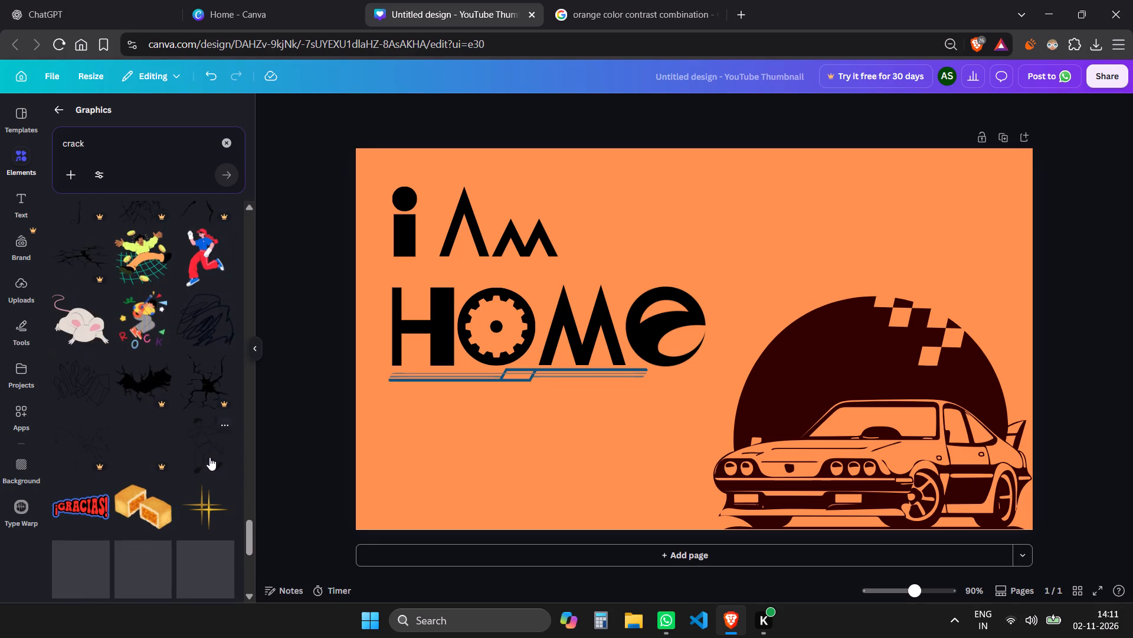
{"action": "scroll", "coordinate": [209, 457], "scroll_direction": "down", "scroll_amount": 5}
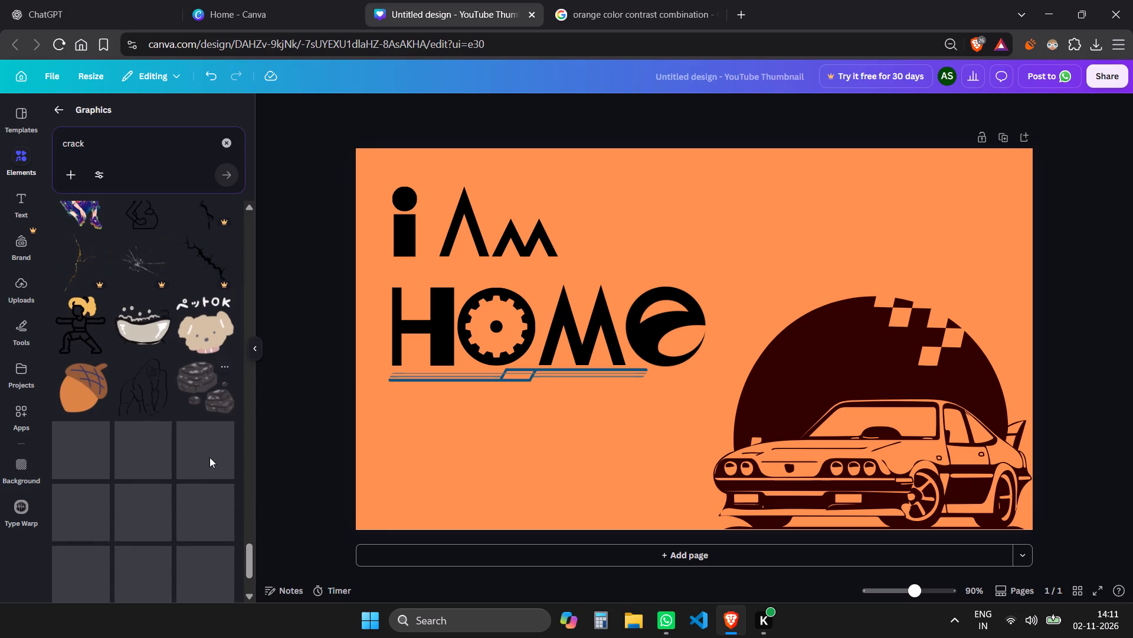
{"action": "scroll", "coordinate": [209, 457], "scroll_direction": "down", "scroll_amount": 7}
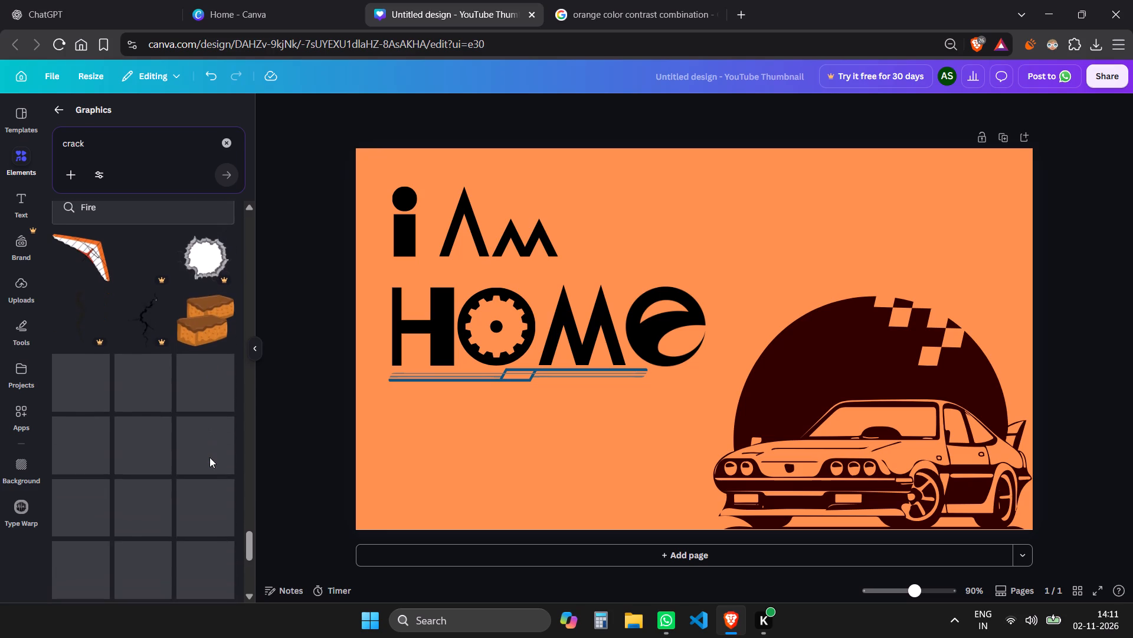
{"action": "scroll", "coordinate": [209, 457], "scroll_direction": "down", "scroll_amount": 5}
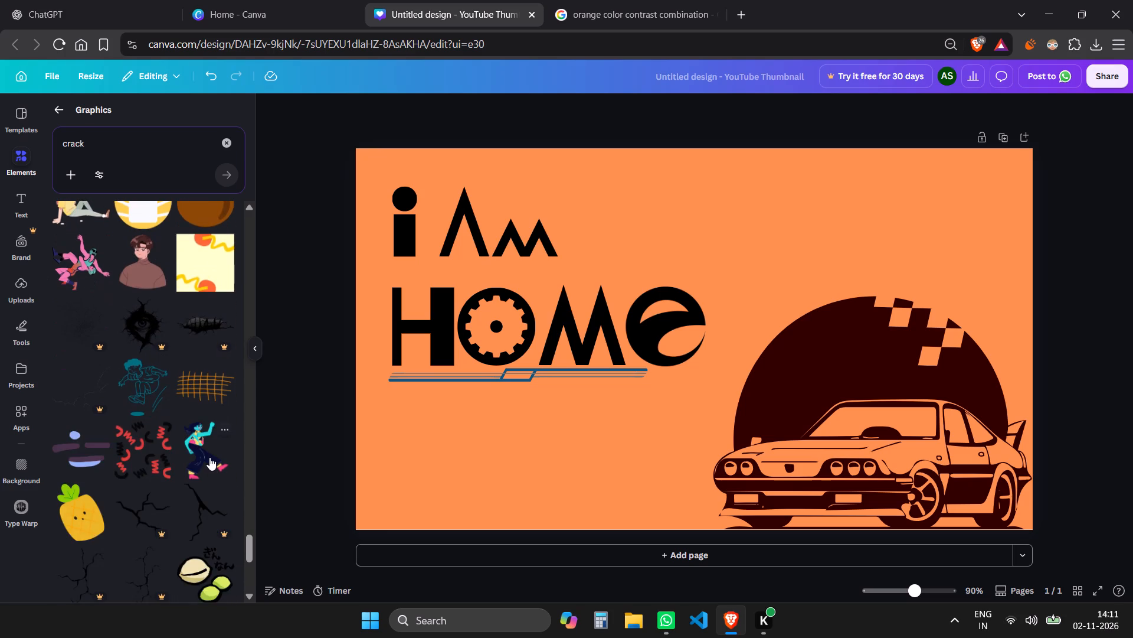
{"action": "scroll", "coordinate": [209, 457], "scroll_direction": "down", "scroll_amount": 9}
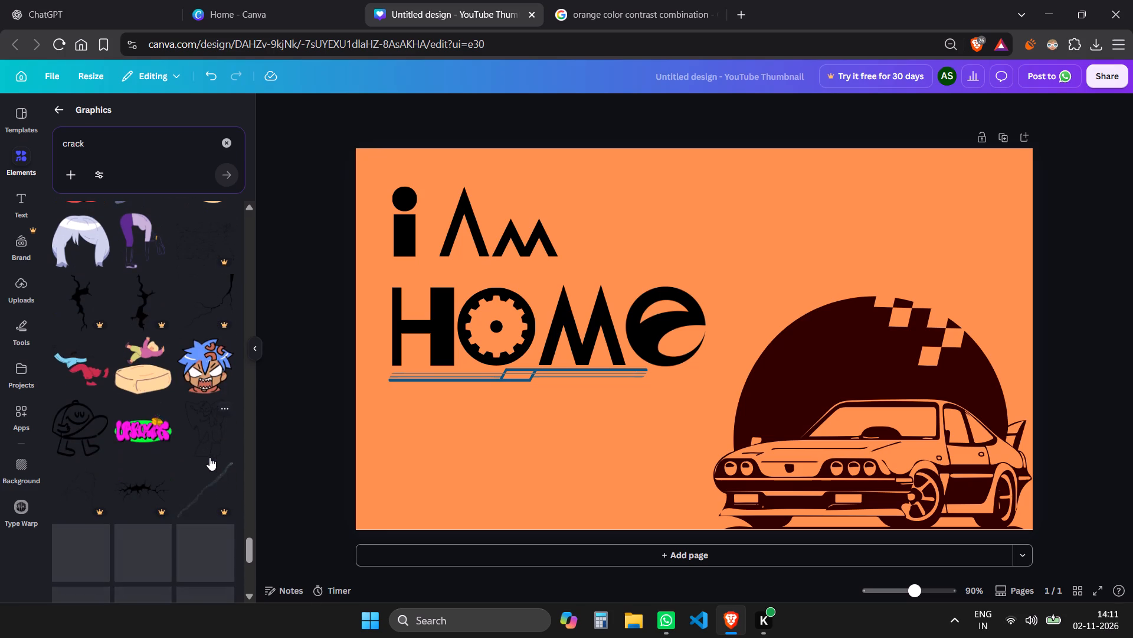
{"action": "scroll", "coordinate": [209, 457], "scroll_direction": "down", "scroll_amount": 10}
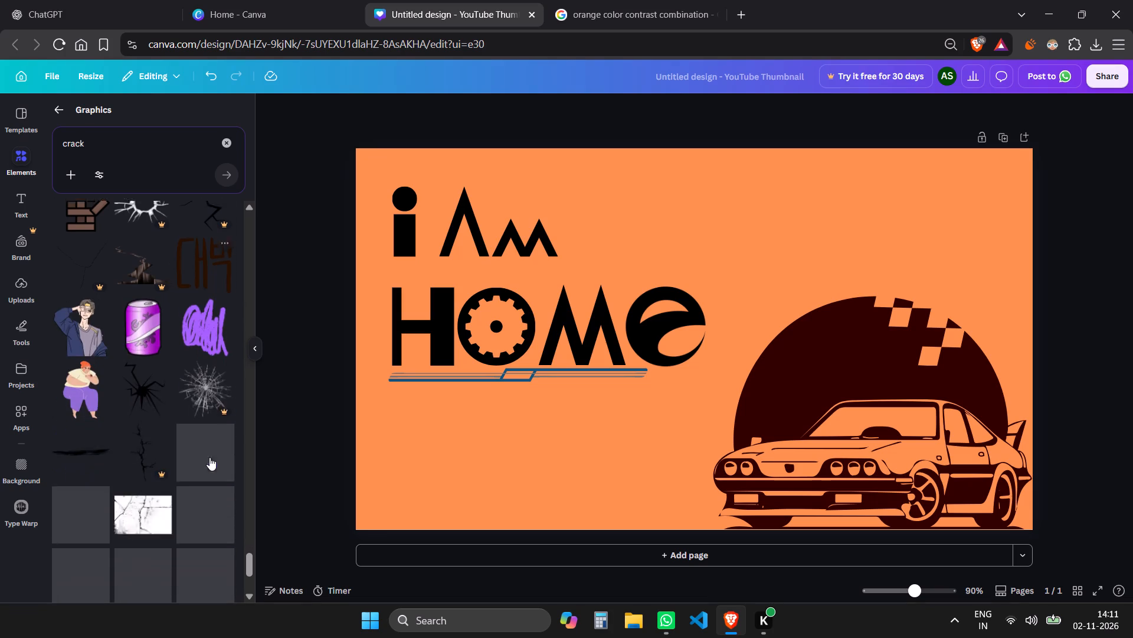
{"action": "scroll", "coordinate": [209, 457], "scroll_direction": "down", "scroll_amount": 9}
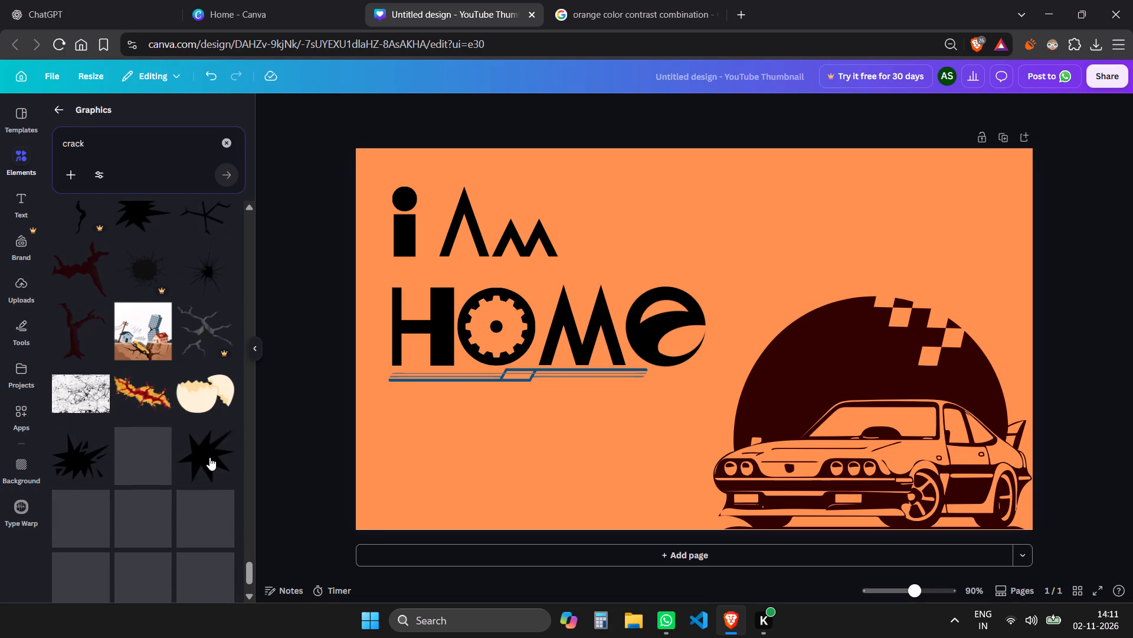
{"action": "scroll", "coordinate": [209, 457], "scroll_direction": "down", "scroll_amount": 7}
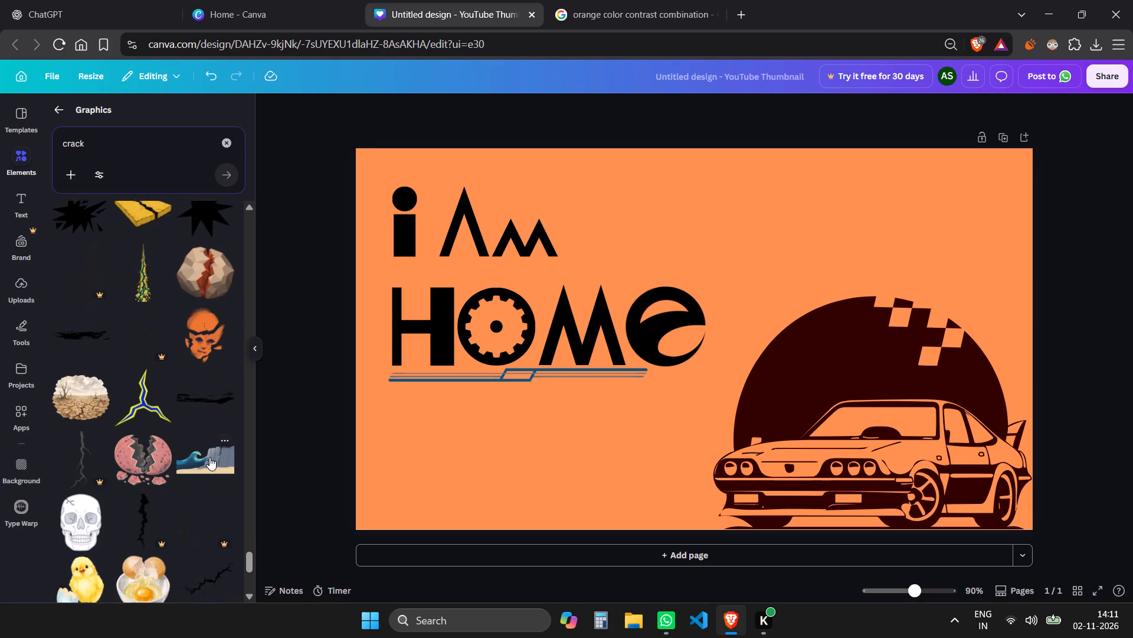
{"action": "scroll", "coordinate": [209, 457], "scroll_direction": "down", "scroll_amount": 7}
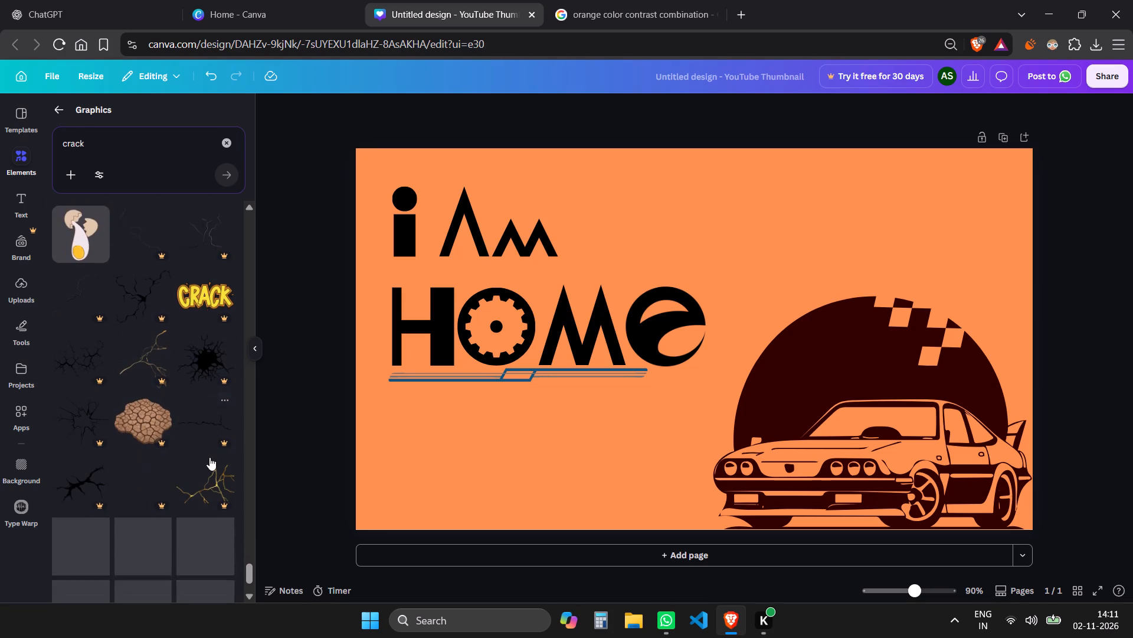
{"action": "scroll", "coordinate": [209, 457], "scroll_direction": "down", "scroll_amount": 5}
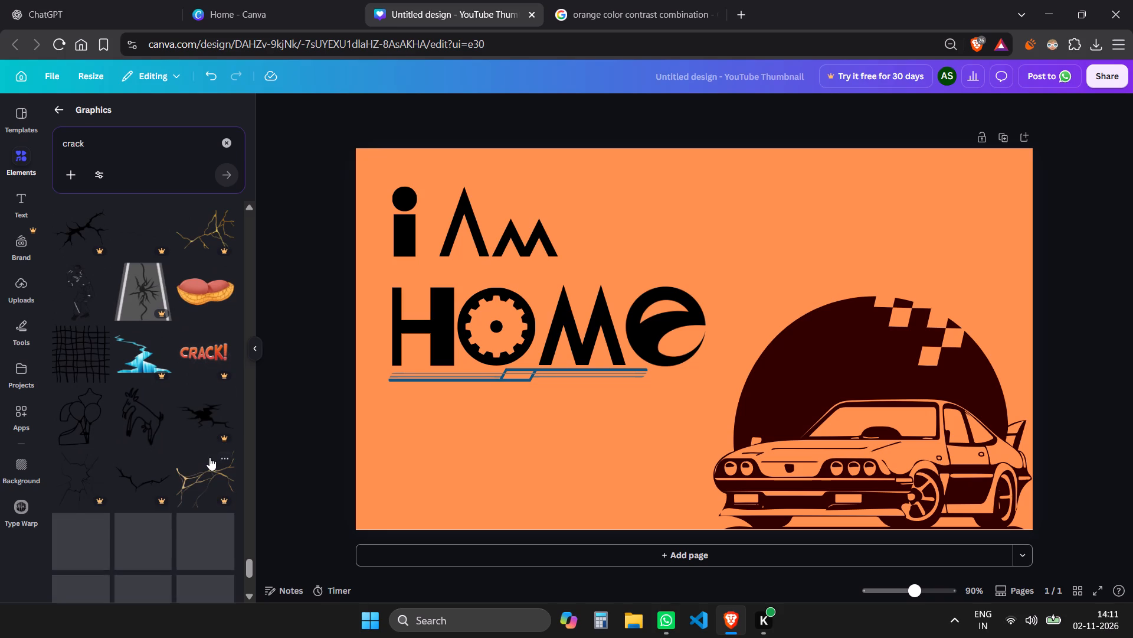
{"action": "scroll", "coordinate": [209, 457], "scroll_direction": "down", "scroll_amount": 4}
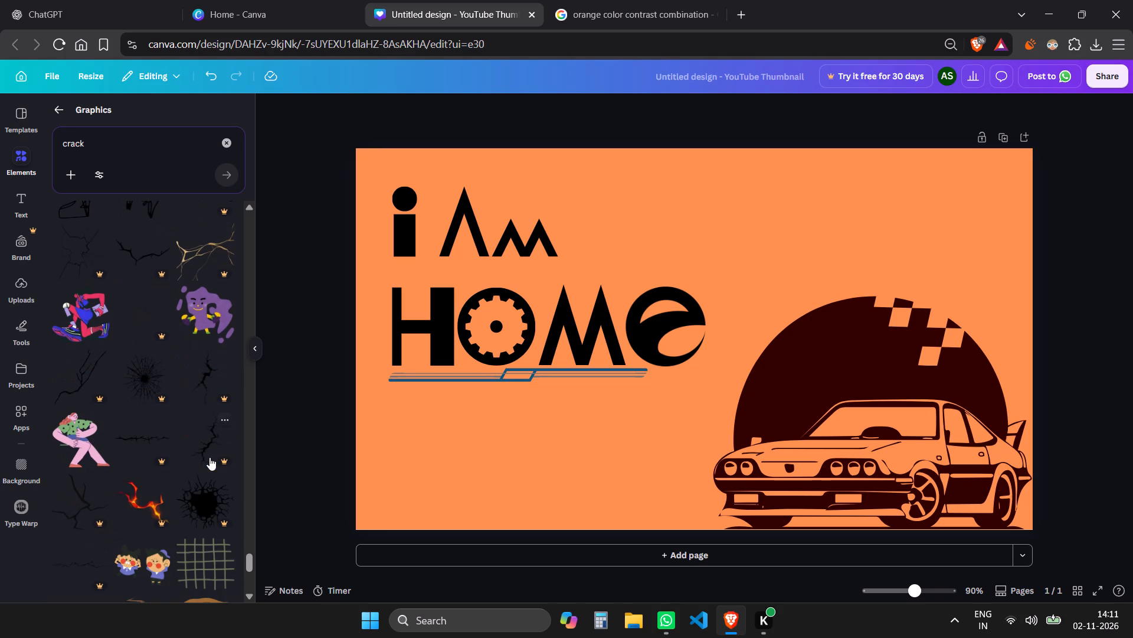
{"action": "scroll", "coordinate": [209, 457], "scroll_direction": "down", "scroll_amount": 8}
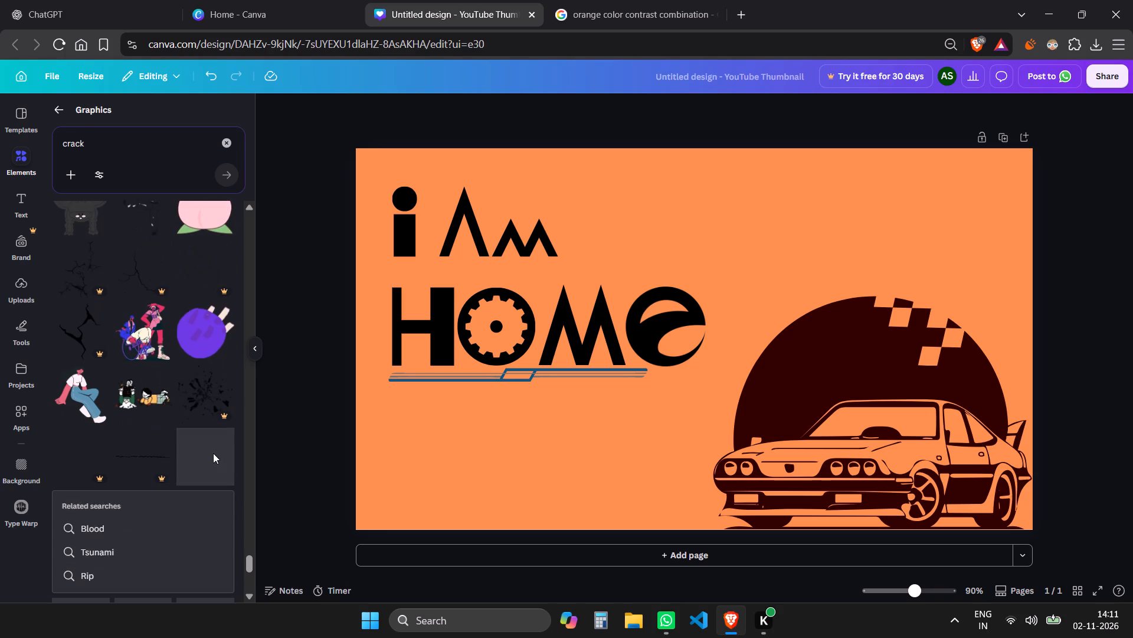
{"action": "scroll", "coordinate": [213, 453], "scroll_direction": "down", "scroll_amount": 7}
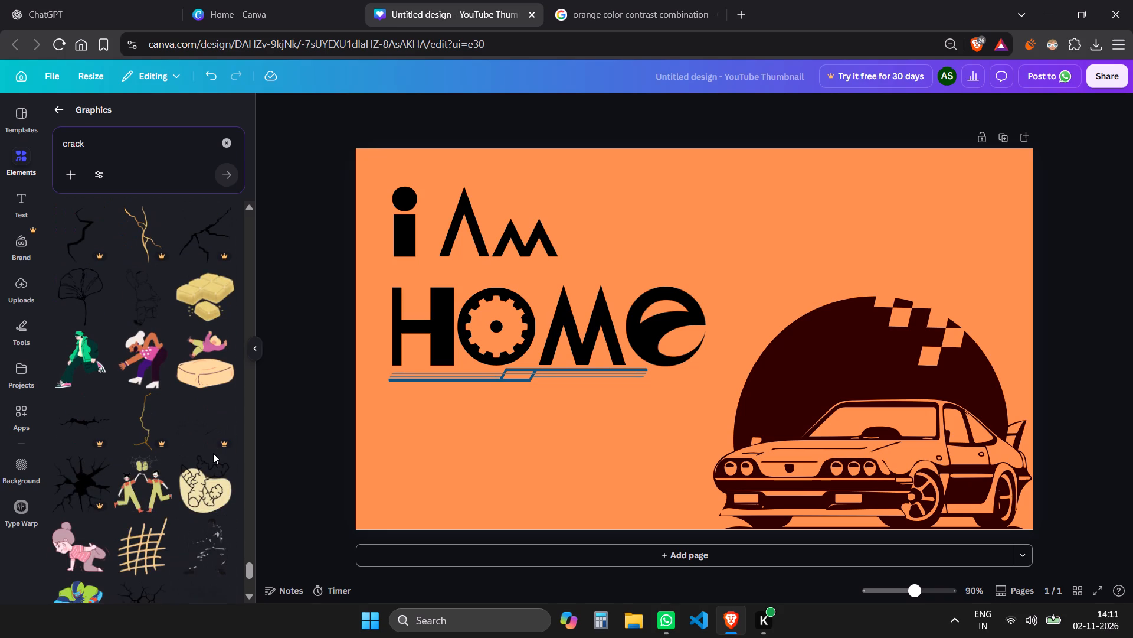
{"action": "scroll", "coordinate": [222, 425], "scroll_direction": "down", "scroll_amount": 3}
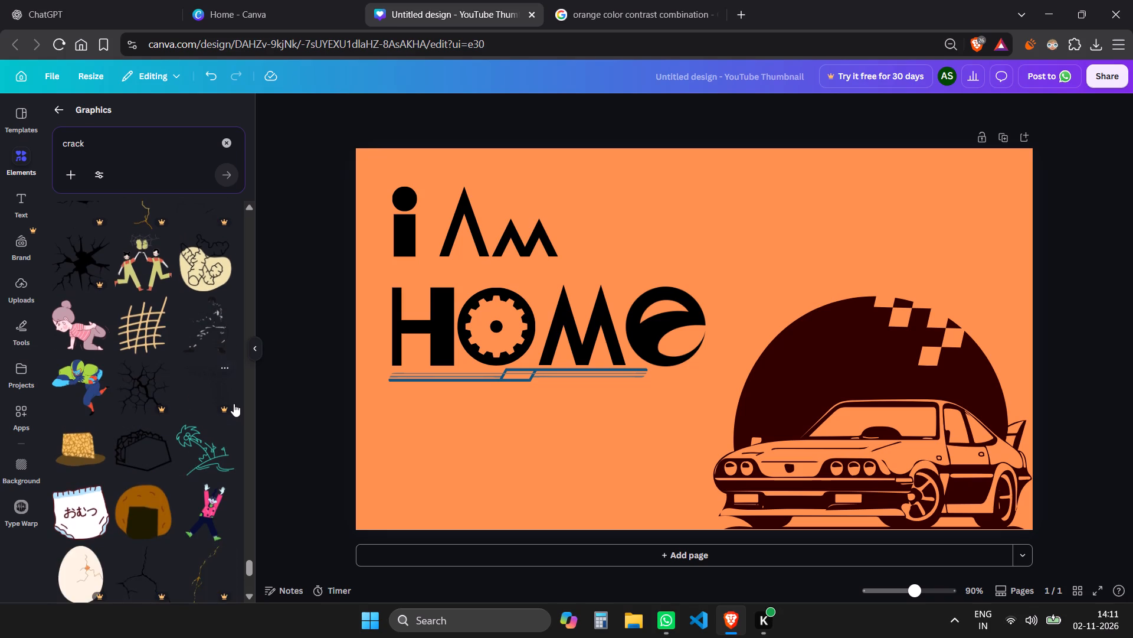
{"action": "scroll", "coordinate": [234, 403], "scroll_direction": "down", "scroll_amount": 3}
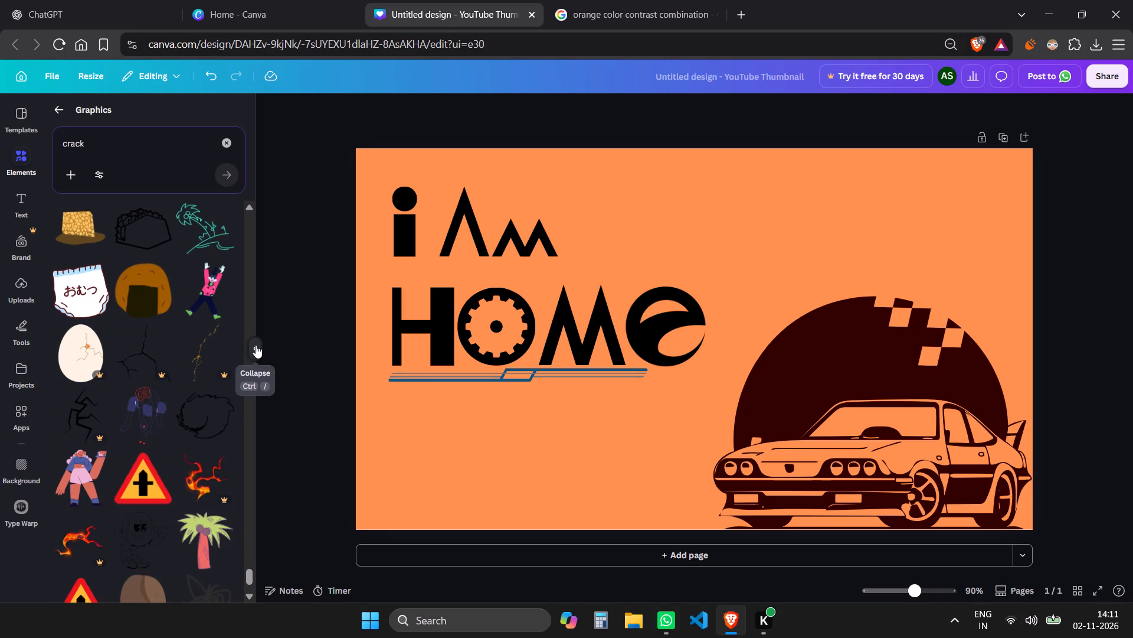
{"action": "left_click_drag", "start_coordinate": [249, 582], "coordinate": [246, 587]}
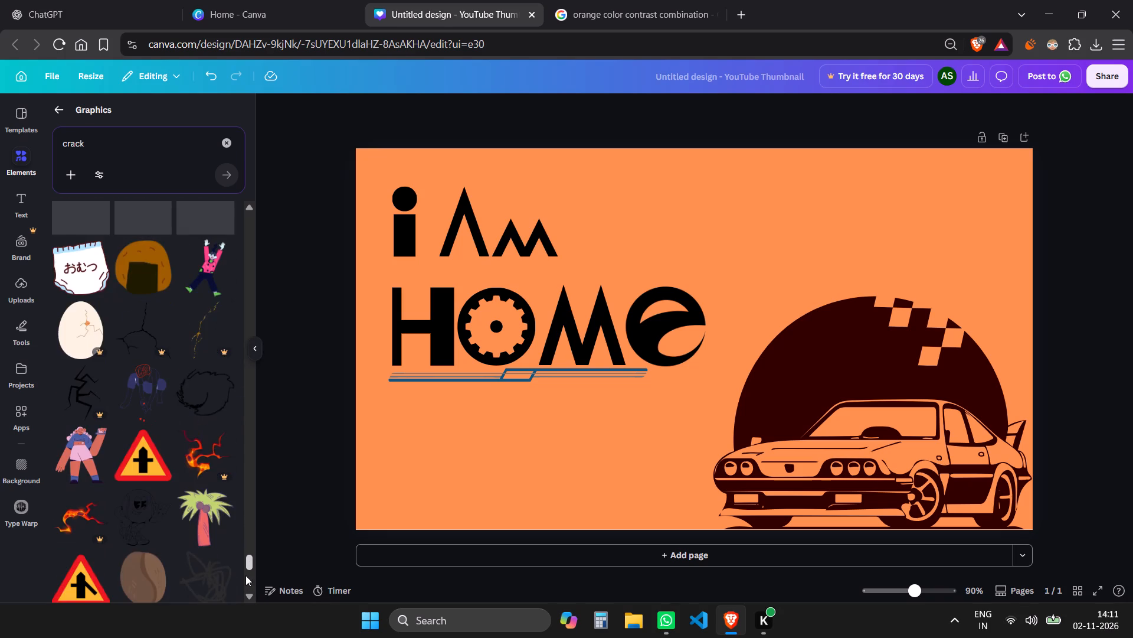
{"action": "left_click_drag", "start_coordinate": [249, 561], "coordinate": [251, 343]}
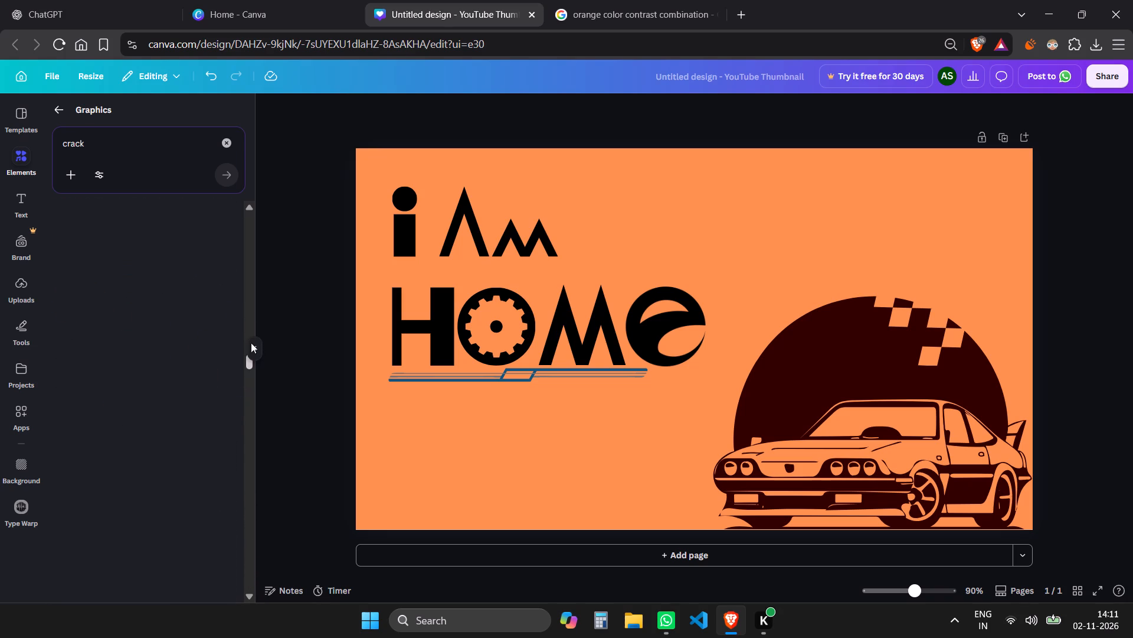
{"action": "left_click_drag", "start_coordinate": [251, 343], "coordinate": [250, 206]}
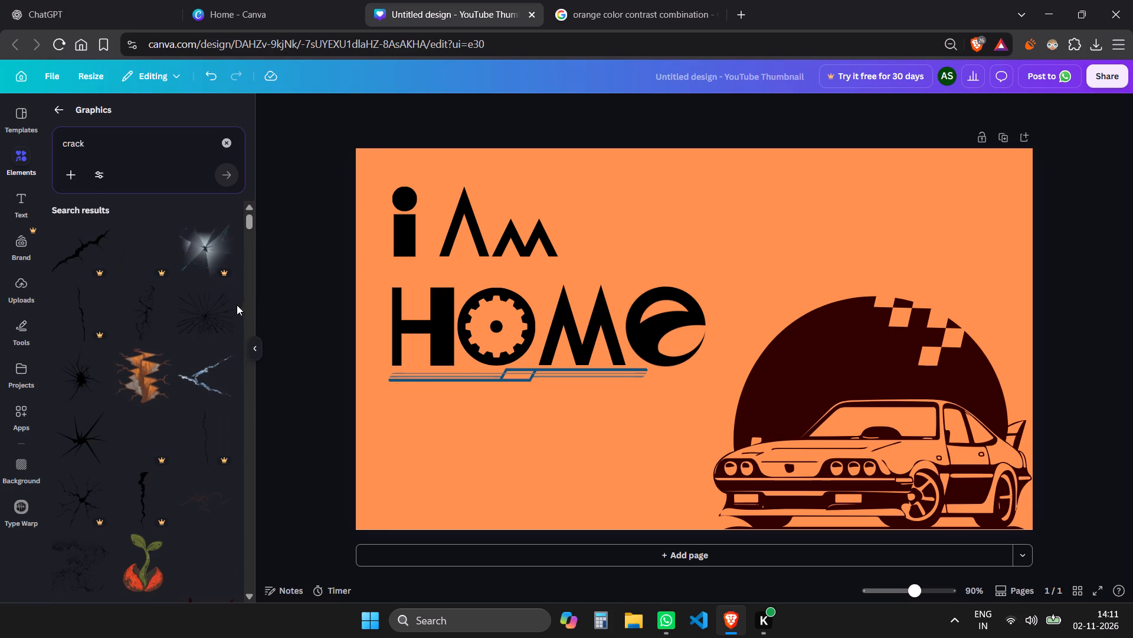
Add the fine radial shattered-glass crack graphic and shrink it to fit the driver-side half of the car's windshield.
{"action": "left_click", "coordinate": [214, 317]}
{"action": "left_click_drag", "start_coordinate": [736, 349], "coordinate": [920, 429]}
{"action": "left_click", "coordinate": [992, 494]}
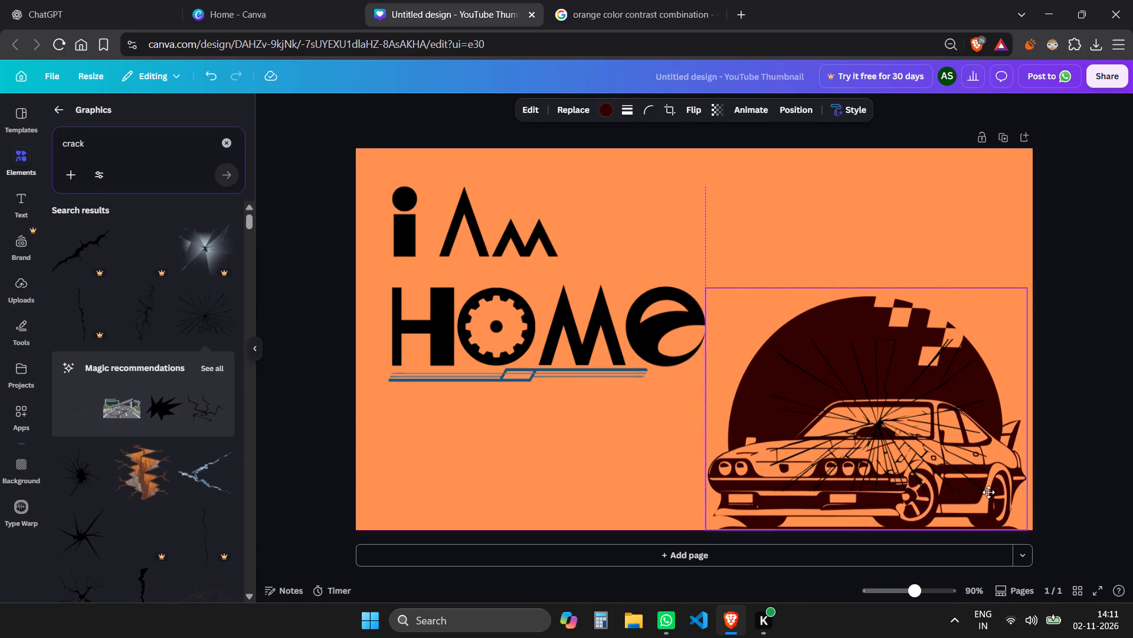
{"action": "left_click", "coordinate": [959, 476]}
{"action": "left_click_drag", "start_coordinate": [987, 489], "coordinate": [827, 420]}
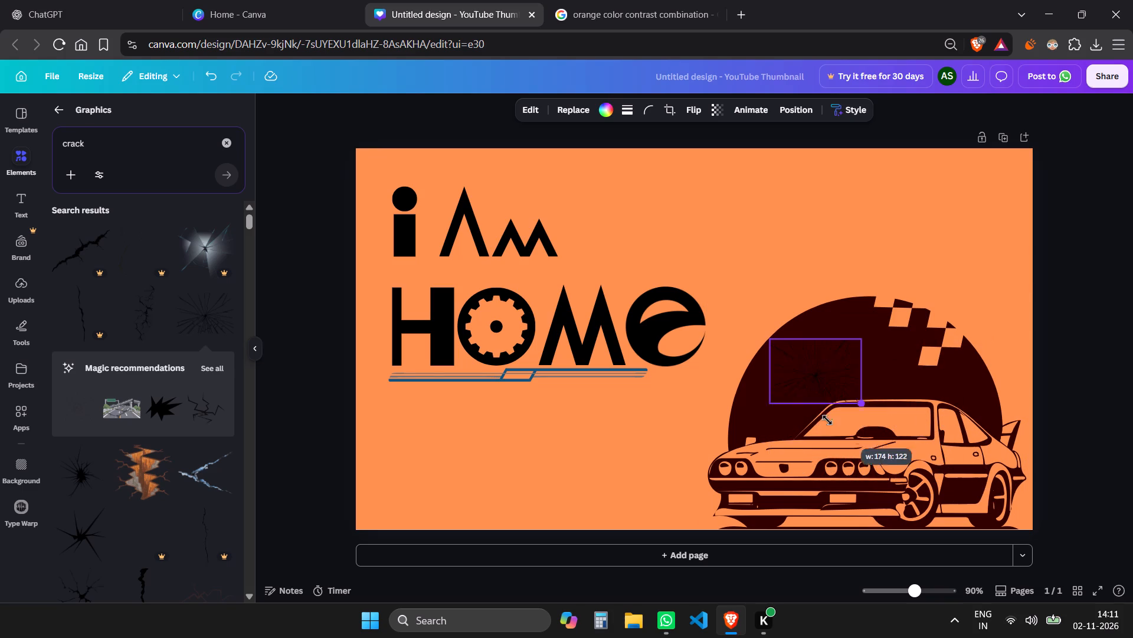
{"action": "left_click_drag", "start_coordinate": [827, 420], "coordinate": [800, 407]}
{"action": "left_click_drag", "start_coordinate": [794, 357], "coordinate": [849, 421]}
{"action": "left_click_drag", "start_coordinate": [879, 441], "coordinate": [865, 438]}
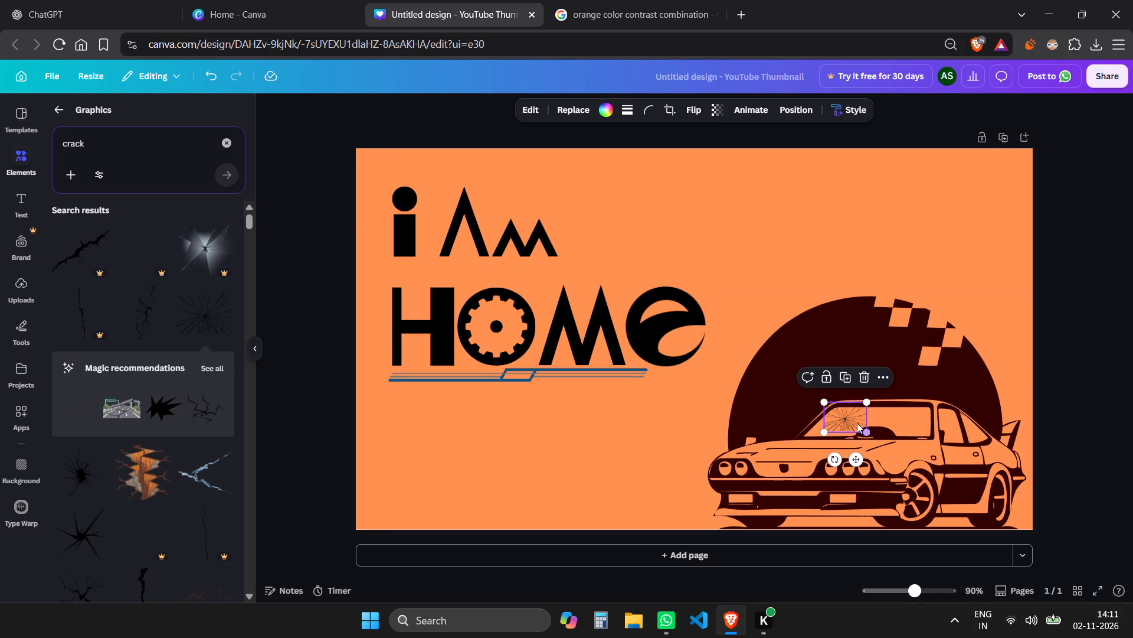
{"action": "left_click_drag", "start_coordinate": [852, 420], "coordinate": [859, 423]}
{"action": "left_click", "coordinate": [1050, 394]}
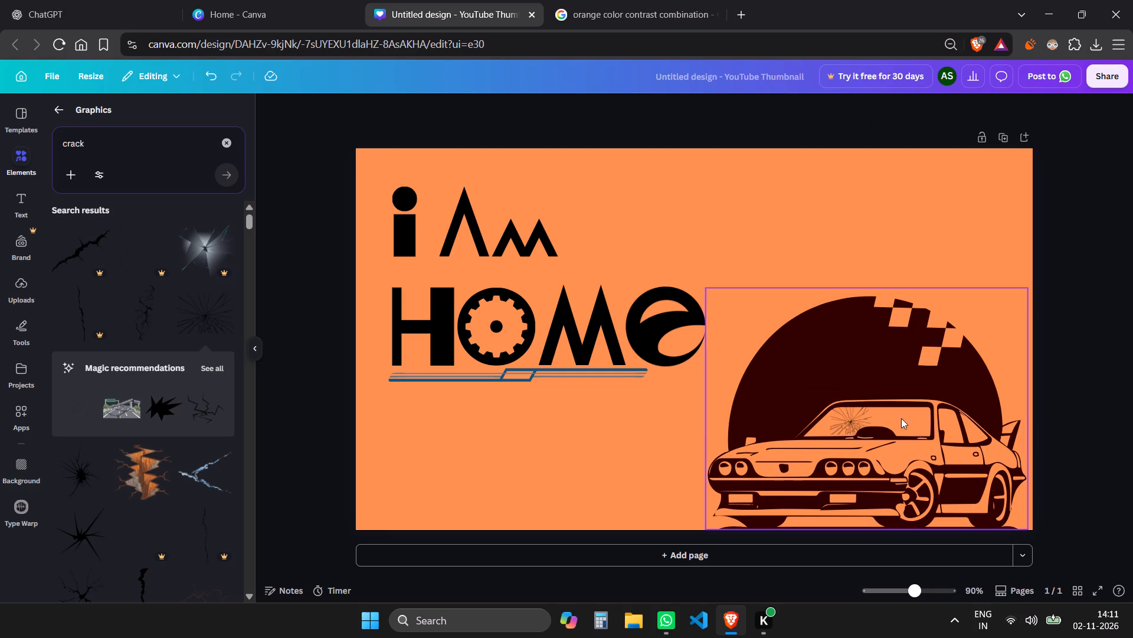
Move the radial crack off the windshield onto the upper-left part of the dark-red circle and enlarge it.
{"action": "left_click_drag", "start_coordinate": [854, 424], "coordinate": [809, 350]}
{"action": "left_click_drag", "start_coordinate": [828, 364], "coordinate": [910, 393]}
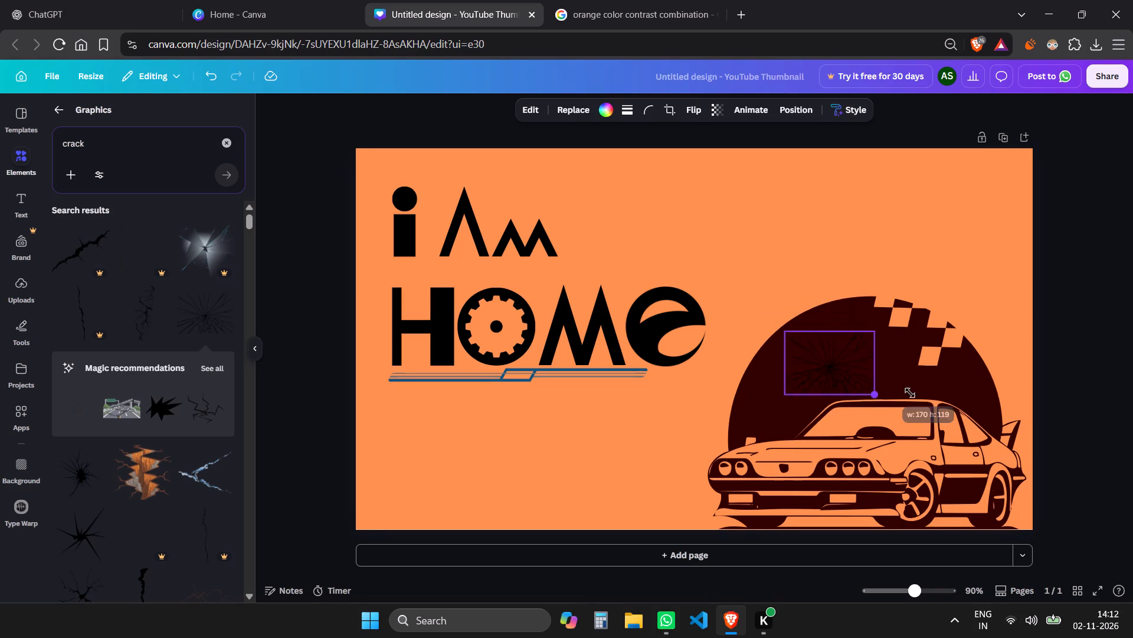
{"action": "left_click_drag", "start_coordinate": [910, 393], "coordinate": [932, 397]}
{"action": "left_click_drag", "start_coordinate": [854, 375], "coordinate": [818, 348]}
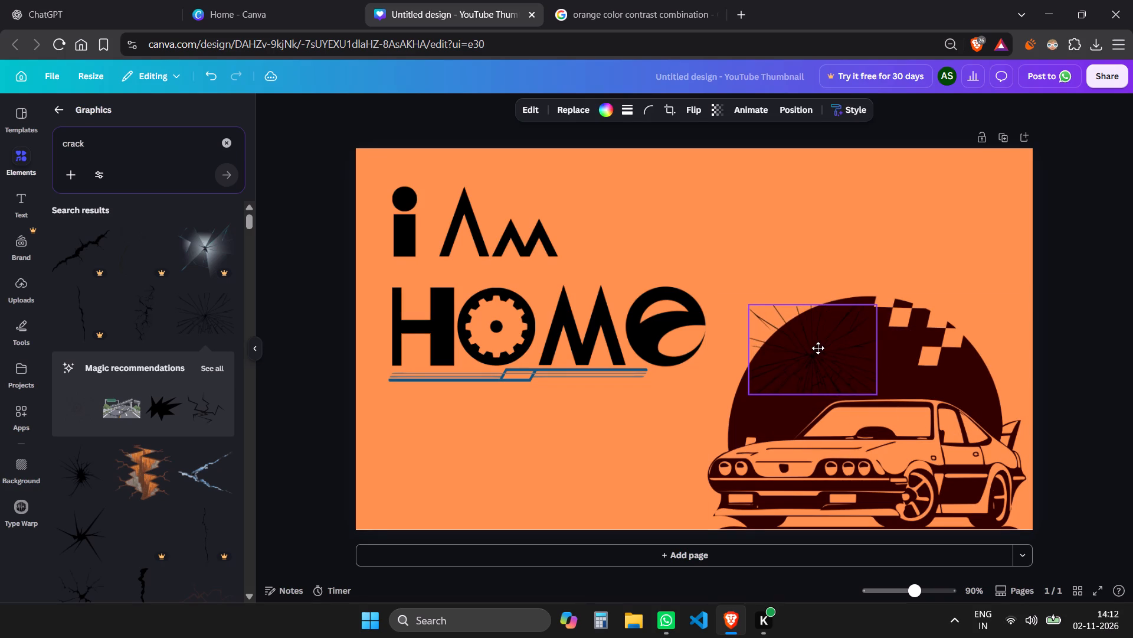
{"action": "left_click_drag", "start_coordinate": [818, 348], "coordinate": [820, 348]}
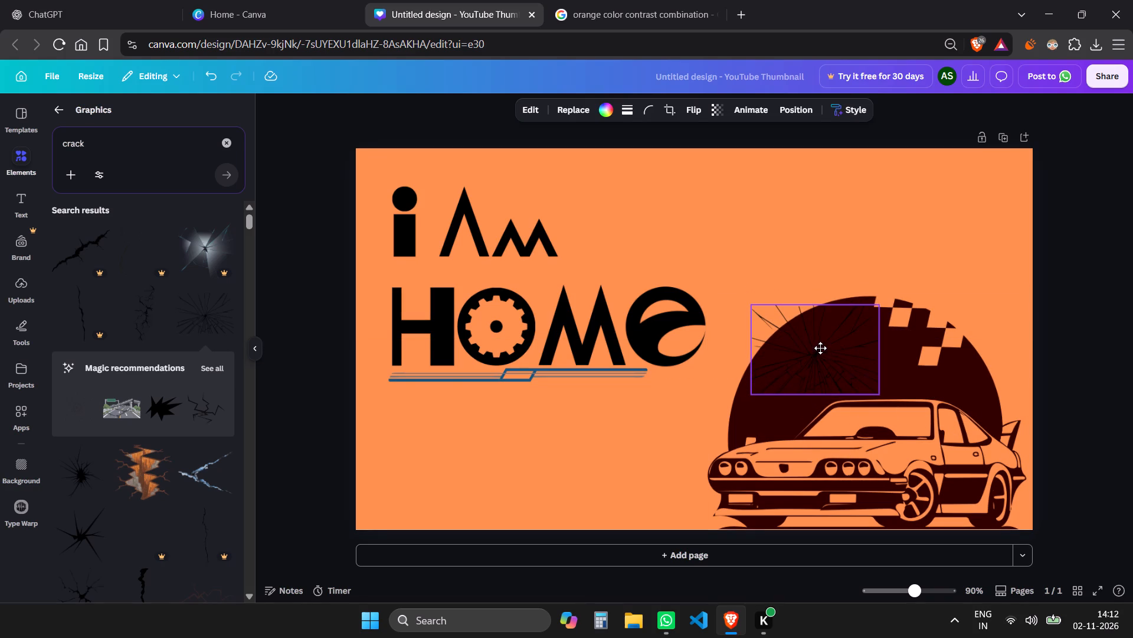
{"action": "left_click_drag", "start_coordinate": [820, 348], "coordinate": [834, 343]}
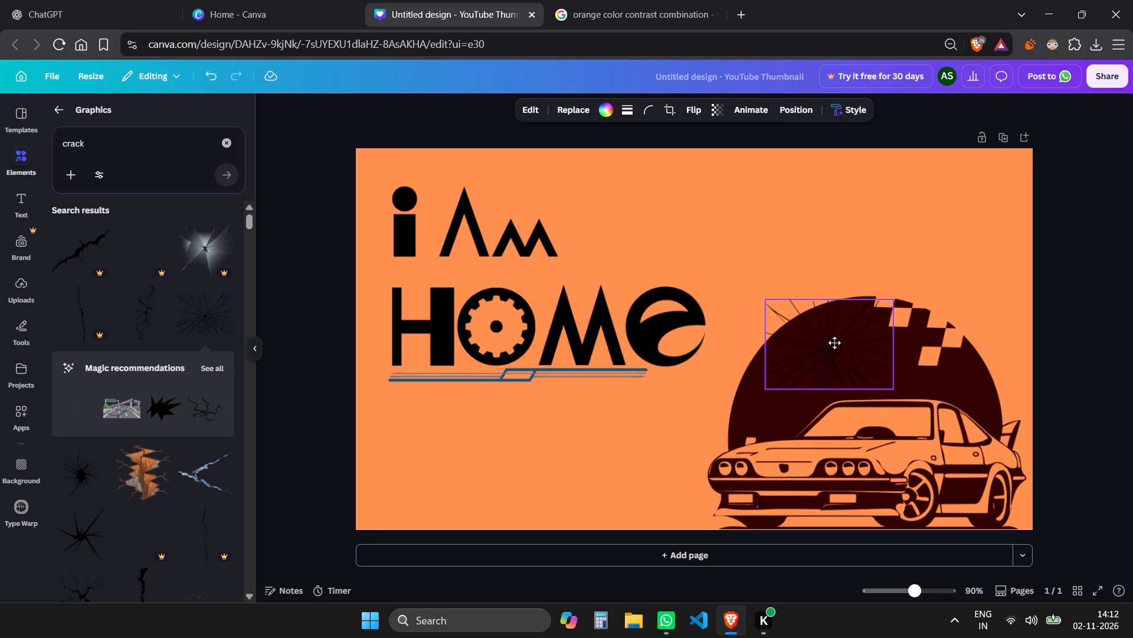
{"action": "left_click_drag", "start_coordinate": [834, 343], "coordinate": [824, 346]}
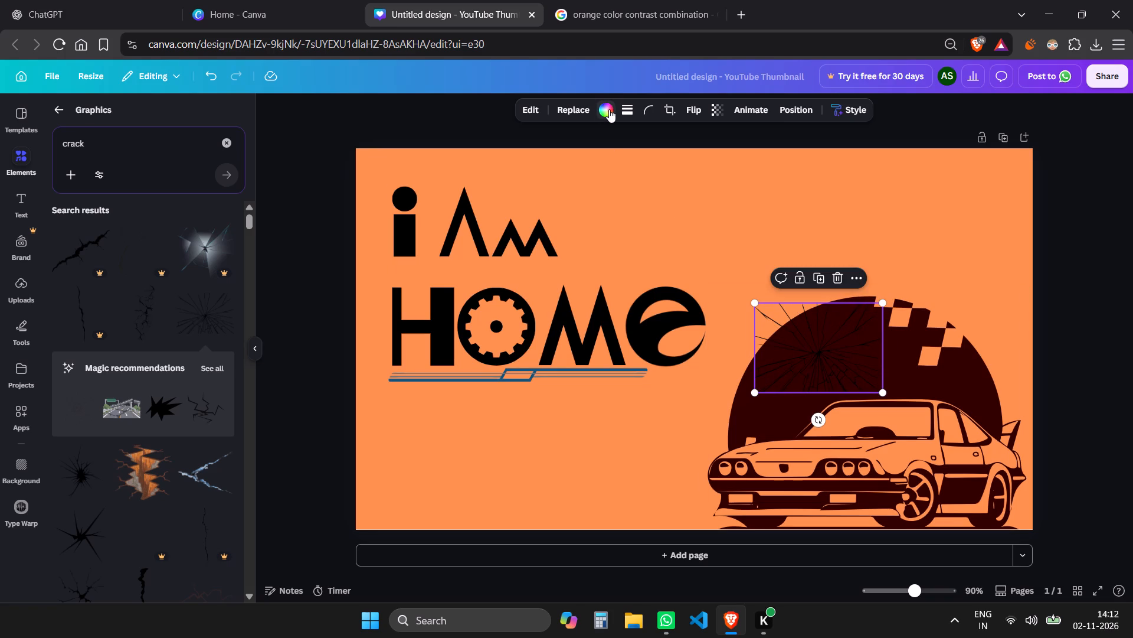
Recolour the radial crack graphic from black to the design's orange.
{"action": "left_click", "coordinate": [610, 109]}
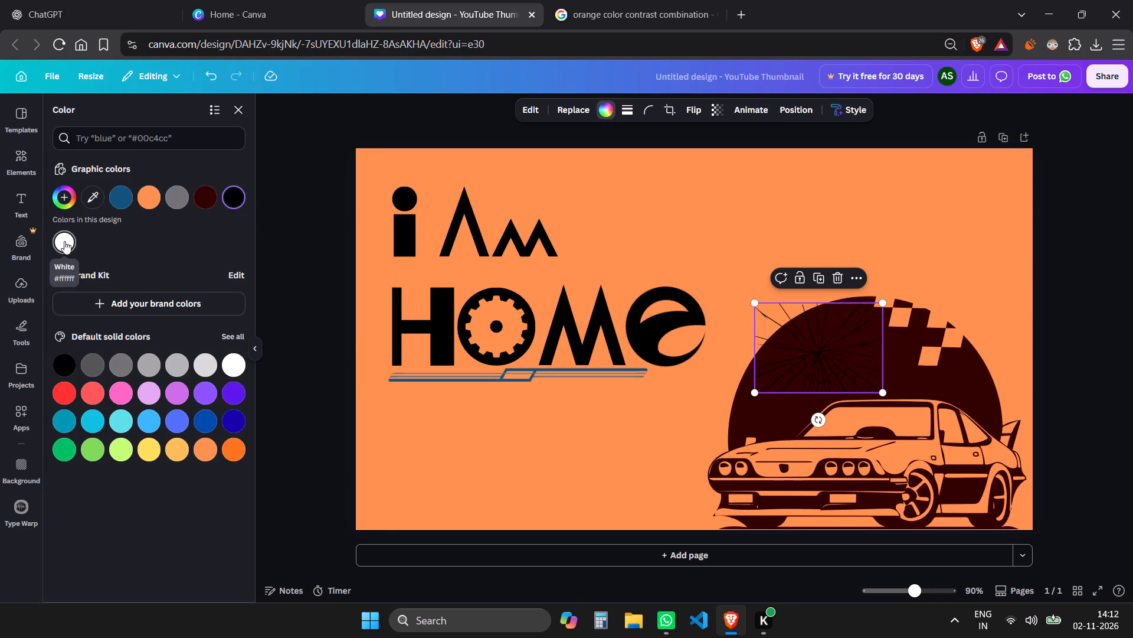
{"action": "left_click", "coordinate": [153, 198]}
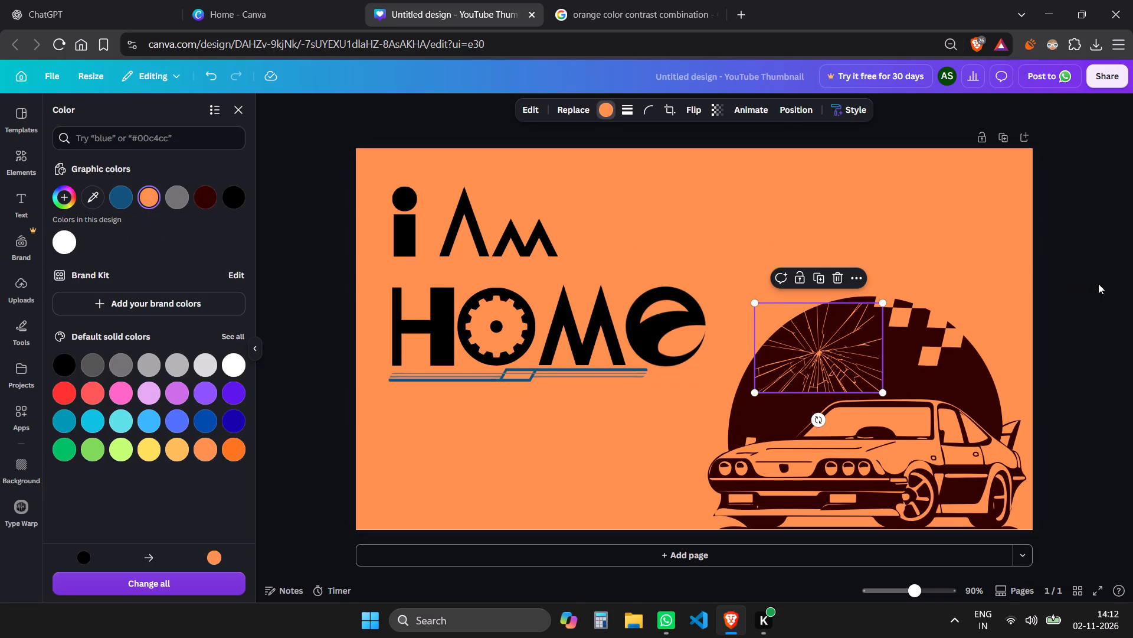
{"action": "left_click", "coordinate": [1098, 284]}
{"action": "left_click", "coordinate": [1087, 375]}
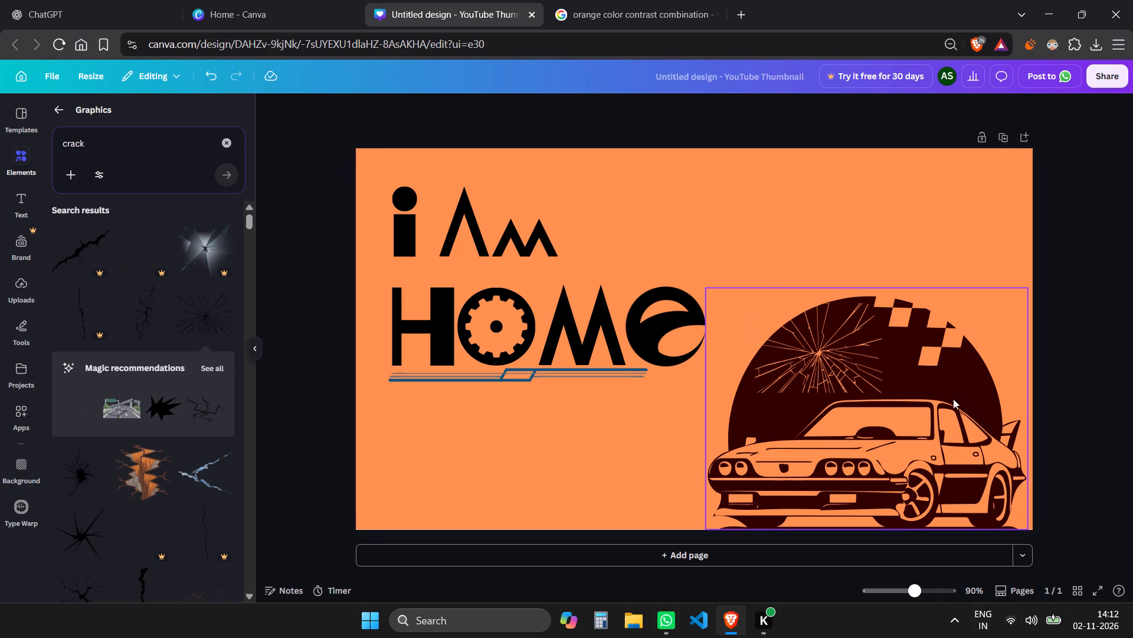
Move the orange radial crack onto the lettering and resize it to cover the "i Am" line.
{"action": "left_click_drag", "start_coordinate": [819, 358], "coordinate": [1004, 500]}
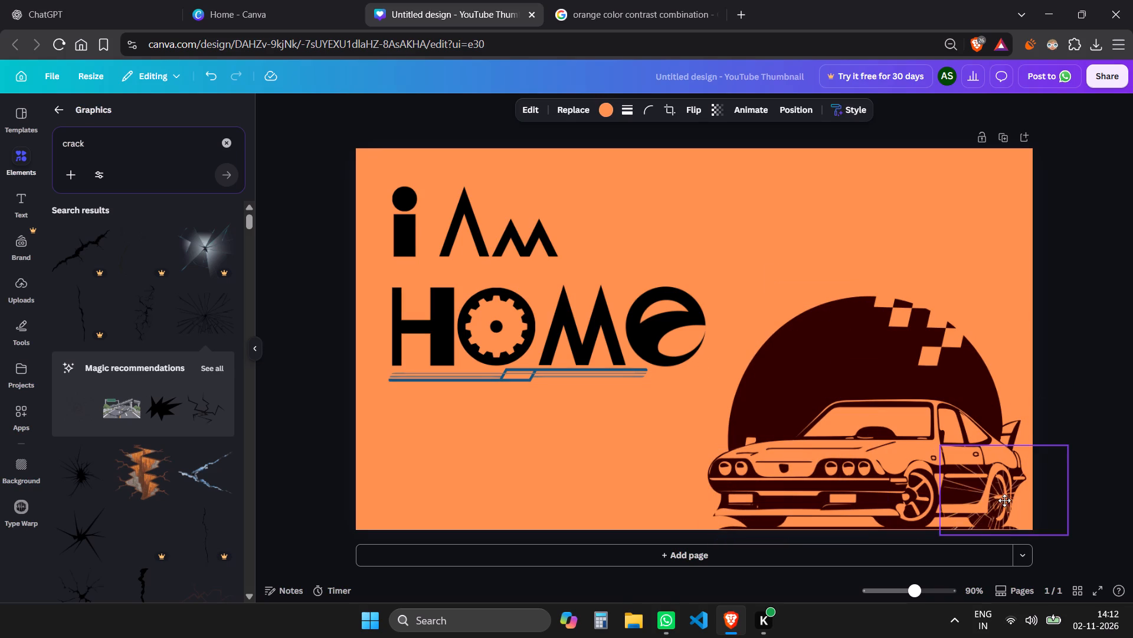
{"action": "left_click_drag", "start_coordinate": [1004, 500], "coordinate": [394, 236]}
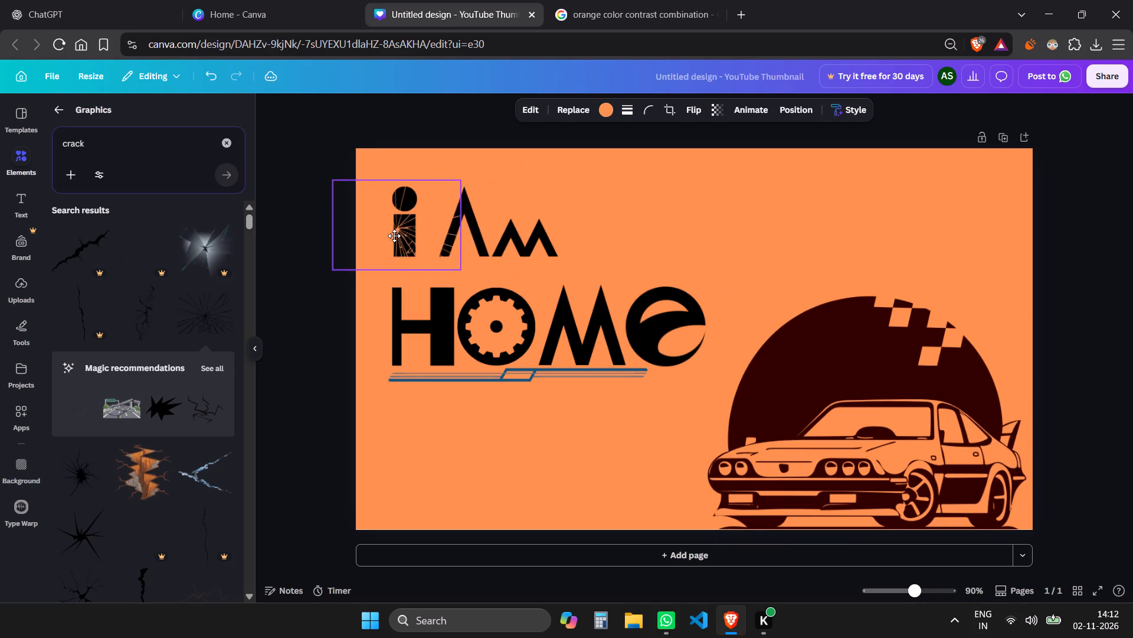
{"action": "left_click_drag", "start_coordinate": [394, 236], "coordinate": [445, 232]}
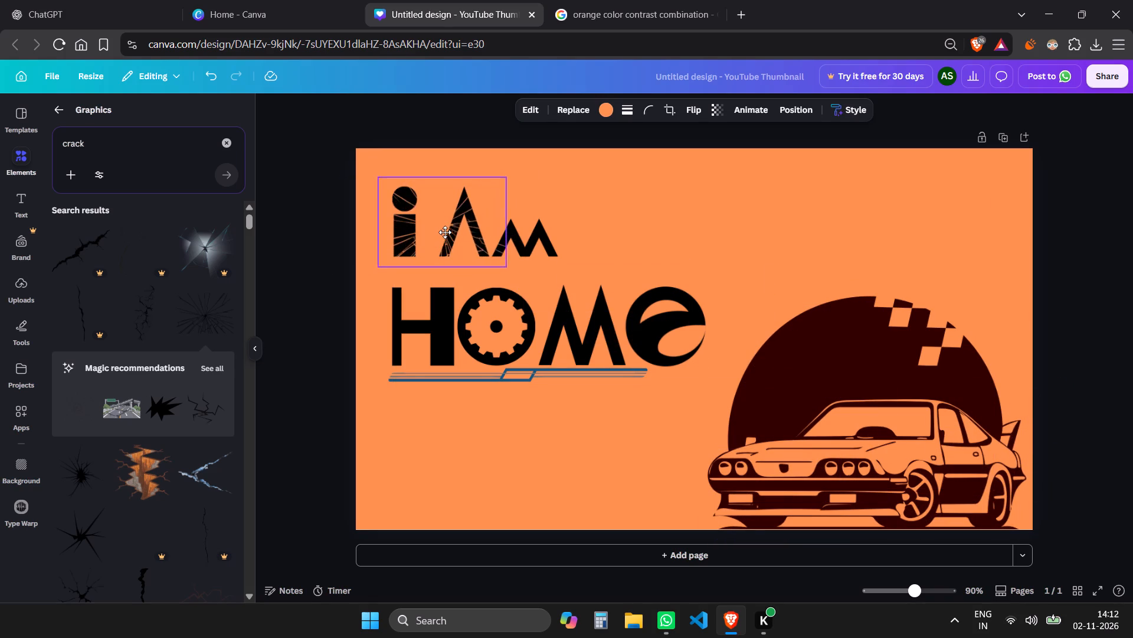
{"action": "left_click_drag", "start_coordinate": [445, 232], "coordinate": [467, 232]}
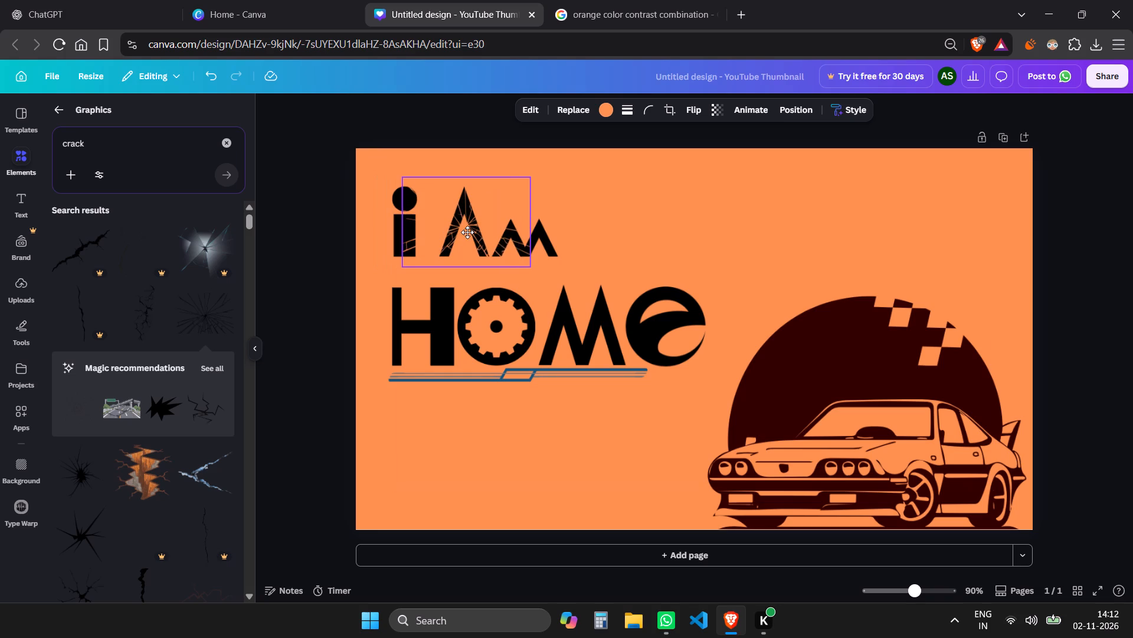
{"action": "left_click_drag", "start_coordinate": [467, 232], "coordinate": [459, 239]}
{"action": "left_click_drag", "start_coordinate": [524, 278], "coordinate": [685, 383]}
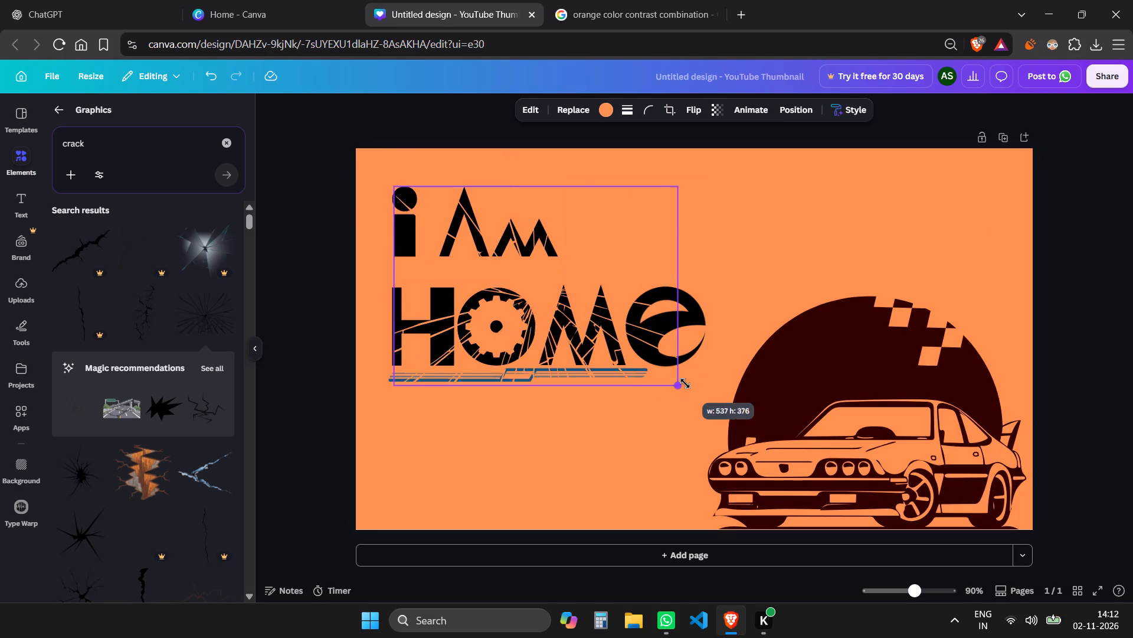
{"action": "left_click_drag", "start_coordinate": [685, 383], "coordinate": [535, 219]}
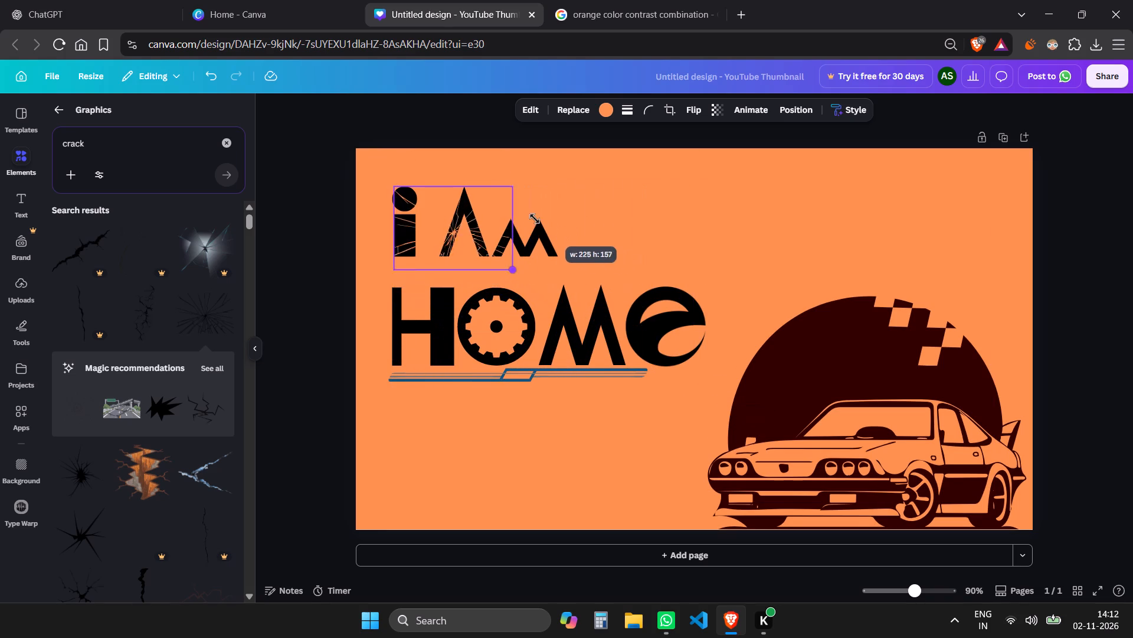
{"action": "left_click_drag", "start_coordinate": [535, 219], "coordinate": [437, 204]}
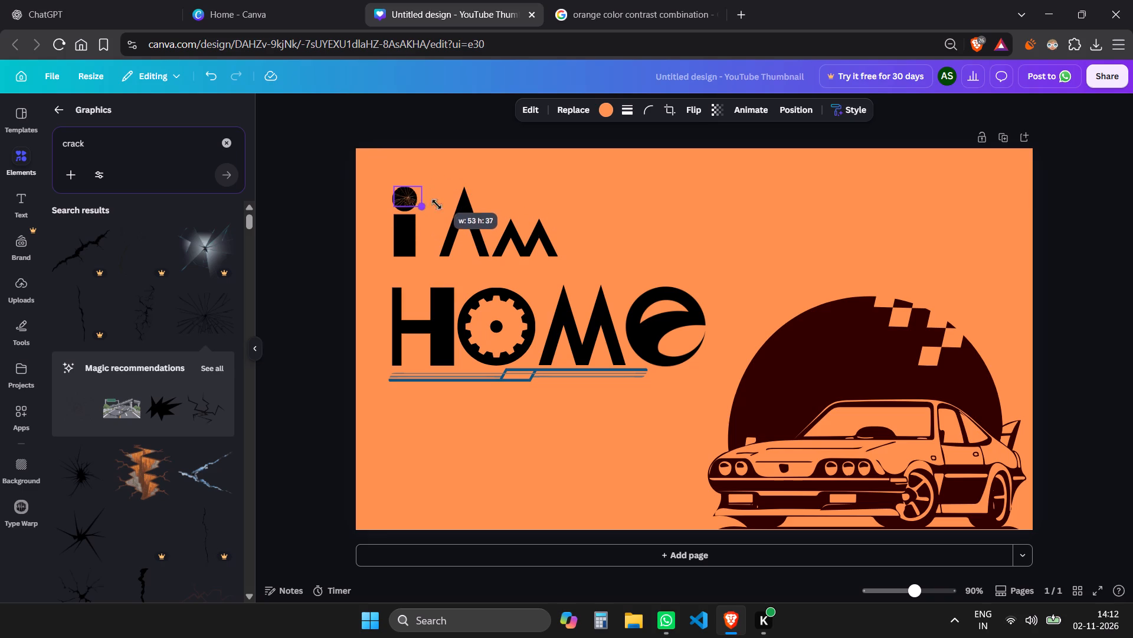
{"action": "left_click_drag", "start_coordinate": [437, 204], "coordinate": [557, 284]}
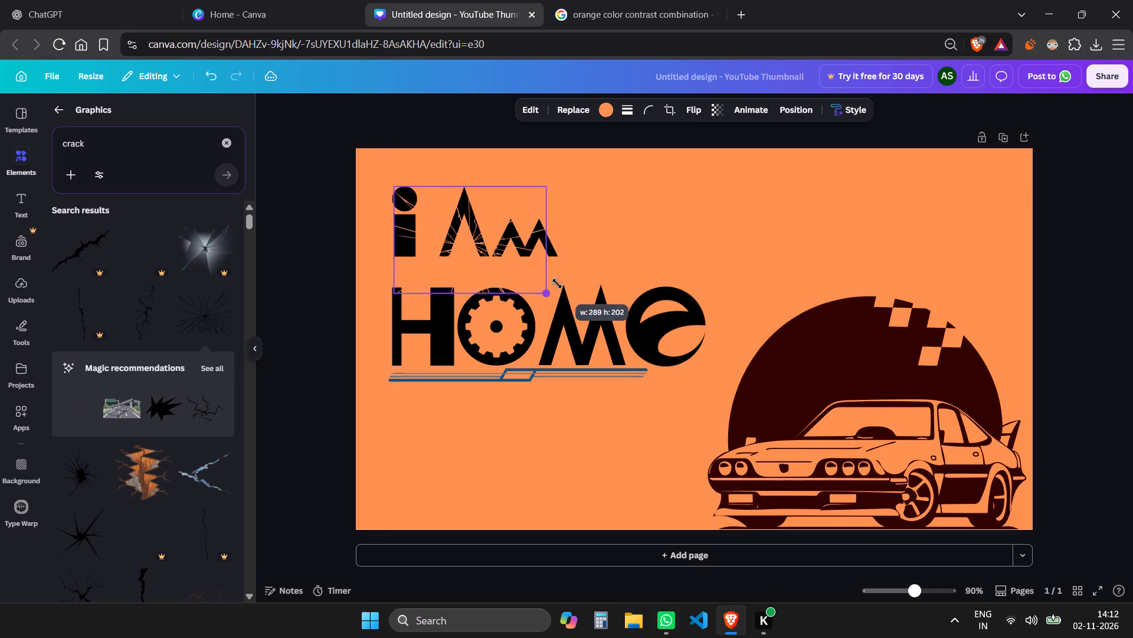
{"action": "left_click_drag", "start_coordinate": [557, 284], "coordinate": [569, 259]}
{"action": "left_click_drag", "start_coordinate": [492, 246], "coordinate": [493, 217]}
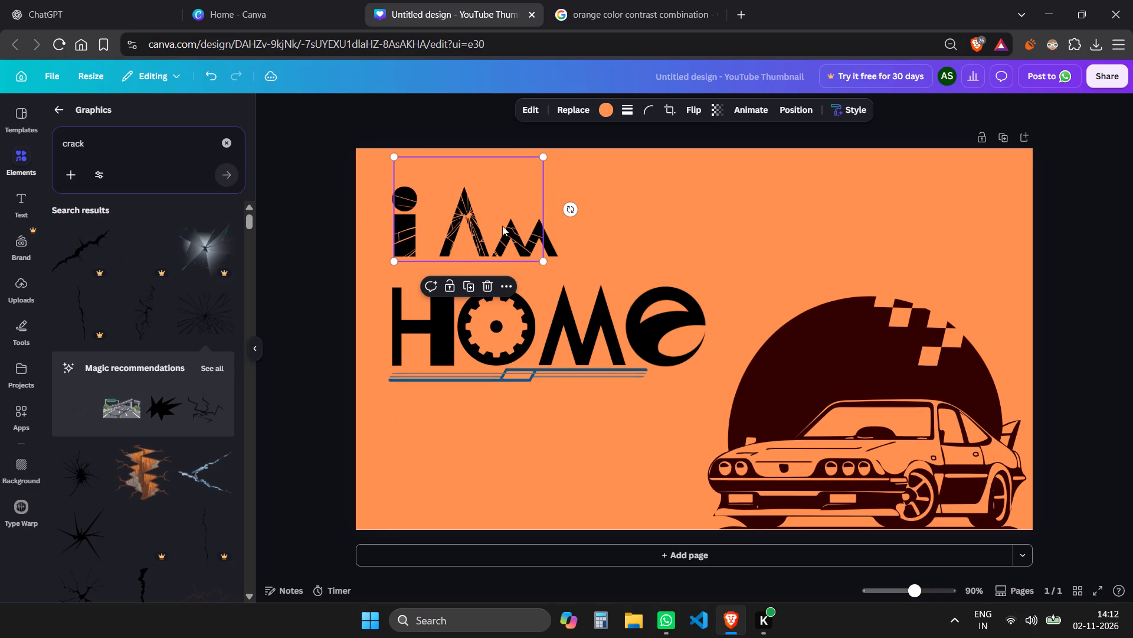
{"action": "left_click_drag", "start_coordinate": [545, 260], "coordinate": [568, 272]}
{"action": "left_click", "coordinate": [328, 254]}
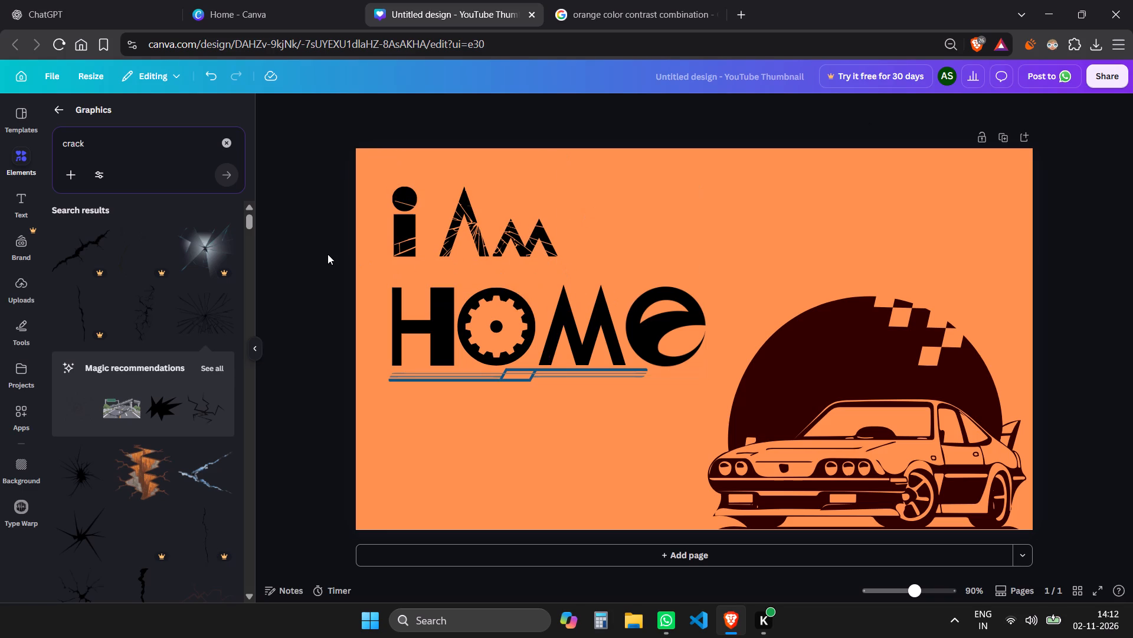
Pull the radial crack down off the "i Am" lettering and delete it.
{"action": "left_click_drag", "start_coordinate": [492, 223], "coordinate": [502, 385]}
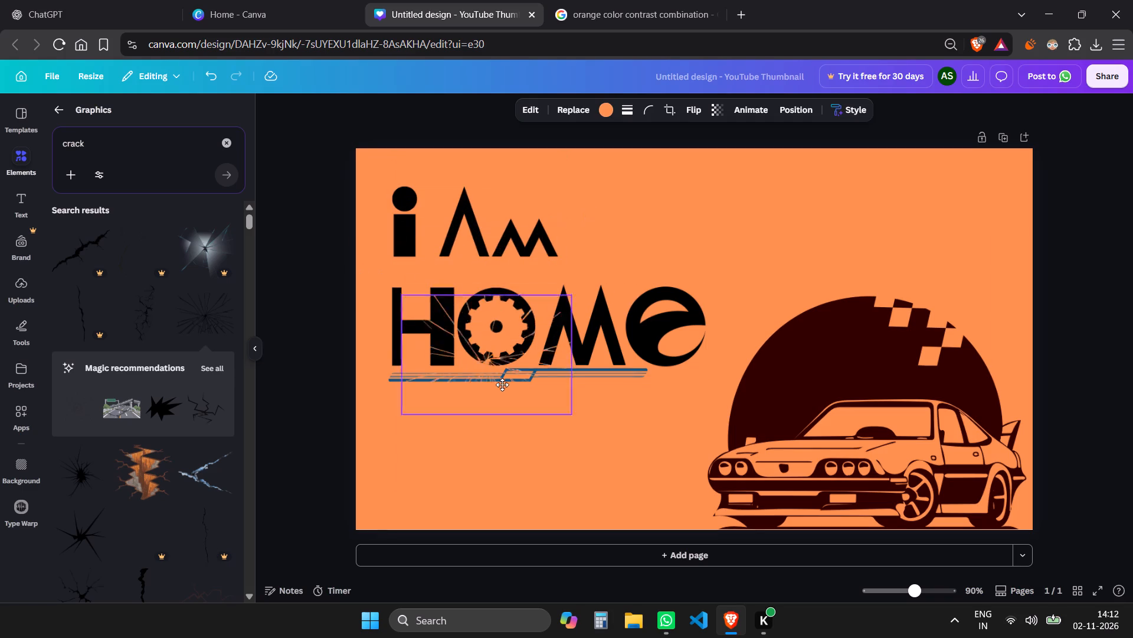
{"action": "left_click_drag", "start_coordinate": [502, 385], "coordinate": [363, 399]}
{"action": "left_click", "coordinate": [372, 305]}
Add the black spiky impact-crack graphic and place it over the upper-left part of the dark-red circle.
{"action": "scroll", "coordinate": [147, 486], "scroll_direction": "down", "scroll_amount": 1}
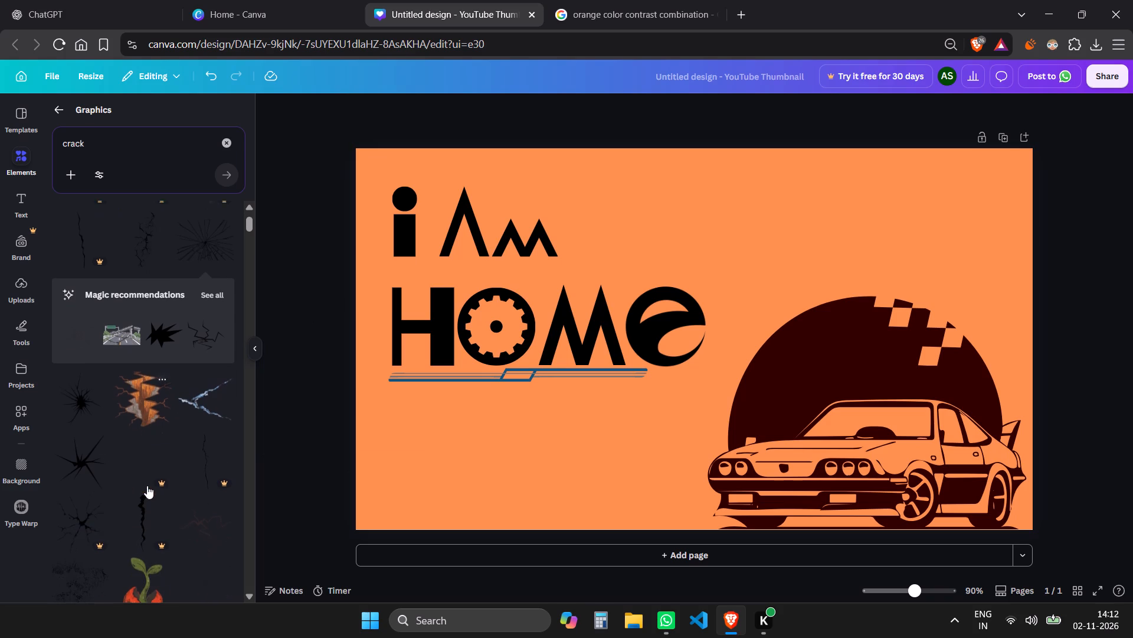
{"action": "left_click", "coordinate": [84, 402]}
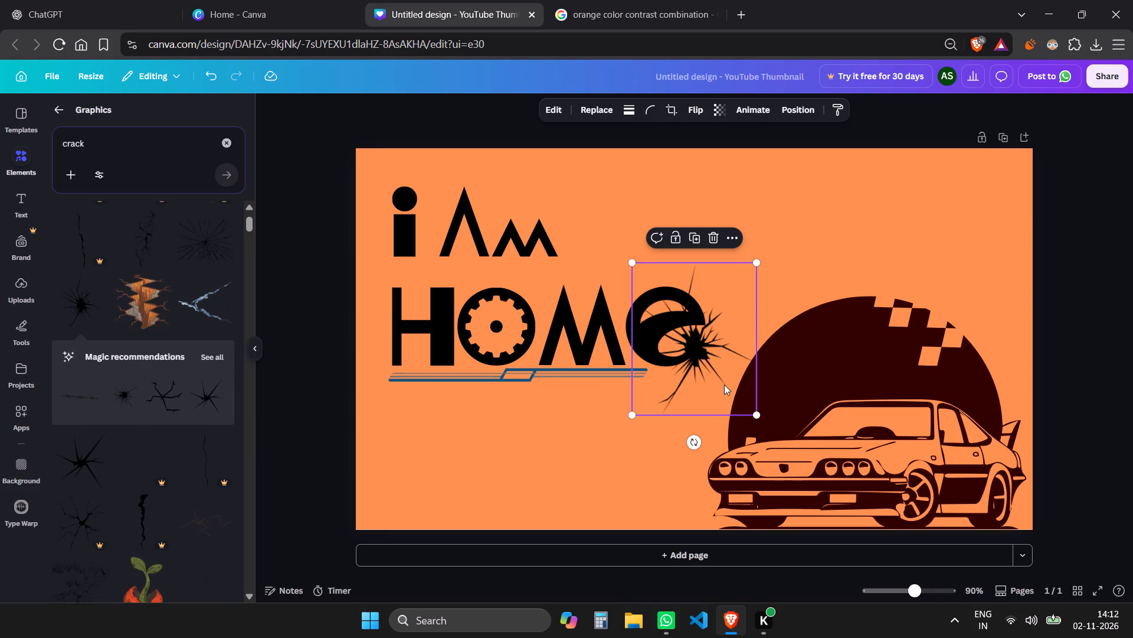
{"action": "left_click_drag", "start_coordinate": [693, 353], "coordinate": [810, 381]}
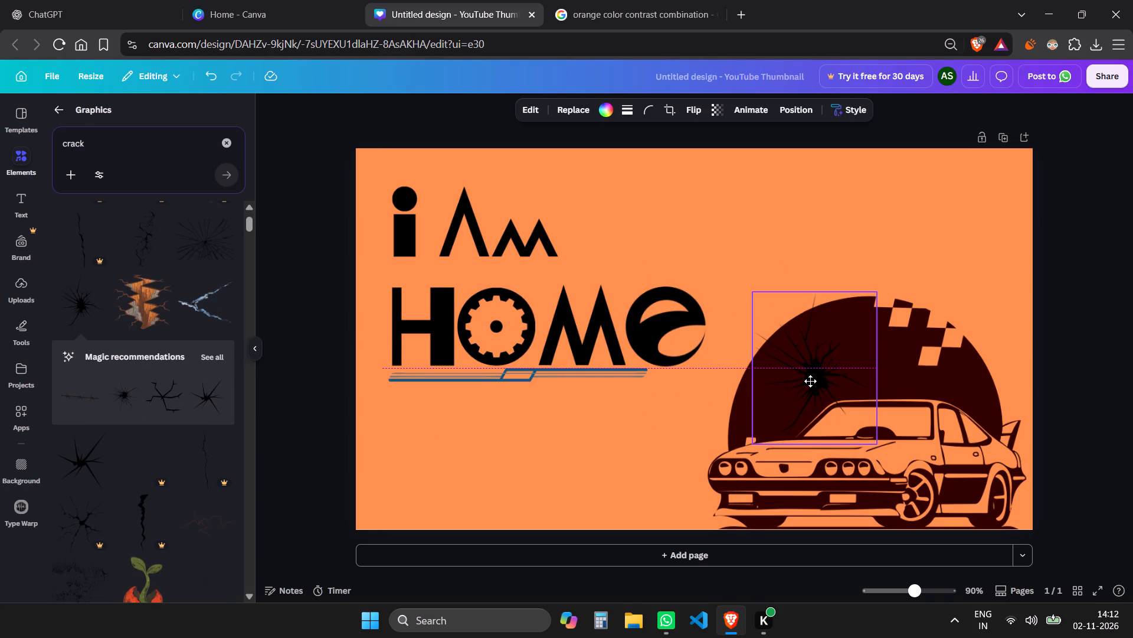
{"action": "left_click_drag", "start_coordinate": [810, 381], "coordinate": [817, 348]}
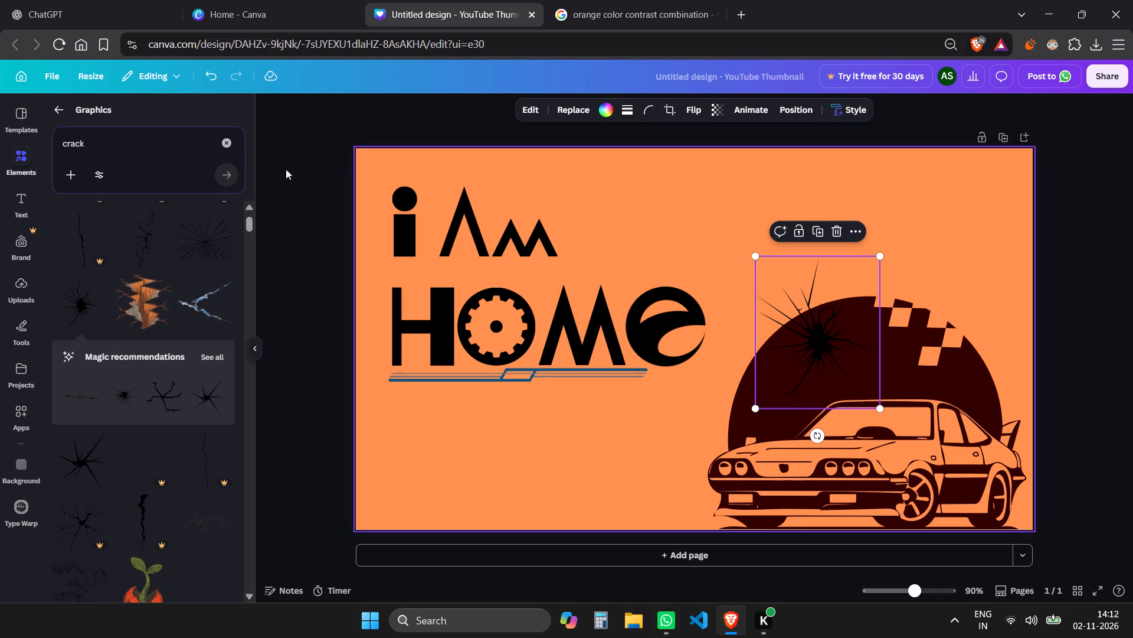
Recolour the spiky crack graphic to the design's orange.
{"action": "left_click", "coordinate": [602, 112]}
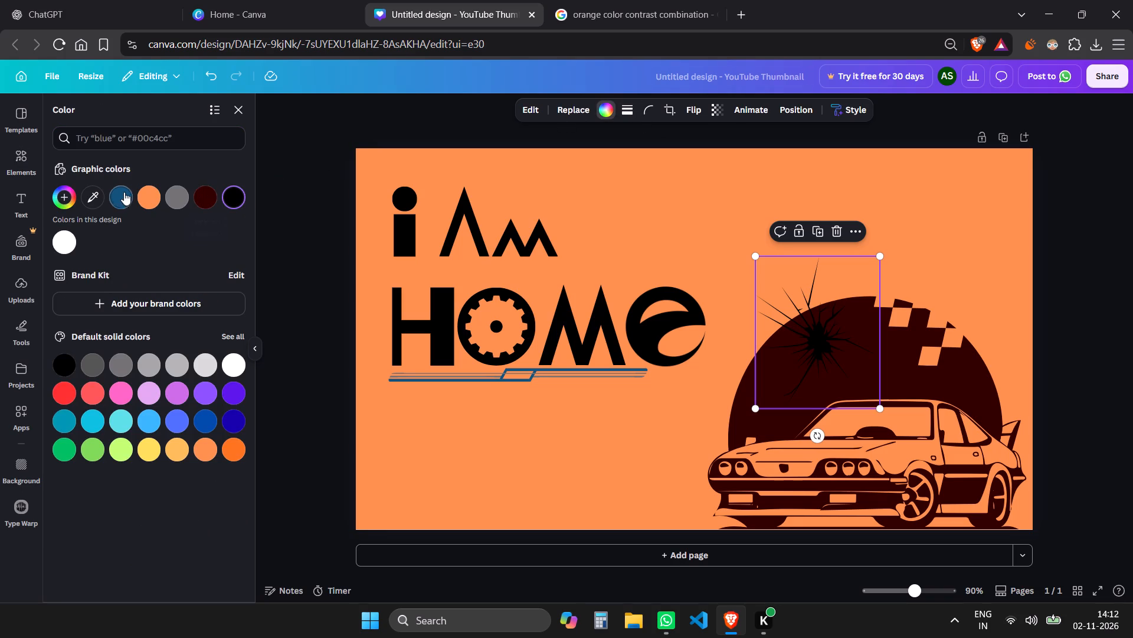
{"action": "left_click", "coordinate": [152, 198]}
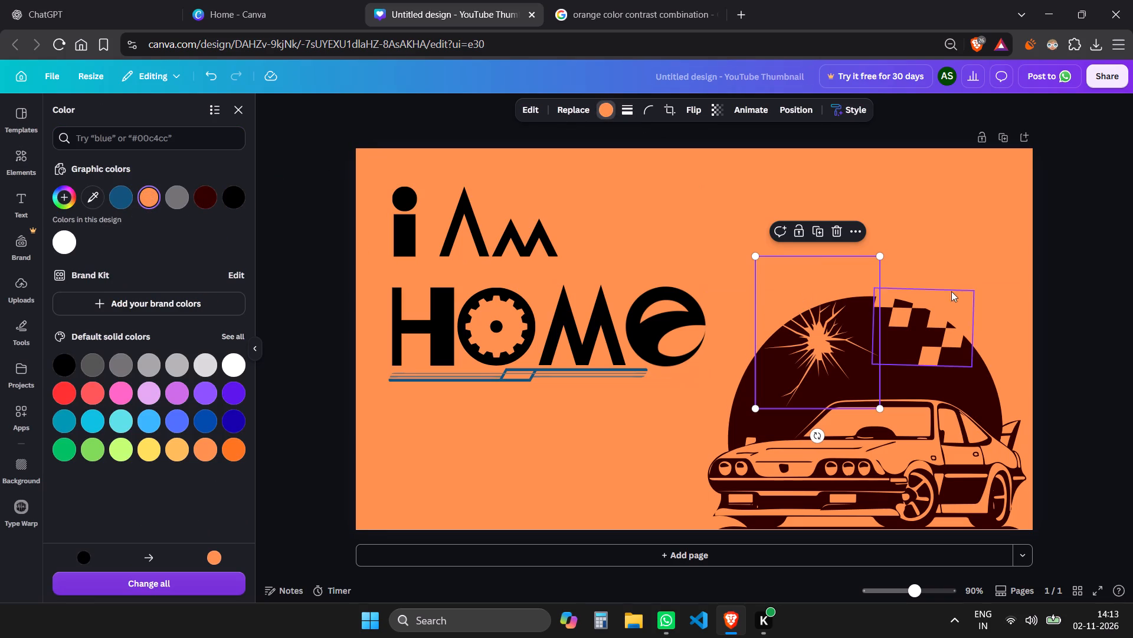
Reposition the orange spiky crack so its centre sits near the circle's upper-left rim, breaking into the edge.
{"action": "left_click_drag", "start_coordinate": [821, 347], "coordinate": [821, 315]}
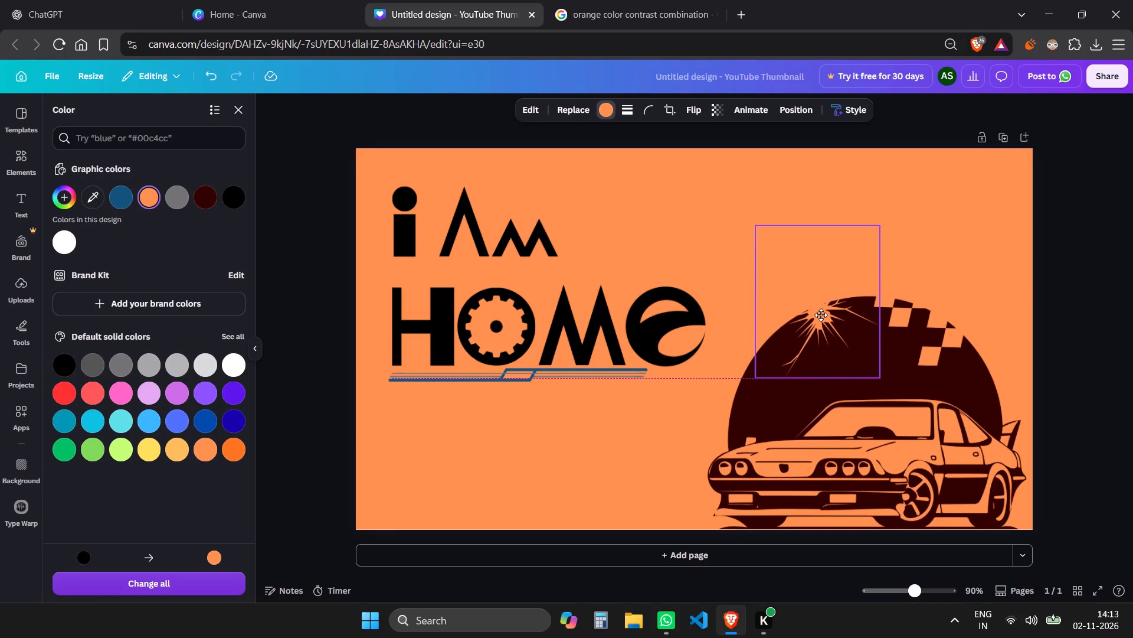
{"action": "left_click_drag", "start_coordinate": [821, 315], "coordinate": [805, 327]}
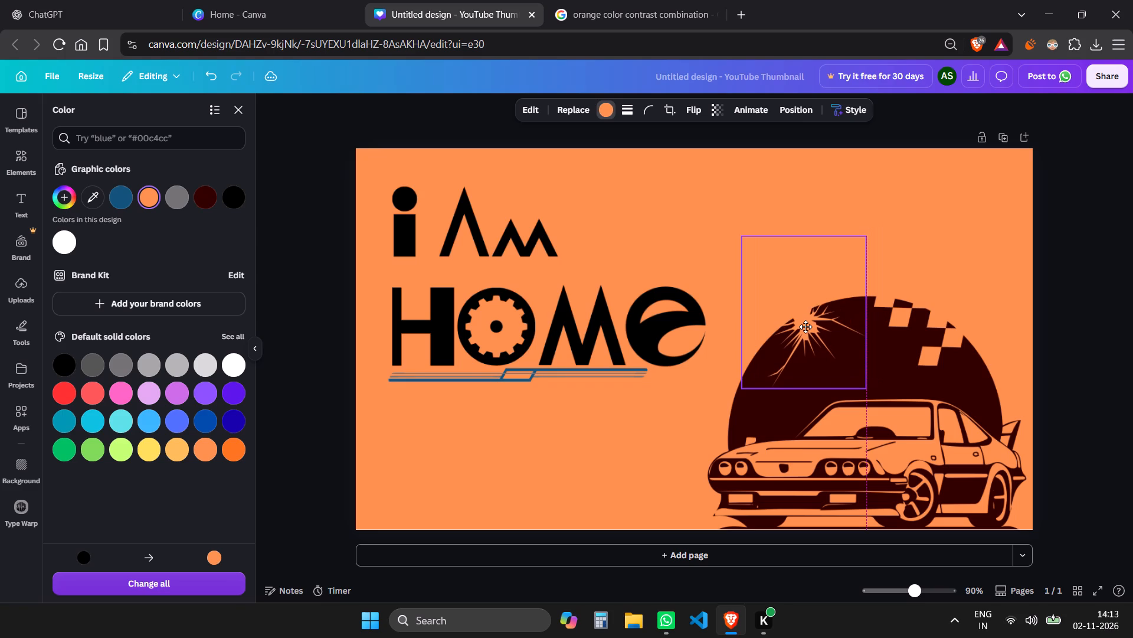
{"action": "left_click_drag", "start_coordinate": [805, 327], "coordinate": [803, 313]}
{"action": "left_click", "coordinate": [1063, 289]}
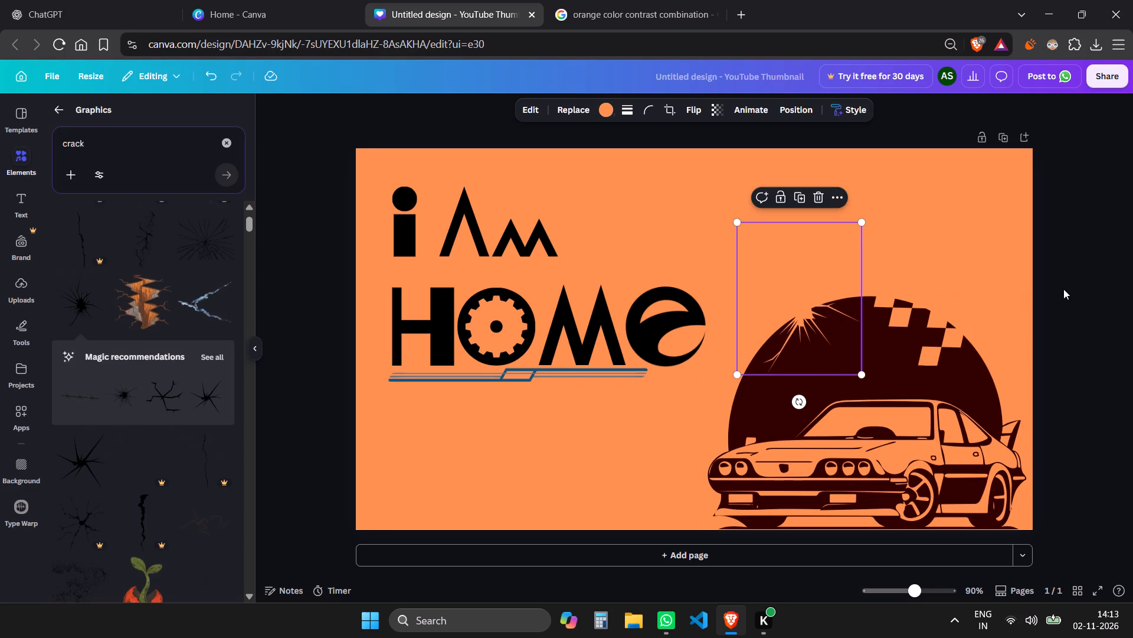
{"action": "left_click", "coordinate": [1092, 385]}
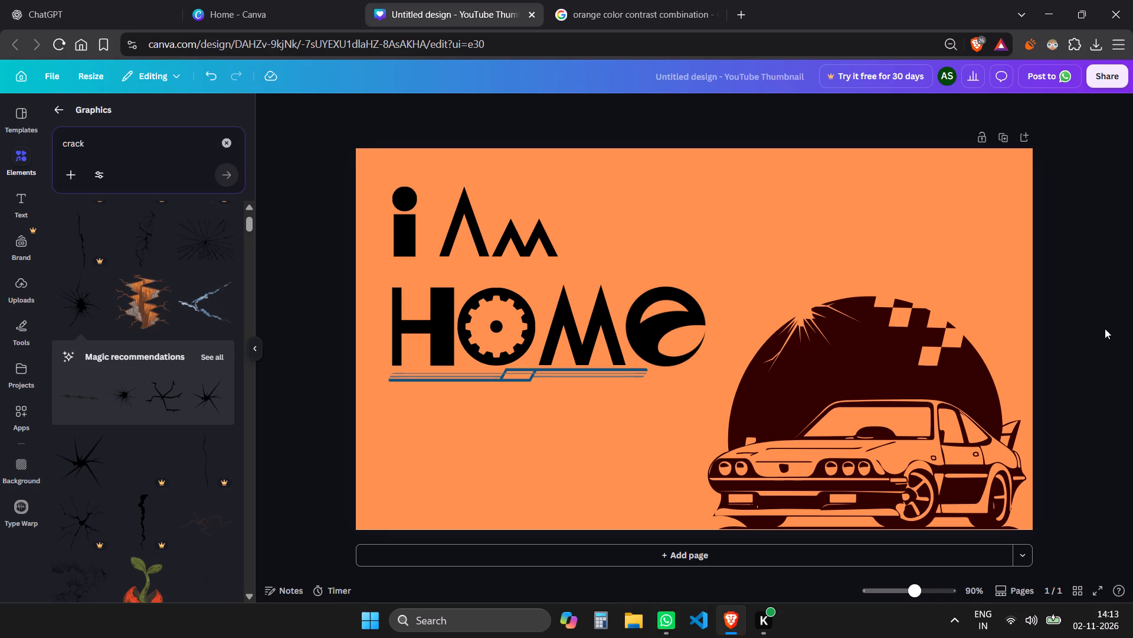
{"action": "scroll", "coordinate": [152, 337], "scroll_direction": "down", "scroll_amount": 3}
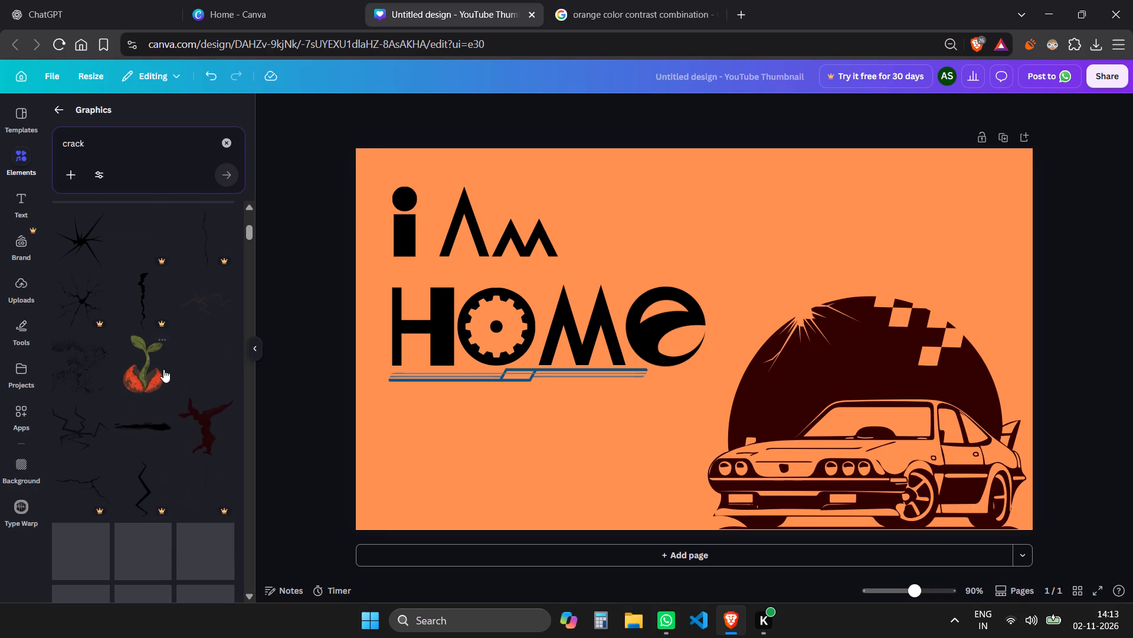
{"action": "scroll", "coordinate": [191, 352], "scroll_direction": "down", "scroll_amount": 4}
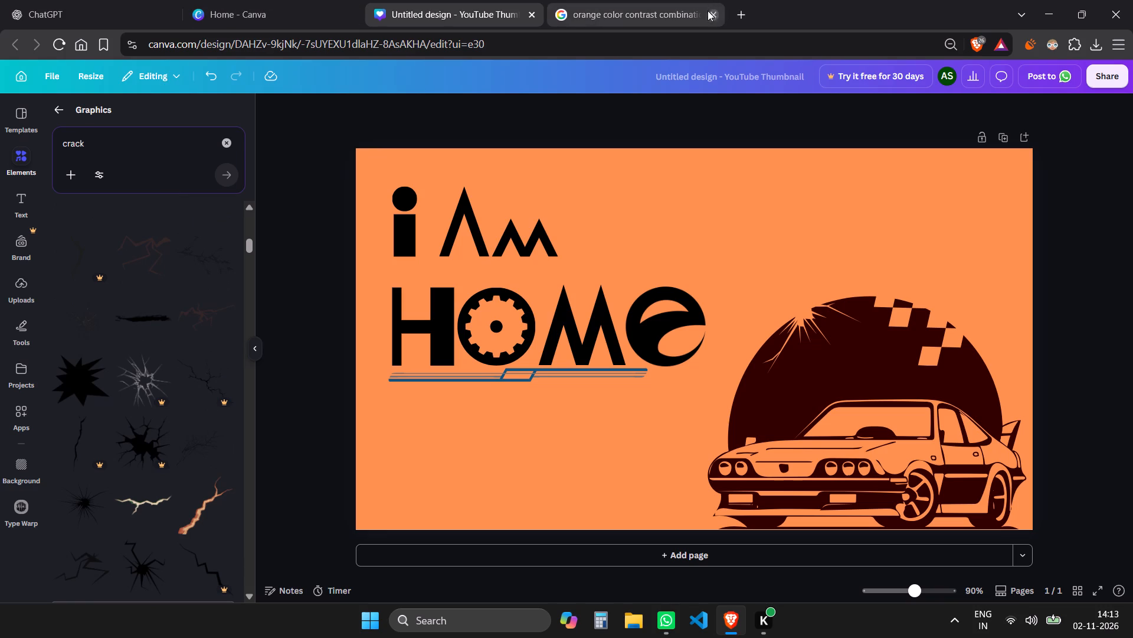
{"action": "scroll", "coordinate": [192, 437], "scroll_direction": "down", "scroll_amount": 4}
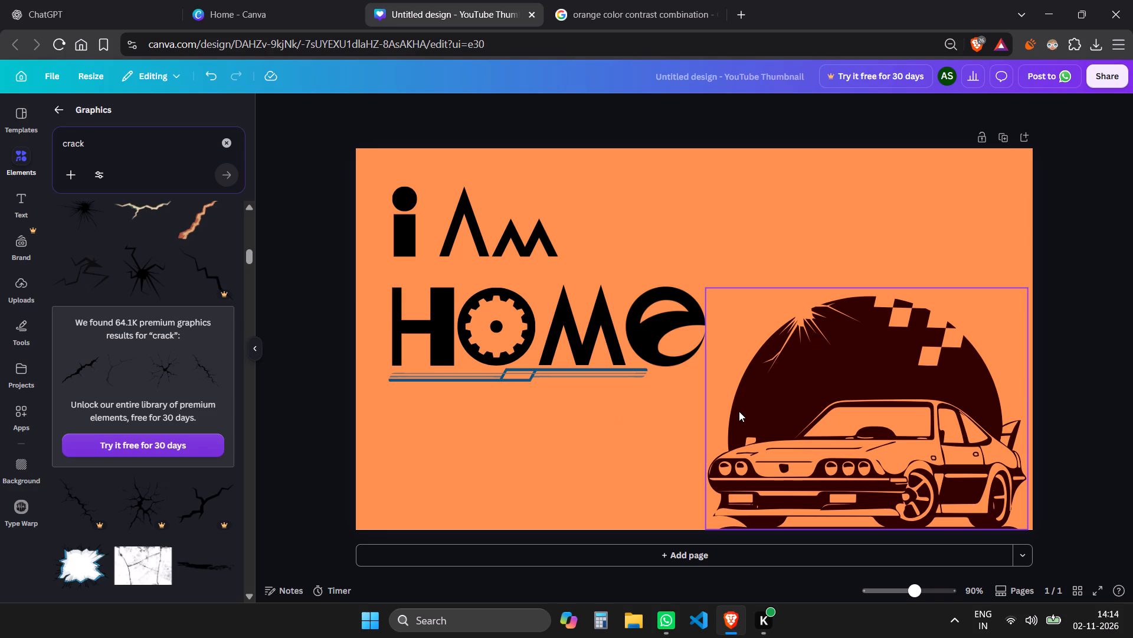
Recolour the blue parts of the striped underline beneath "HOME" to the design's dark red.
{"action": "left_click", "coordinate": [525, 376]}
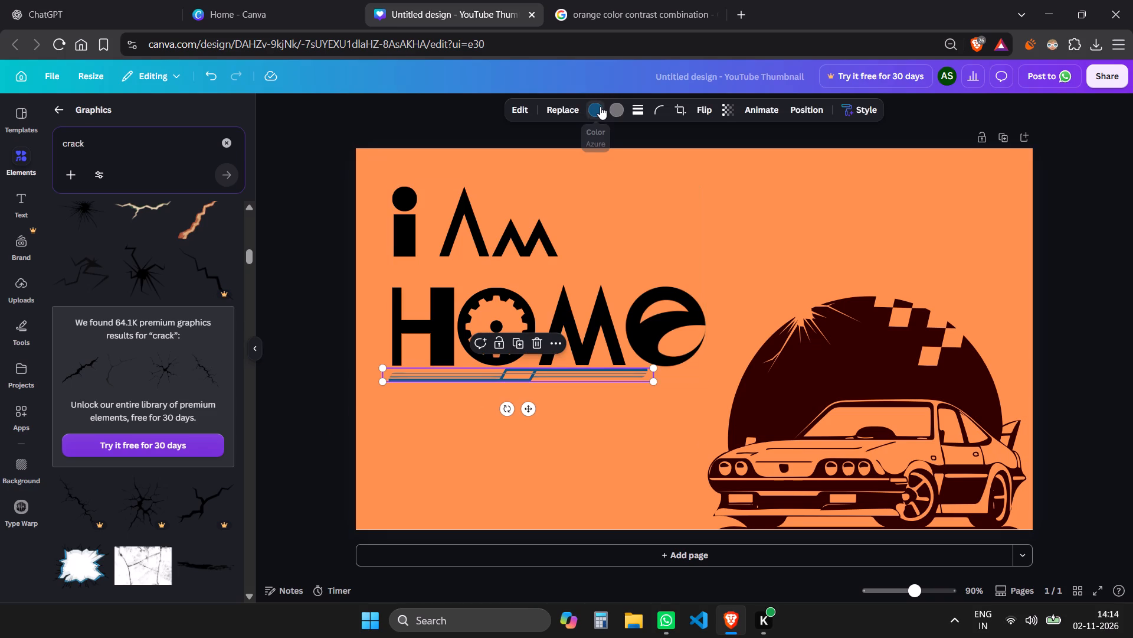
{"action": "left_click", "coordinate": [600, 106]}
{"action": "left_click", "coordinate": [208, 201]}
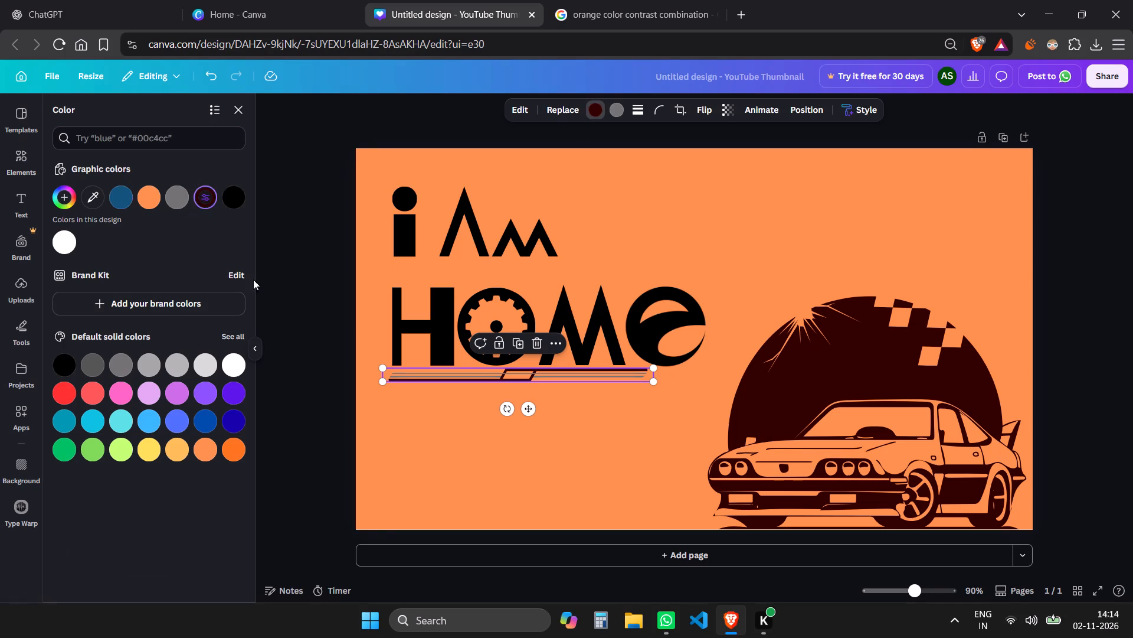
{"action": "left_click", "coordinate": [320, 392]}
{"action": "left_click", "coordinate": [440, 404]}
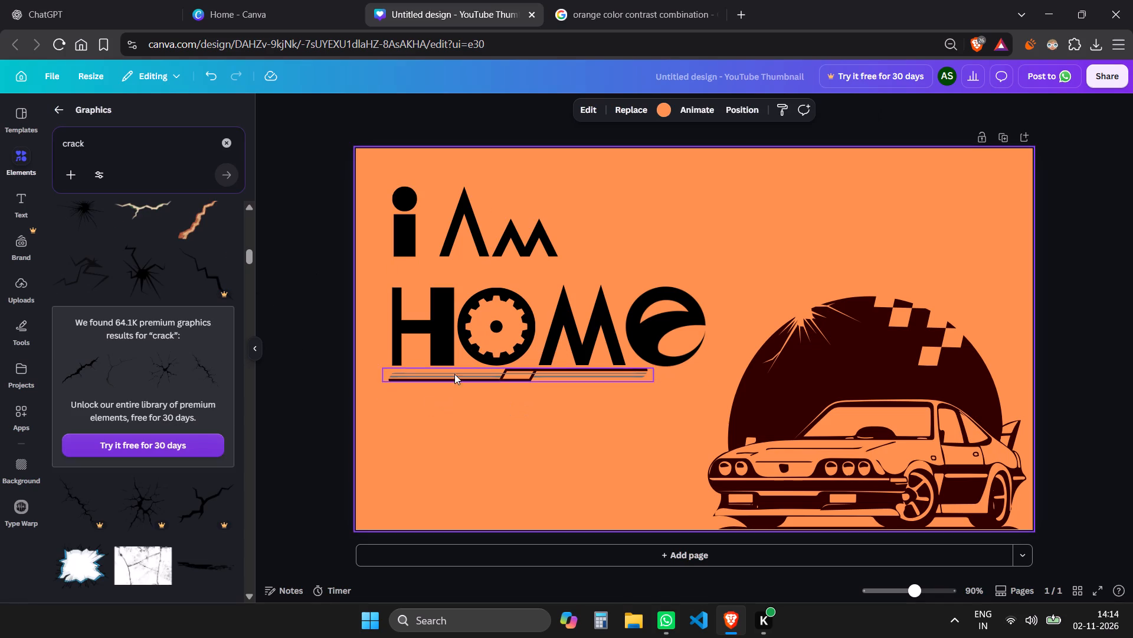
Recolour the thin grey lines of the striped underline to black.
{"action": "left_click", "coordinate": [501, 378]}
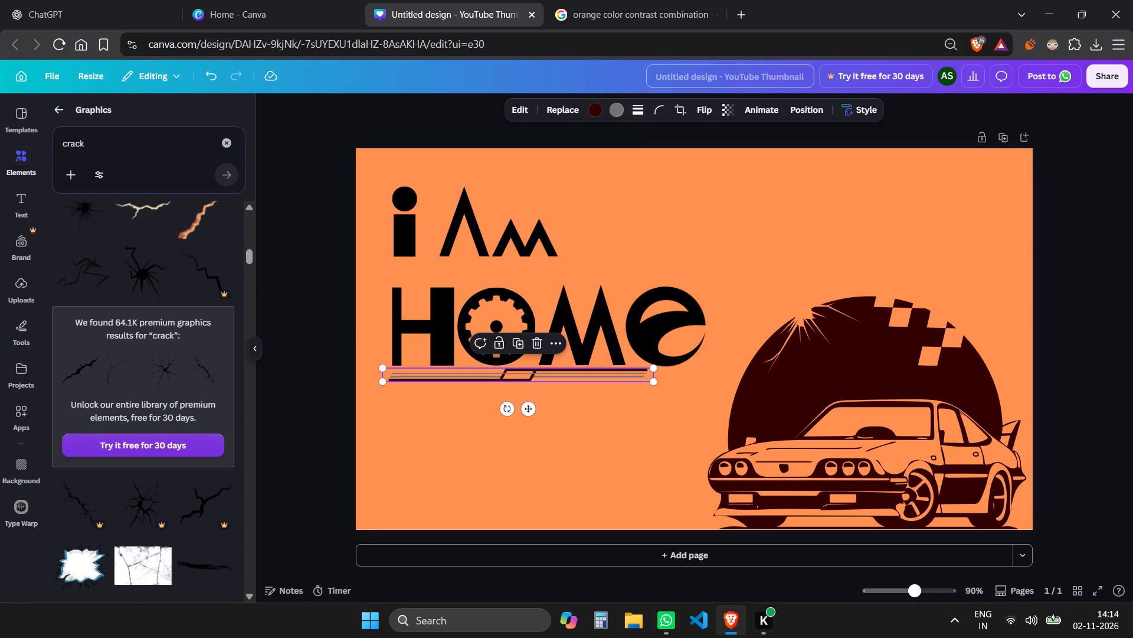
{"action": "left_click", "coordinate": [619, 108]}
{"action": "left_click", "coordinate": [211, 196]}
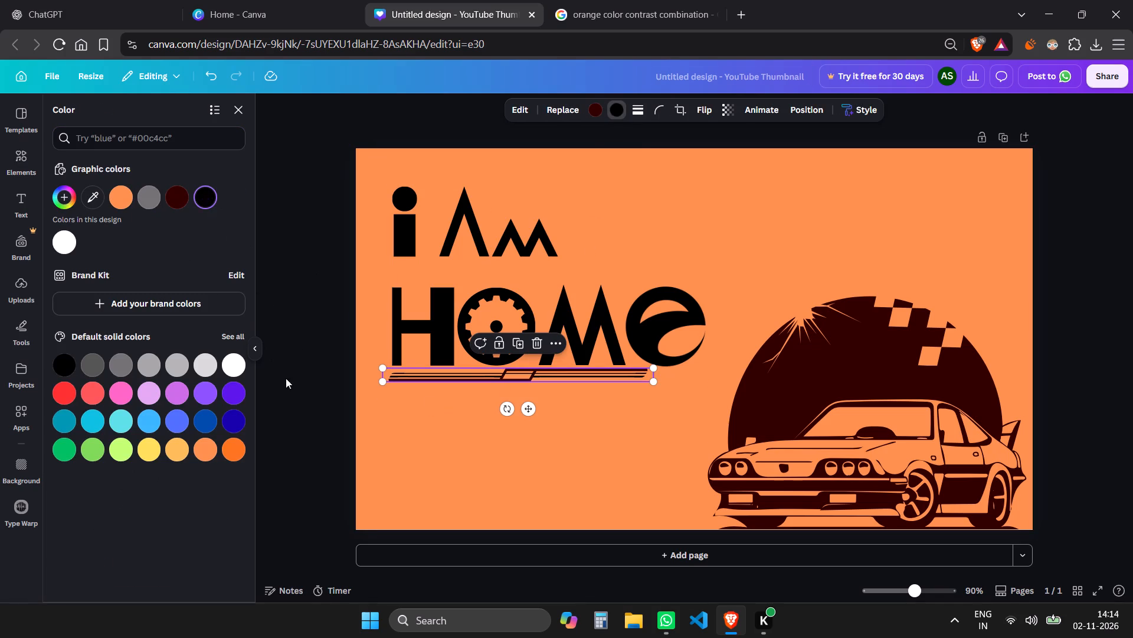
{"action": "left_click", "coordinate": [294, 395]}
{"action": "left_click", "coordinate": [394, 415]}
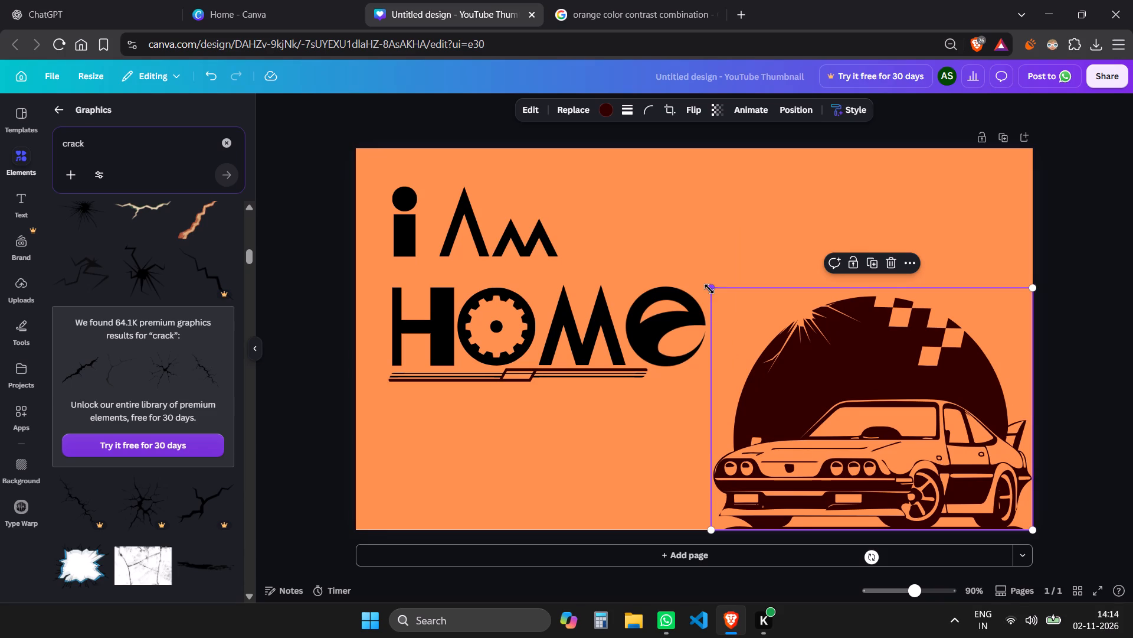
Enlarge the dark-red car-and-circle graphic slightly towards the upper left, keeping it anchored in the page's bottom-right corner.
{"action": "left_click_drag", "start_coordinate": [709, 288], "coordinate": [676, 276]}
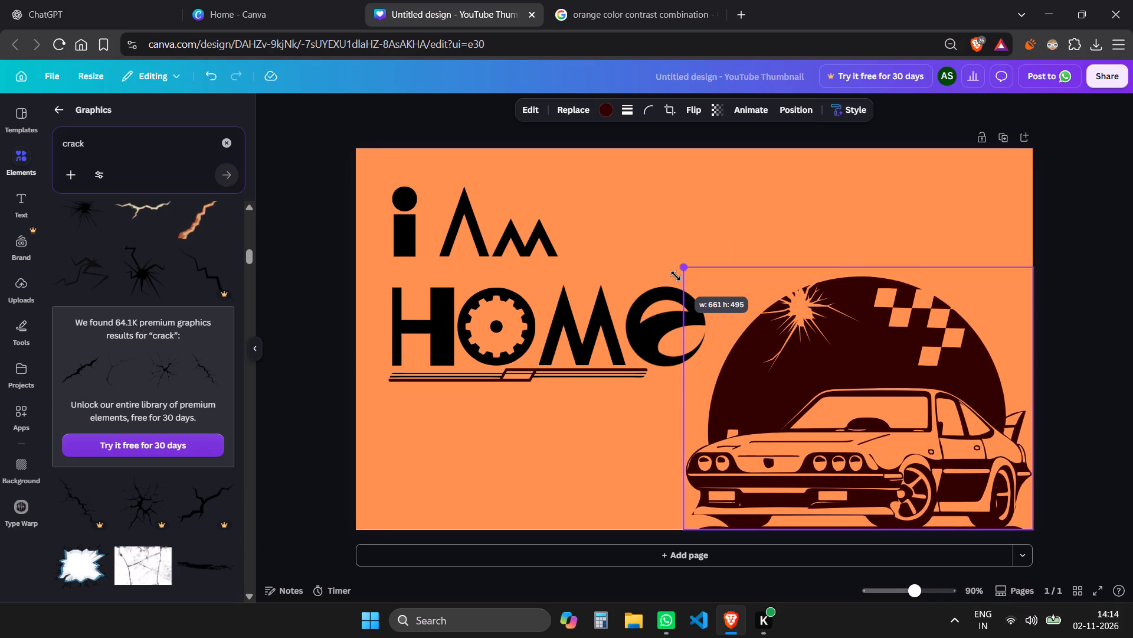
{"action": "left_click_drag", "start_coordinate": [676, 276], "coordinate": [685, 279]}
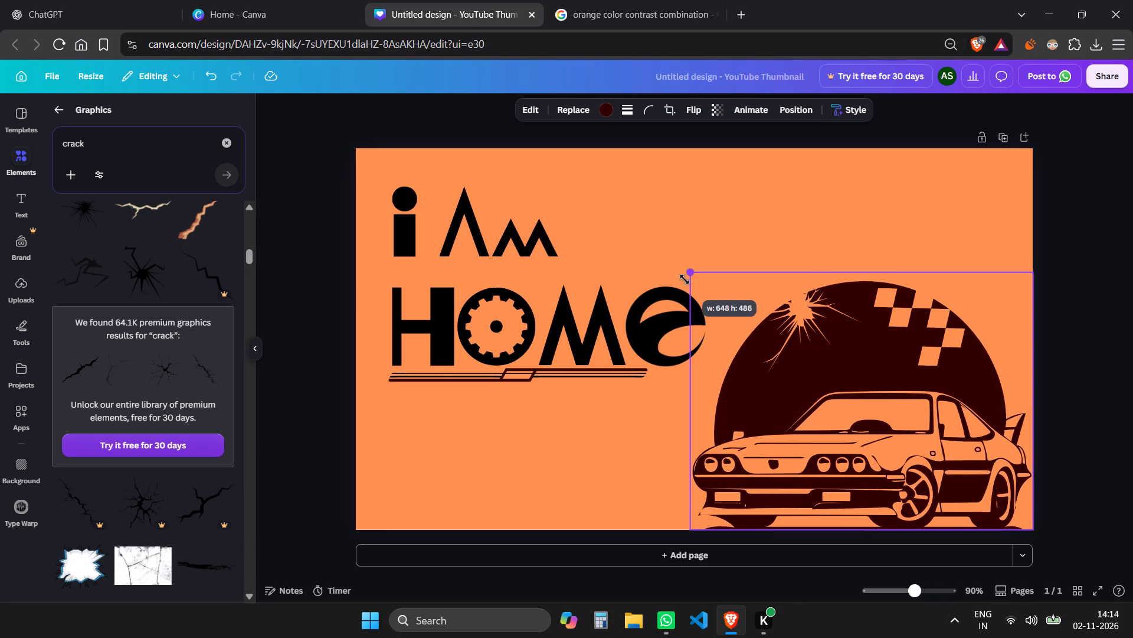
{"action": "left_click_drag", "start_coordinate": [685, 279], "coordinate": [689, 282]}
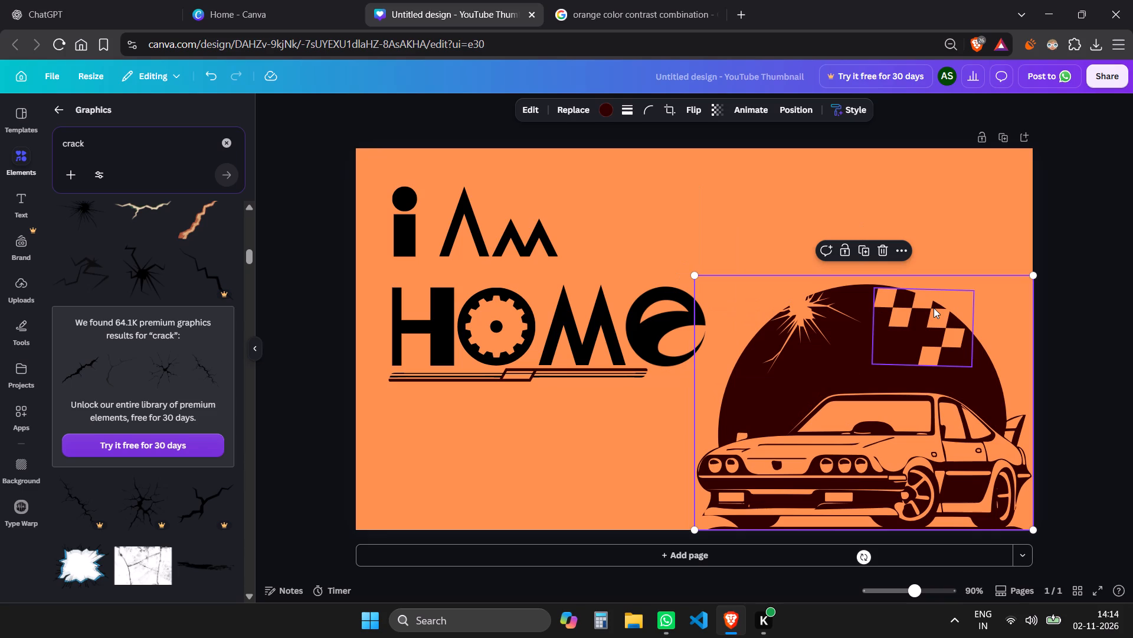
{"action": "left_click", "coordinate": [1040, 308]}
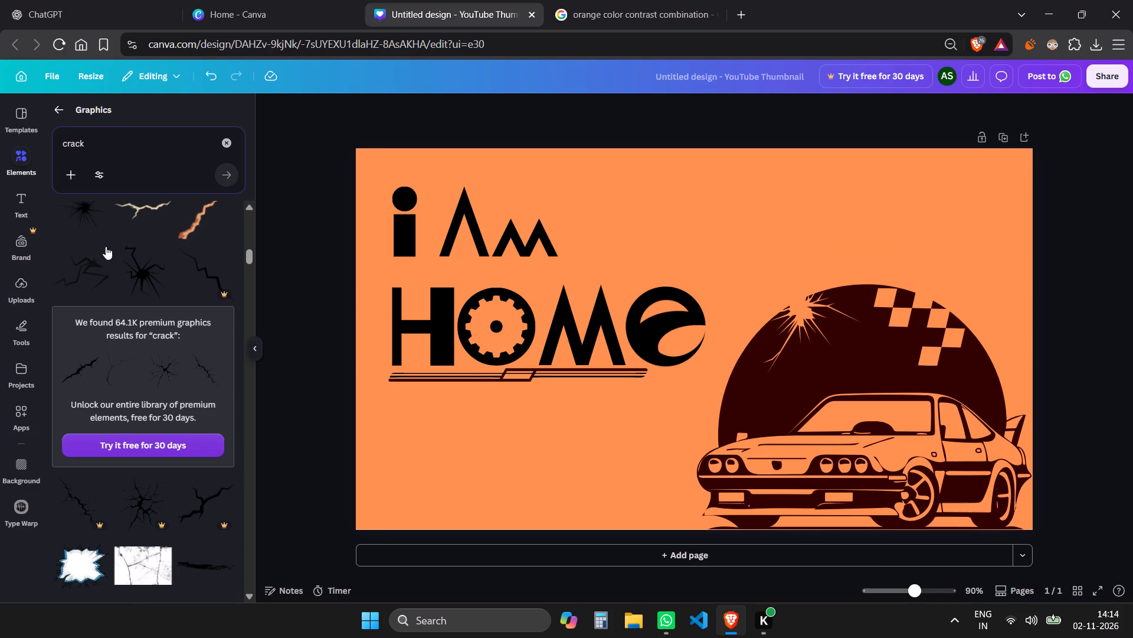
Search the graphics for "tire" and look through the results for a suitable tyre or tread graphic.
{"action": "left_click", "coordinate": [225, 148]}
{"action": "type", "text": "tire"}
{"action": "key", "text": "Return"}
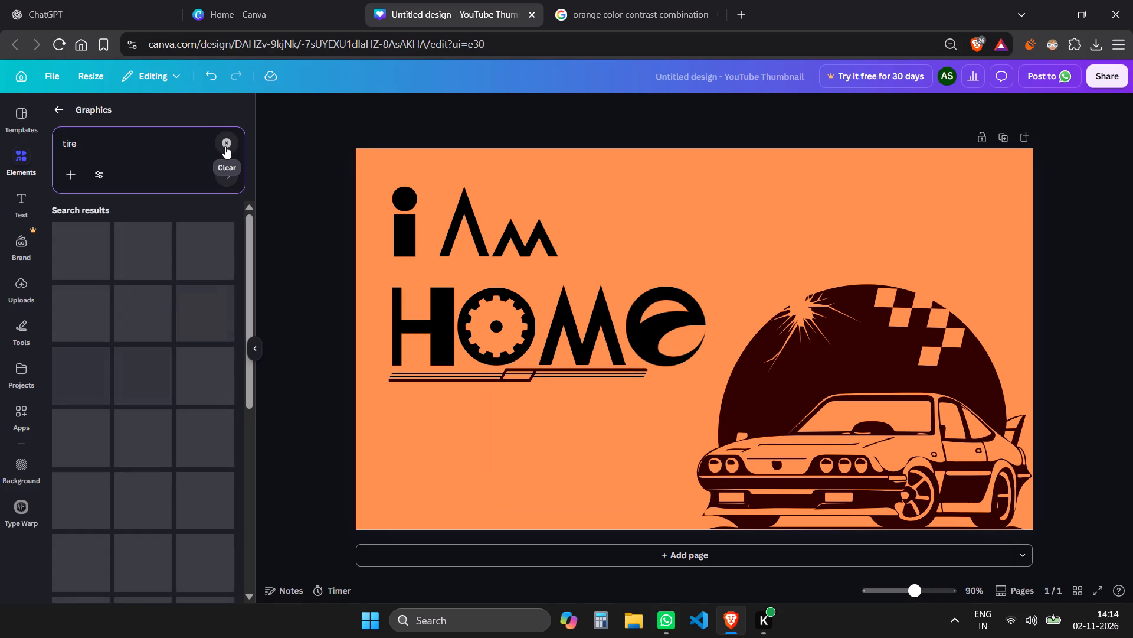
{"action": "scroll", "coordinate": [126, 389], "scroll_direction": "down", "scroll_amount": 5}
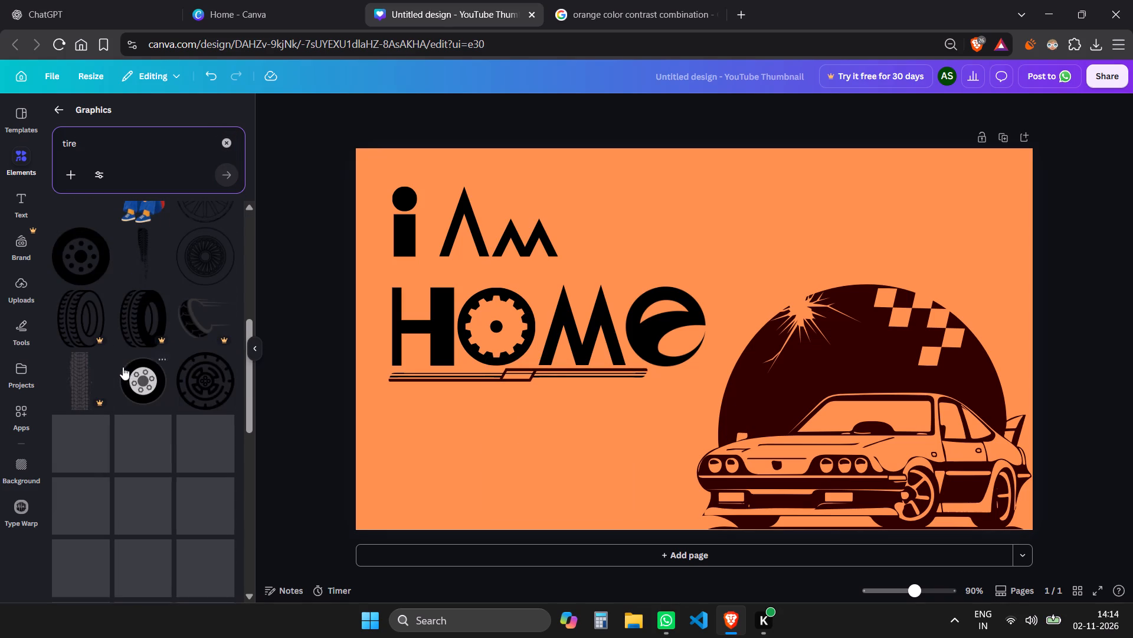
{"action": "scroll", "coordinate": [122, 362], "scroll_direction": "up", "scroll_amount": 2}
{"action": "scroll", "coordinate": [124, 360], "scroll_direction": "down", "scroll_amount": 2}
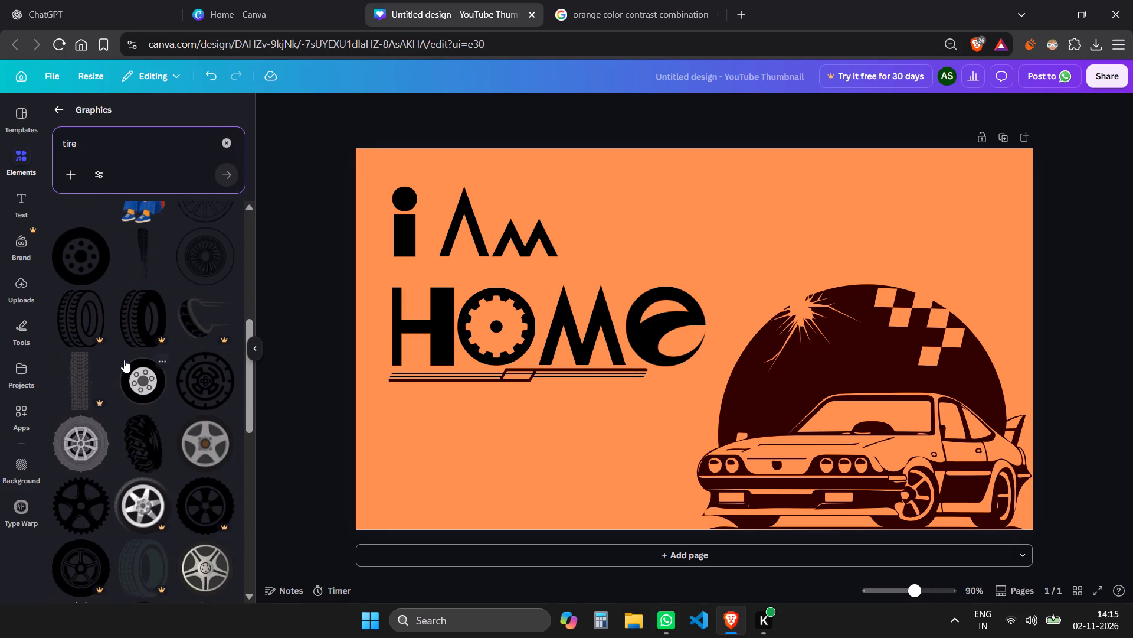
{"action": "scroll", "coordinate": [112, 398], "scroll_direction": "down", "scroll_amount": 3}
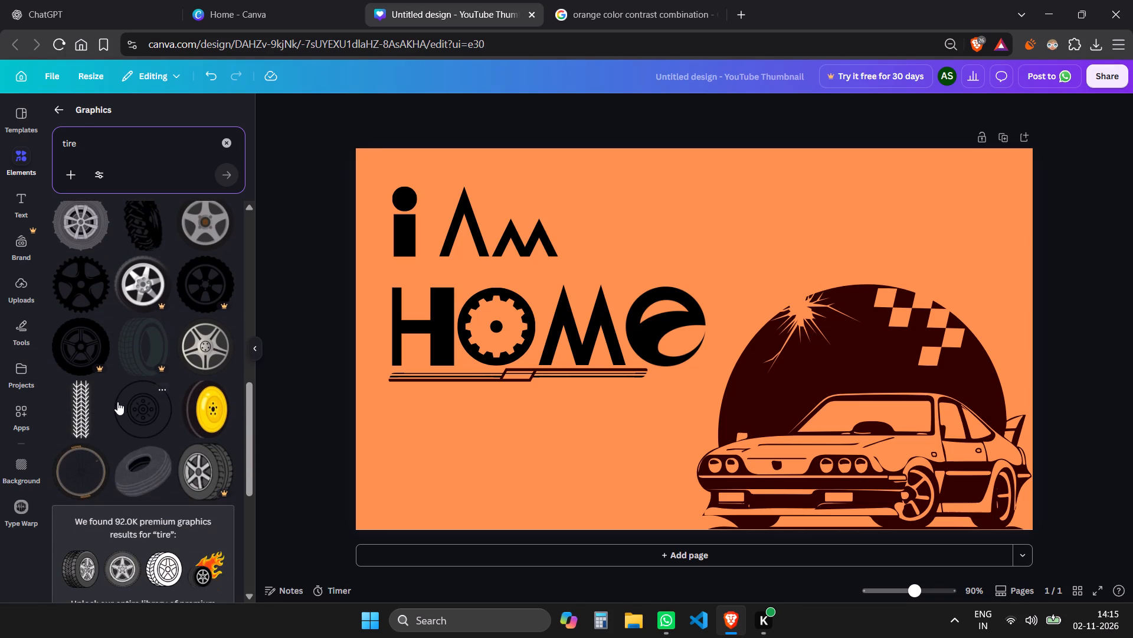
{"action": "scroll", "coordinate": [117, 402], "scroll_direction": "down", "scroll_amount": 5}
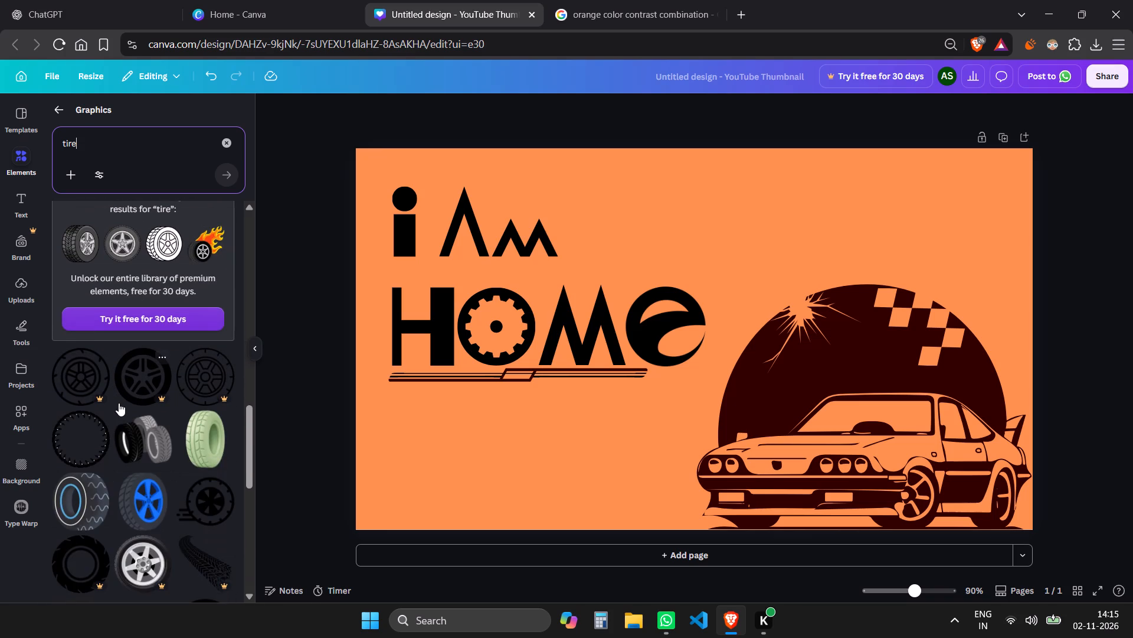
{"action": "scroll", "coordinate": [119, 403], "scroll_direction": "down", "scroll_amount": 3}
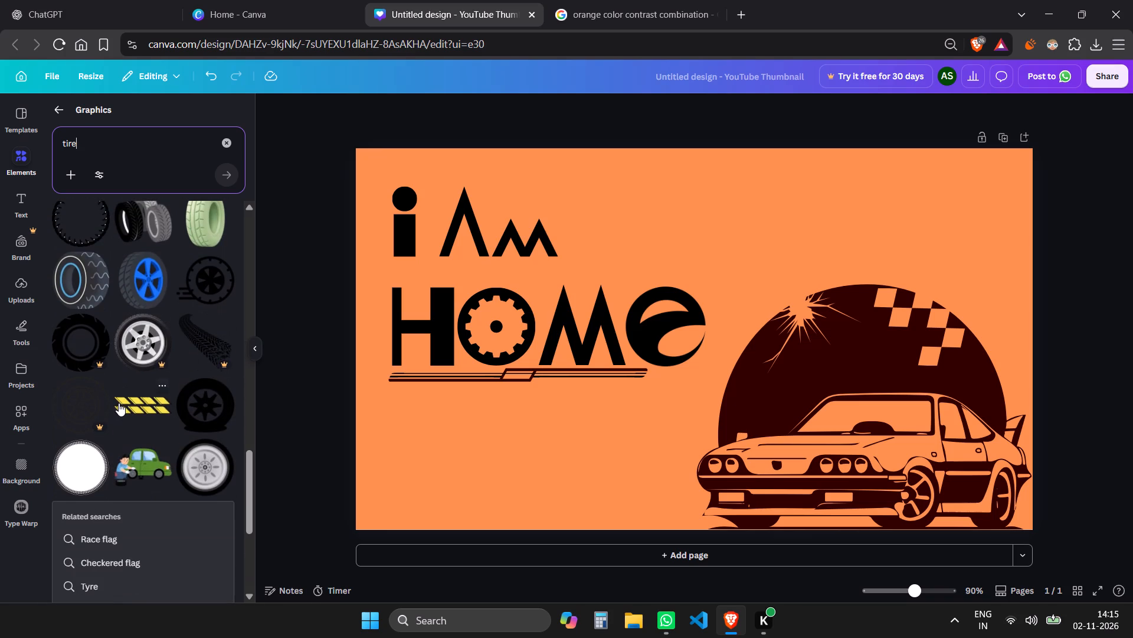
{"action": "scroll", "coordinate": [119, 403], "scroll_direction": "down", "scroll_amount": 5}
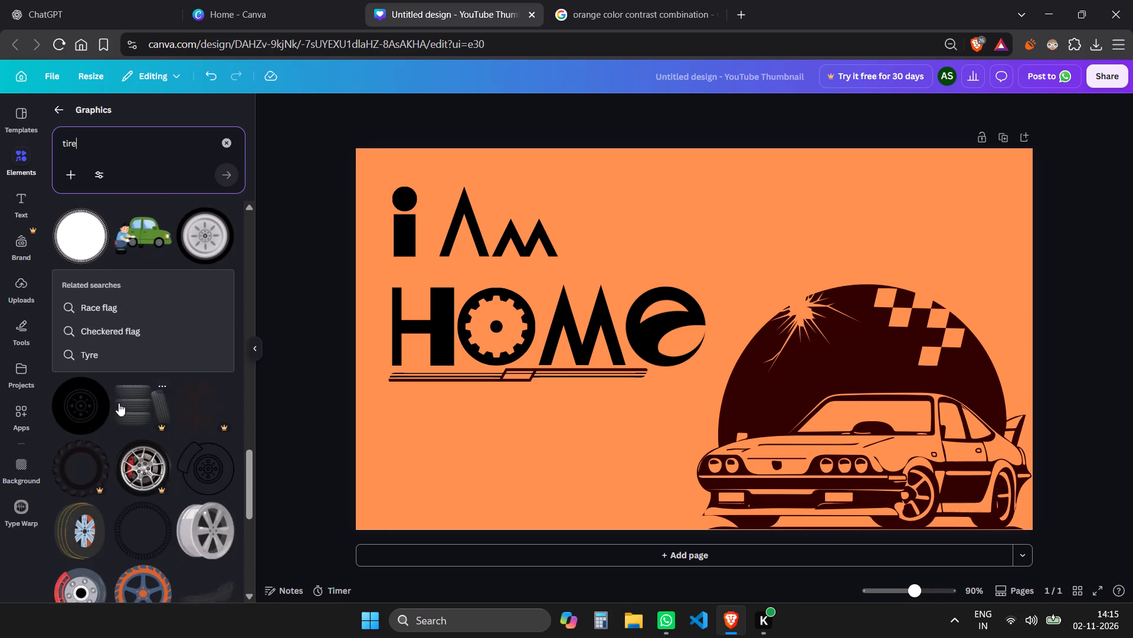
{"action": "scroll", "coordinate": [119, 402], "scroll_direction": "down", "scroll_amount": 2}
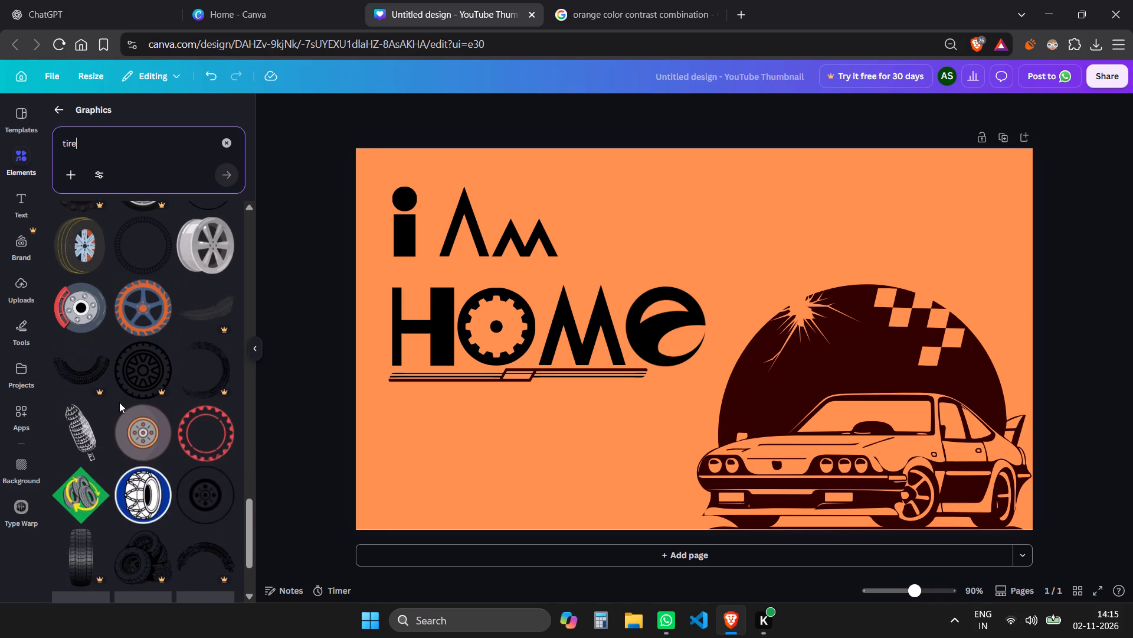
{"action": "scroll", "coordinate": [119, 402], "scroll_direction": "down", "scroll_amount": 5}
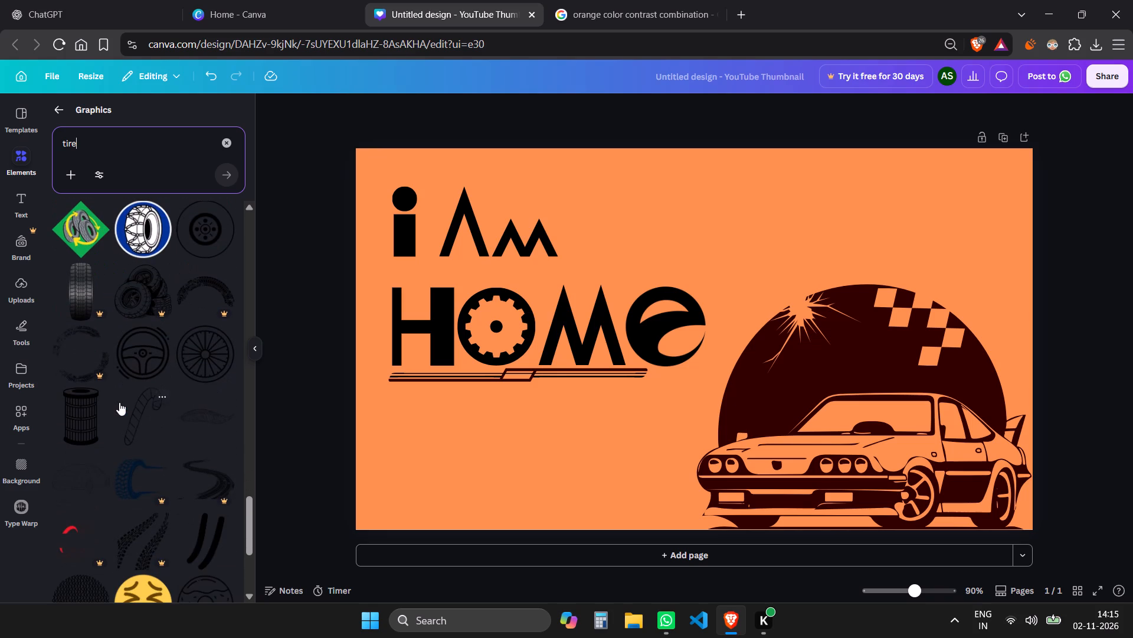
{"action": "scroll", "coordinate": [119, 402], "scroll_direction": "down", "scroll_amount": 2}
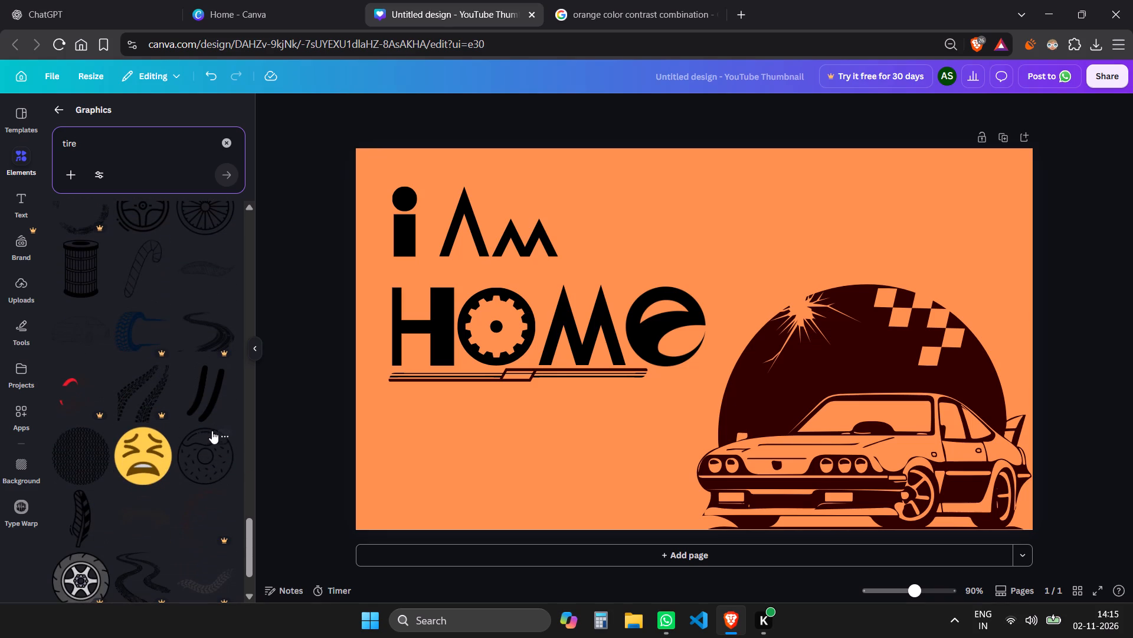
{"action": "scroll", "coordinate": [217, 417], "scroll_direction": "down", "scroll_amount": 3}
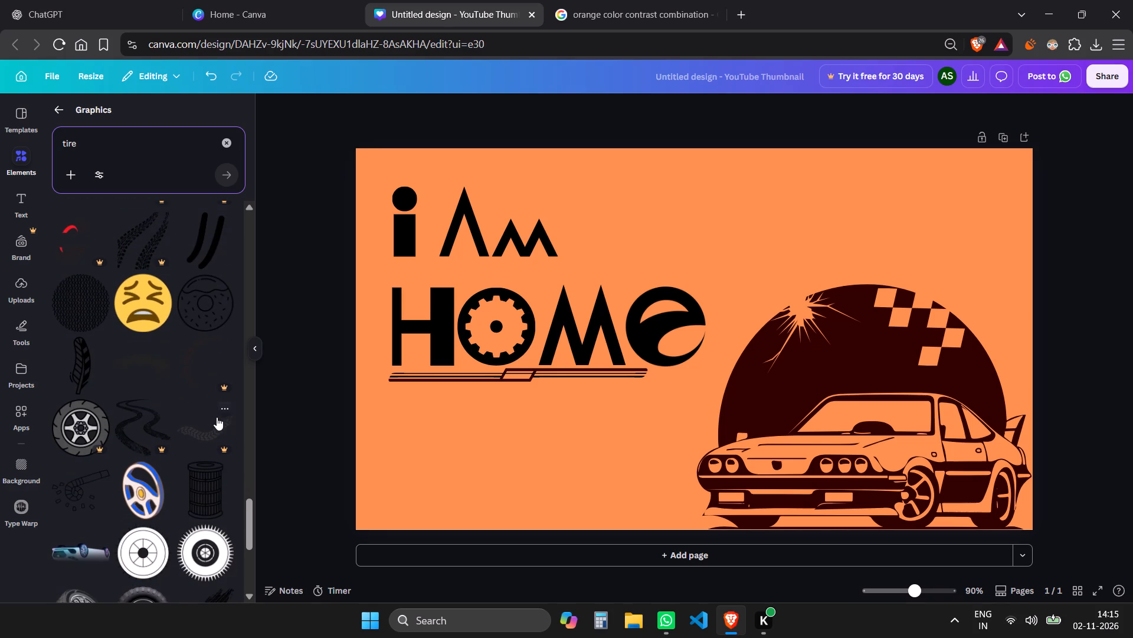
{"action": "scroll", "coordinate": [217, 417], "scroll_direction": "down", "scroll_amount": 4}
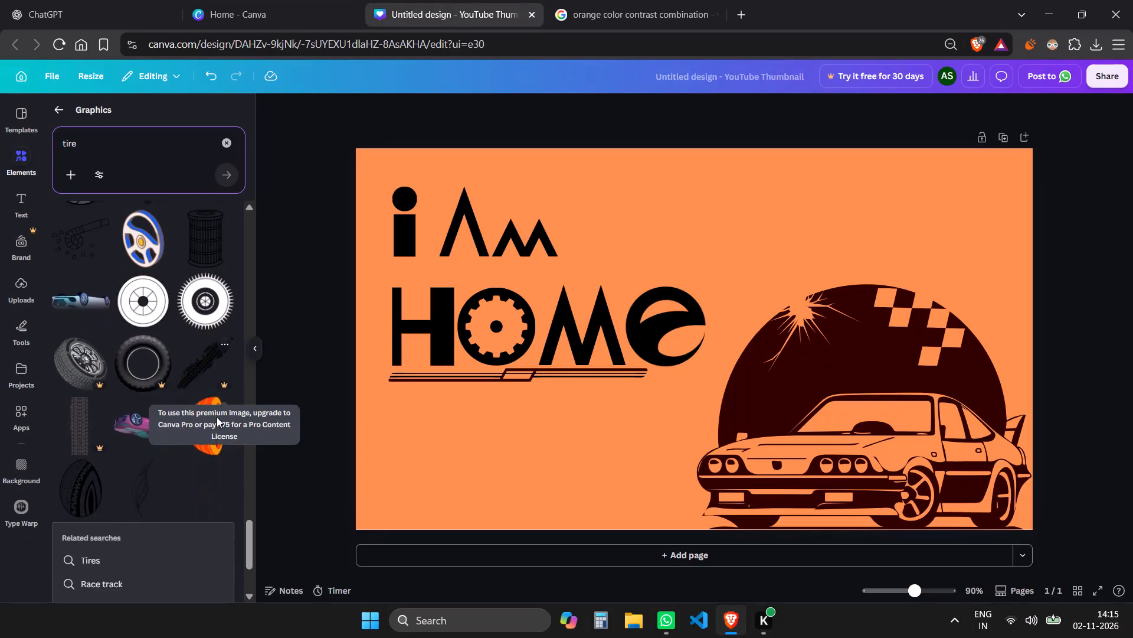
{"action": "scroll", "coordinate": [217, 417], "scroll_direction": "down", "scroll_amount": 5}
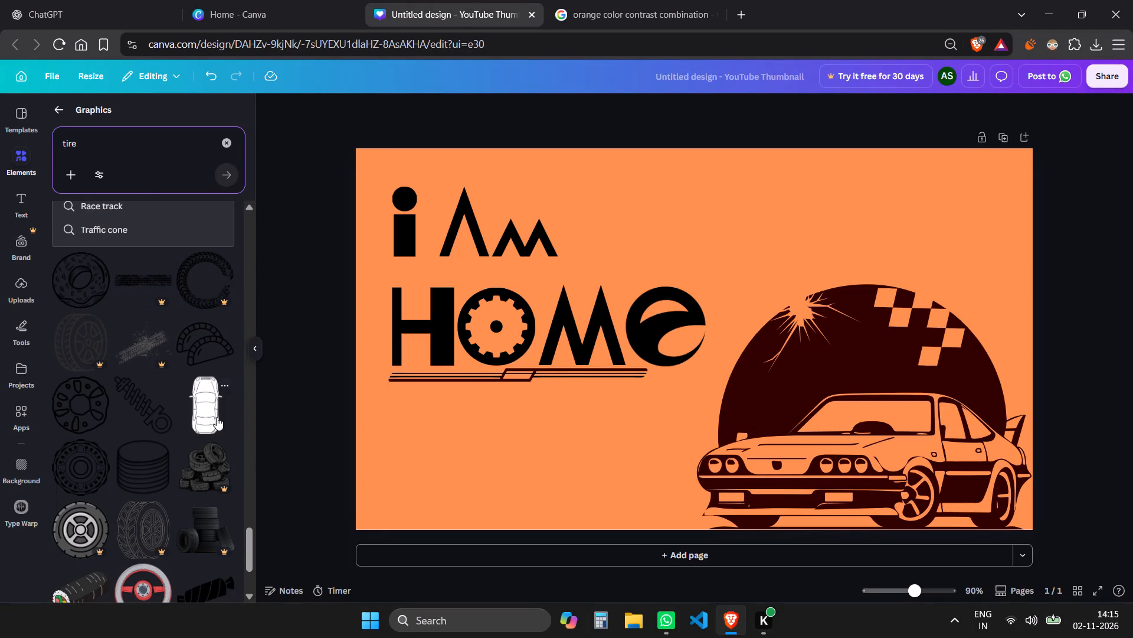
{"action": "scroll", "coordinate": [217, 417], "scroll_direction": "down", "scroll_amount": 5}
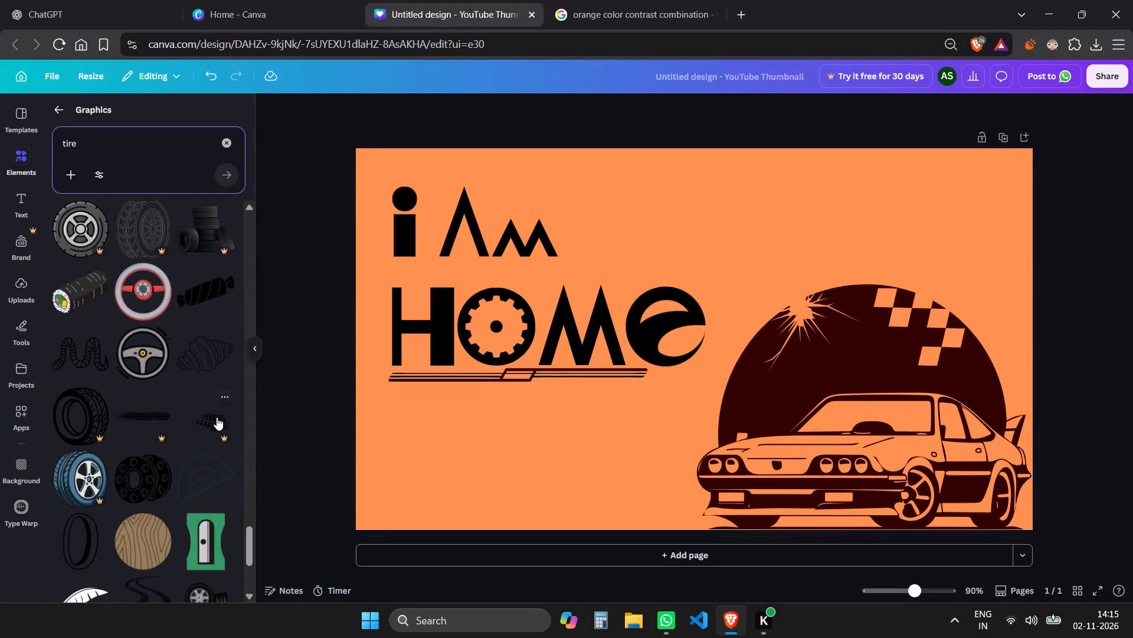
{"action": "scroll", "coordinate": [217, 417], "scroll_direction": "down", "scroll_amount": 2}
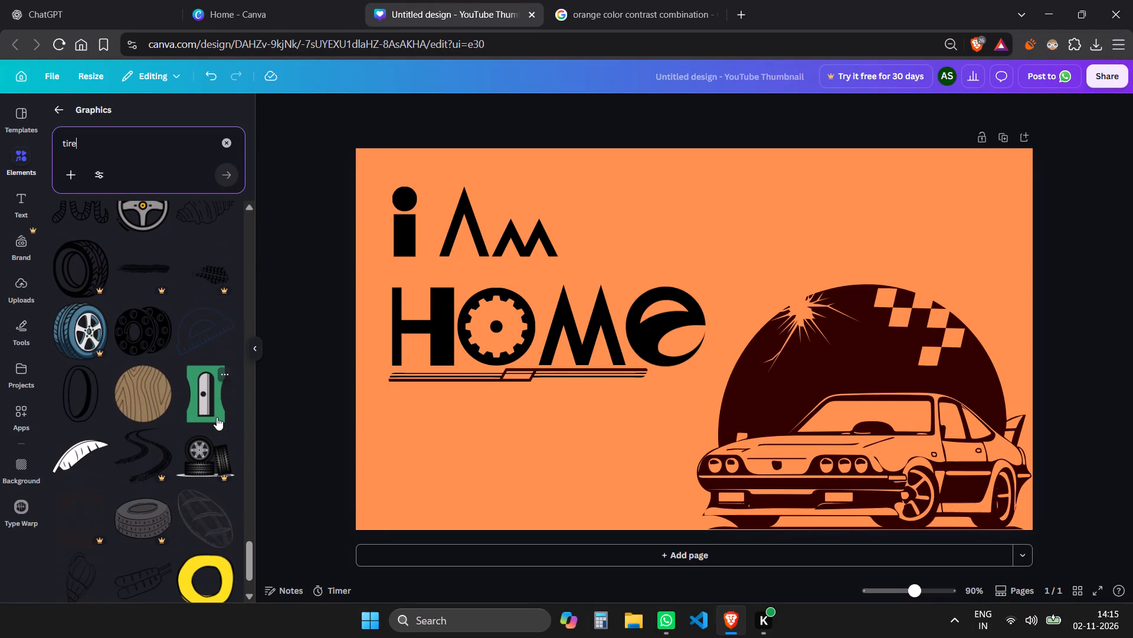
{"action": "scroll", "coordinate": [217, 417], "scroll_direction": "down", "scroll_amount": 7}
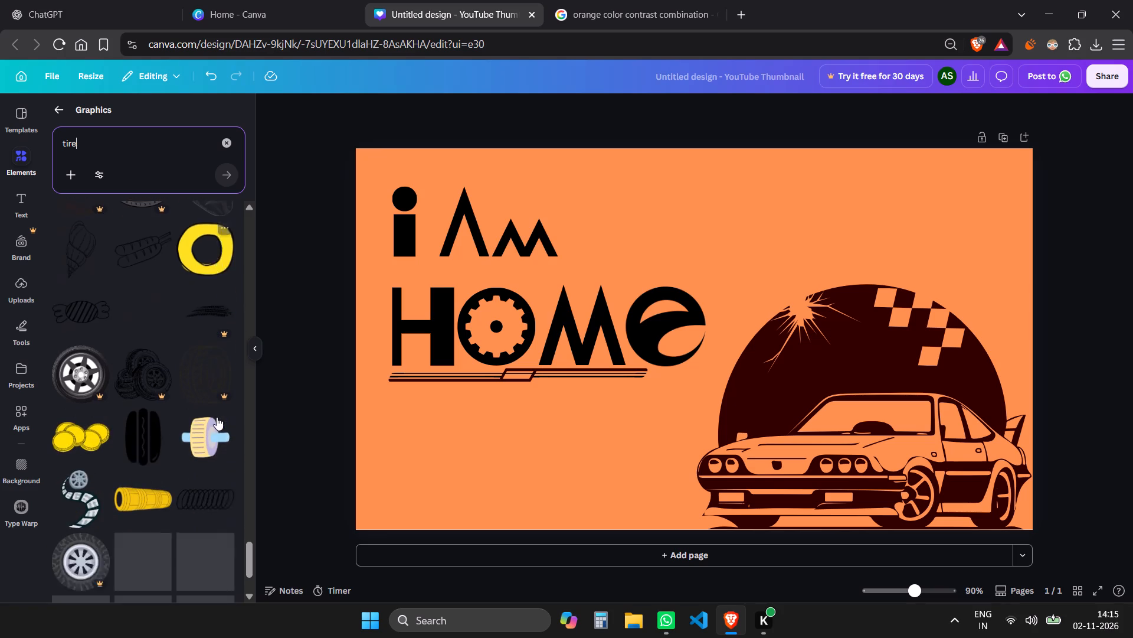
Look through the "tire" graphics again from the start of the results for a suitable tyre or tread graphic.
{"action": "scroll", "coordinate": [217, 417], "scroll_direction": "up", "scroll_amount": 15}
{"action": "scroll", "coordinate": [217, 417], "scroll_direction": "up", "scroll_amount": 6}
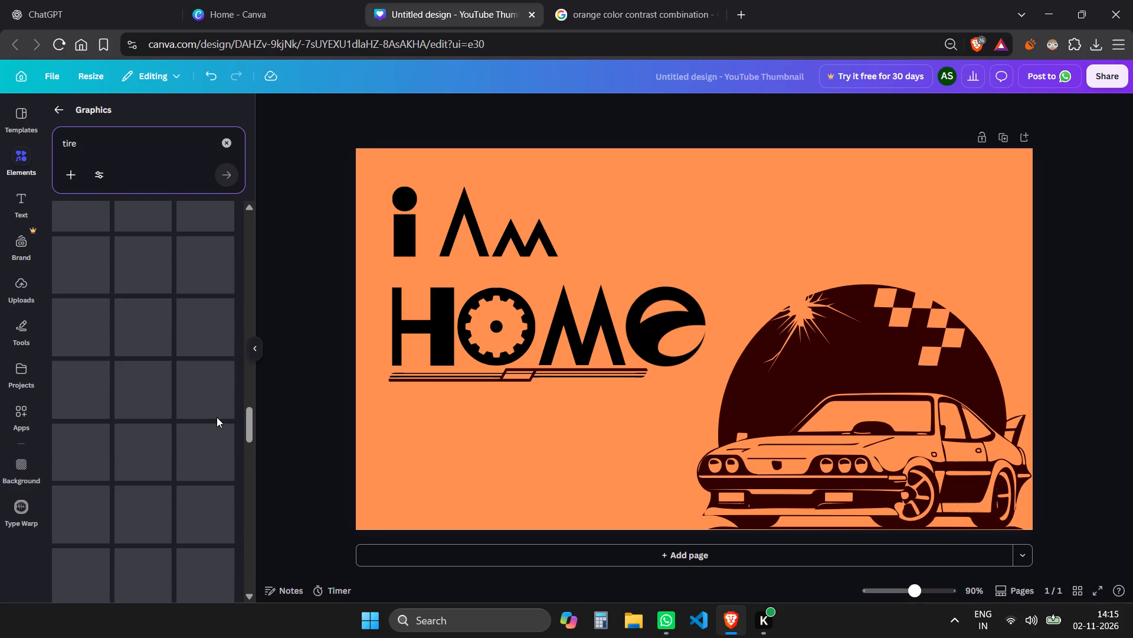
{"action": "scroll", "coordinate": [217, 417], "scroll_direction": "up", "scroll_amount": 18}
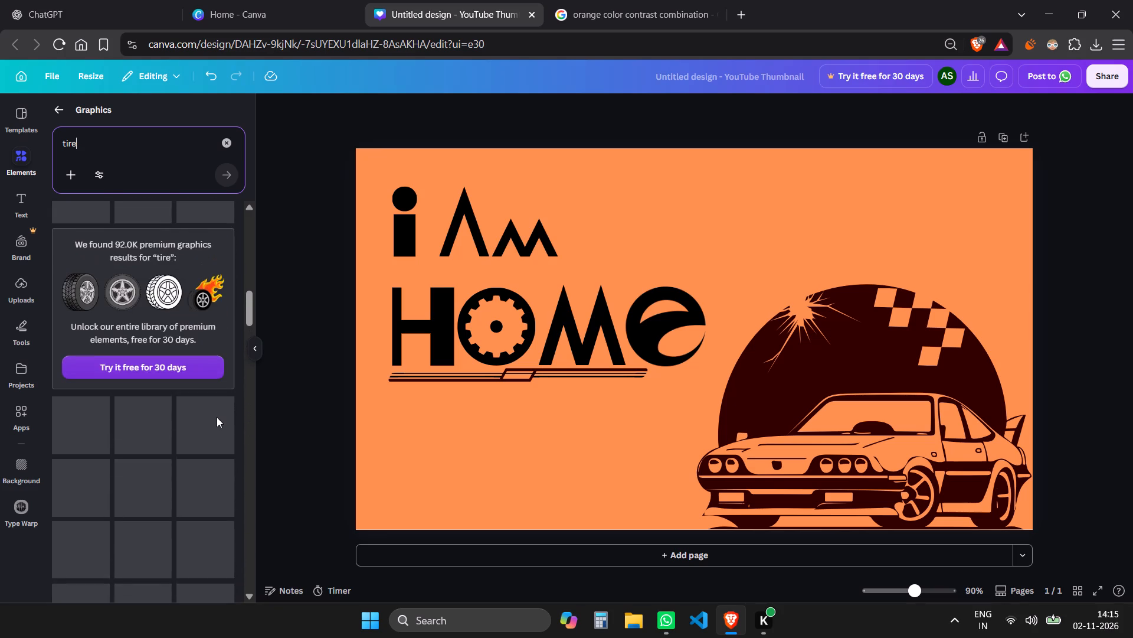
{"action": "scroll", "coordinate": [217, 417], "scroll_direction": "up", "scroll_amount": 13}
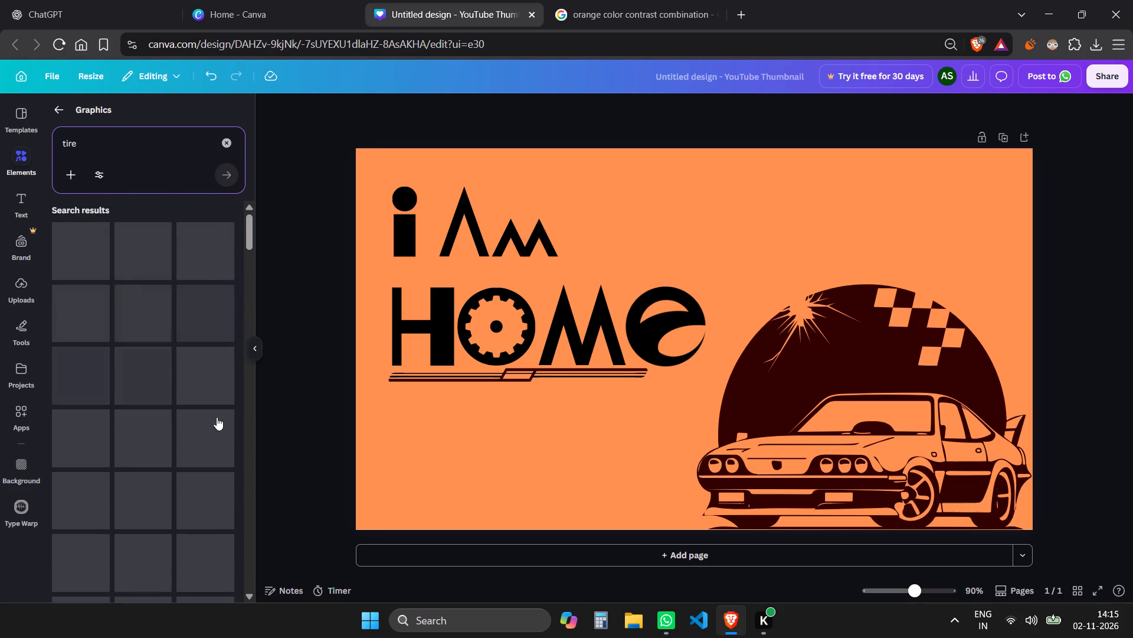
{"action": "scroll", "coordinate": [217, 417], "scroll_direction": "down", "scroll_amount": 6}
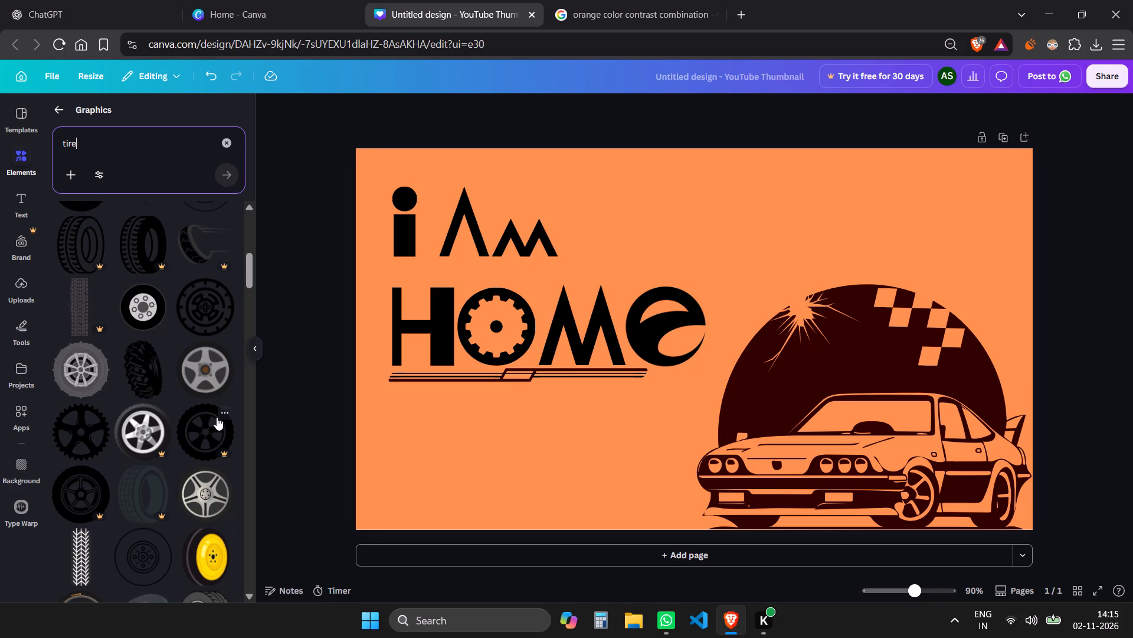
{"action": "scroll", "coordinate": [217, 417], "scroll_direction": "down", "scroll_amount": 6}
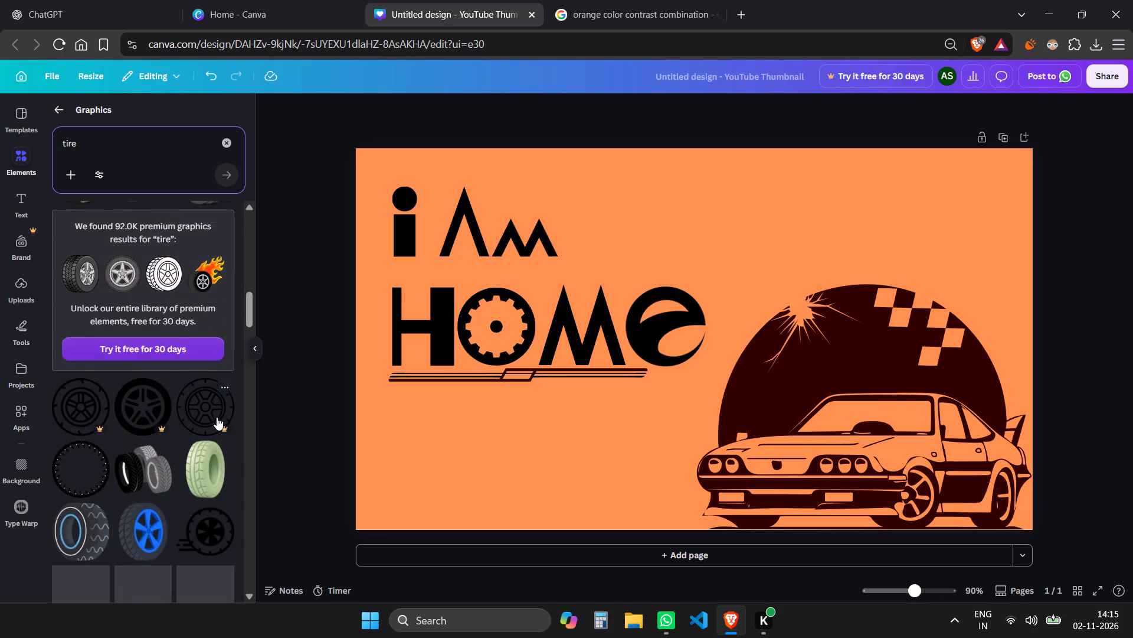
{"action": "scroll", "coordinate": [217, 417], "scroll_direction": "down", "scroll_amount": 6}
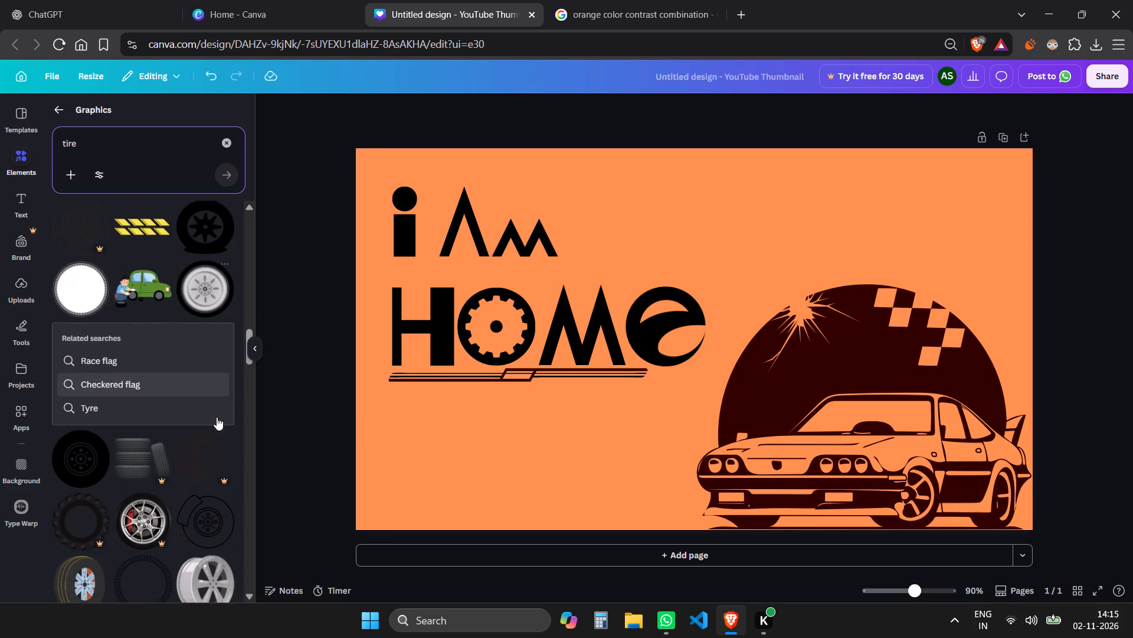
{"action": "scroll", "coordinate": [217, 417], "scroll_direction": "down", "scroll_amount": 4}
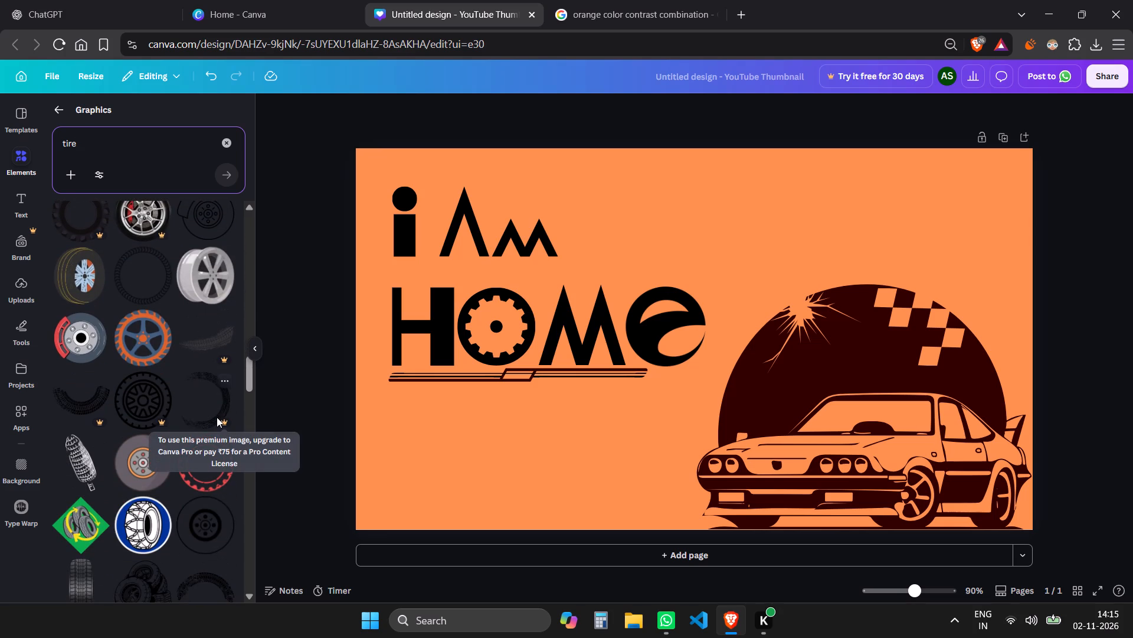
{"action": "scroll", "coordinate": [217, 417], "scroll_direction": "down", "scroll_amount": 2}
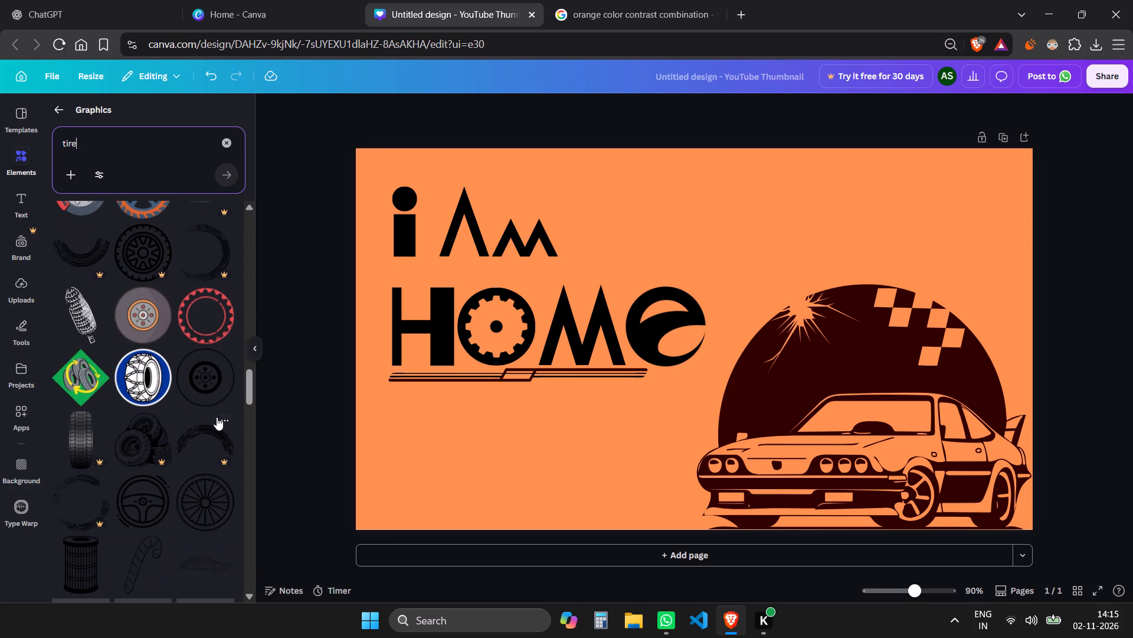
{"action": "scroll", "coordinate": [217, 417], "scroll_direction": "up", "scroll_amount": 7}
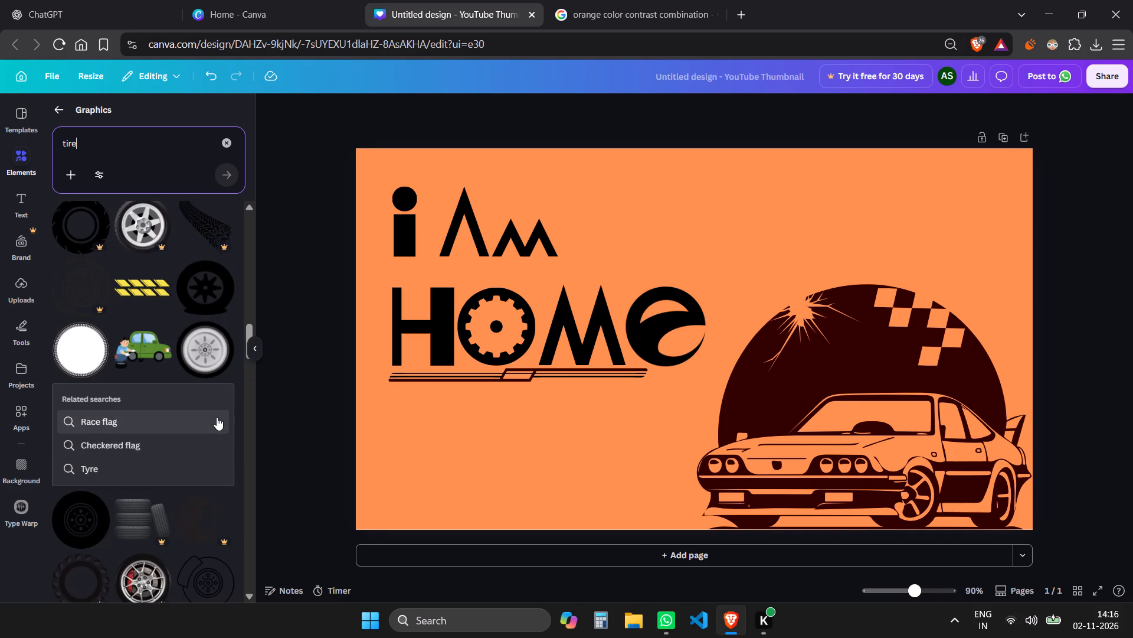
{"action": "scroll", "coordinate": [217, 417], "scroll_direction": "up", "scroll_amount": 5}
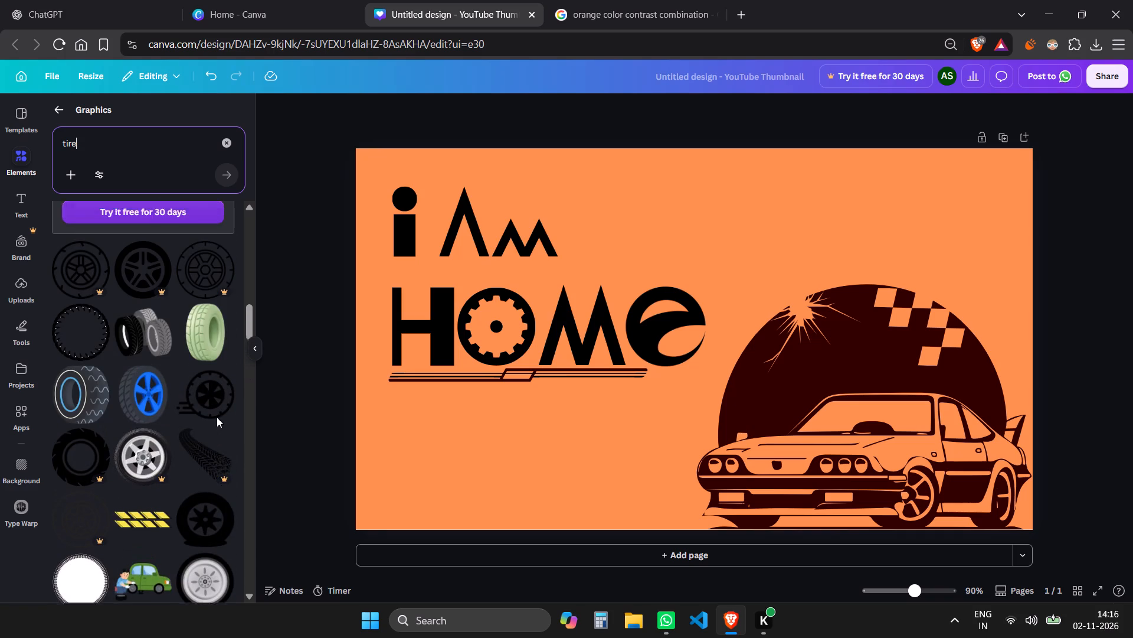
{"action": "scroll", "coordinate": [217, 417], "scroll_direction": "up", "scroll_amount": 4}
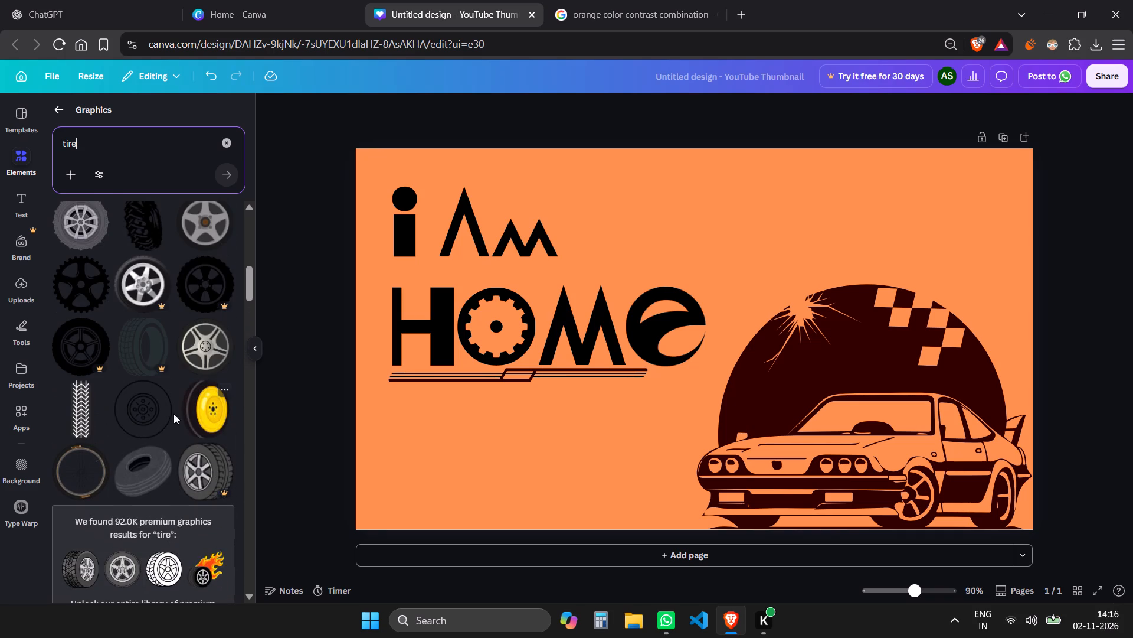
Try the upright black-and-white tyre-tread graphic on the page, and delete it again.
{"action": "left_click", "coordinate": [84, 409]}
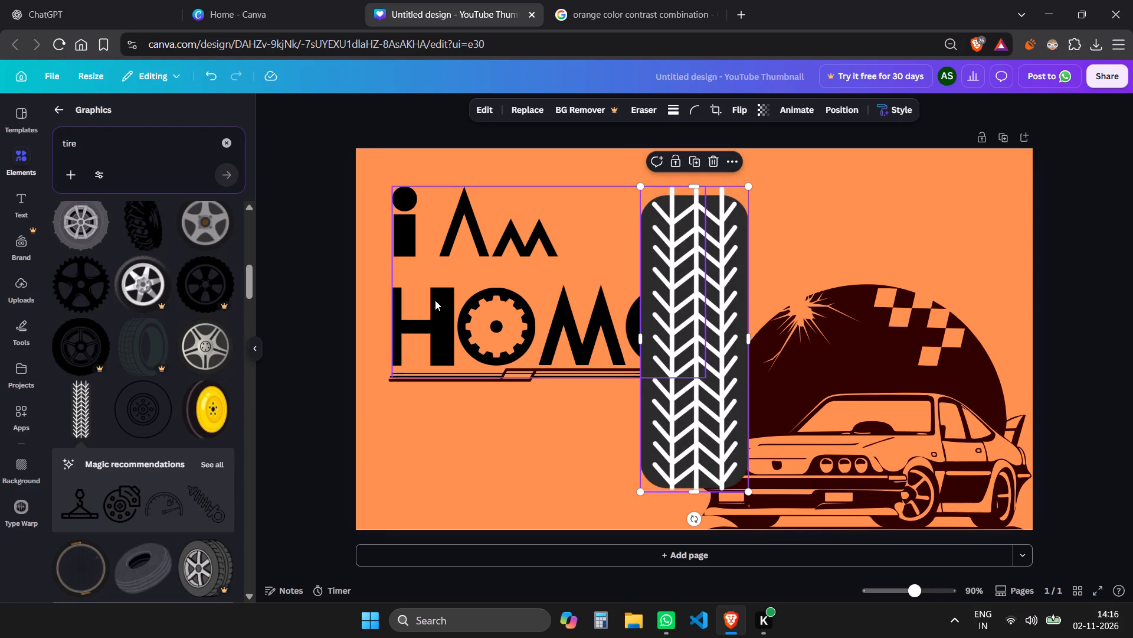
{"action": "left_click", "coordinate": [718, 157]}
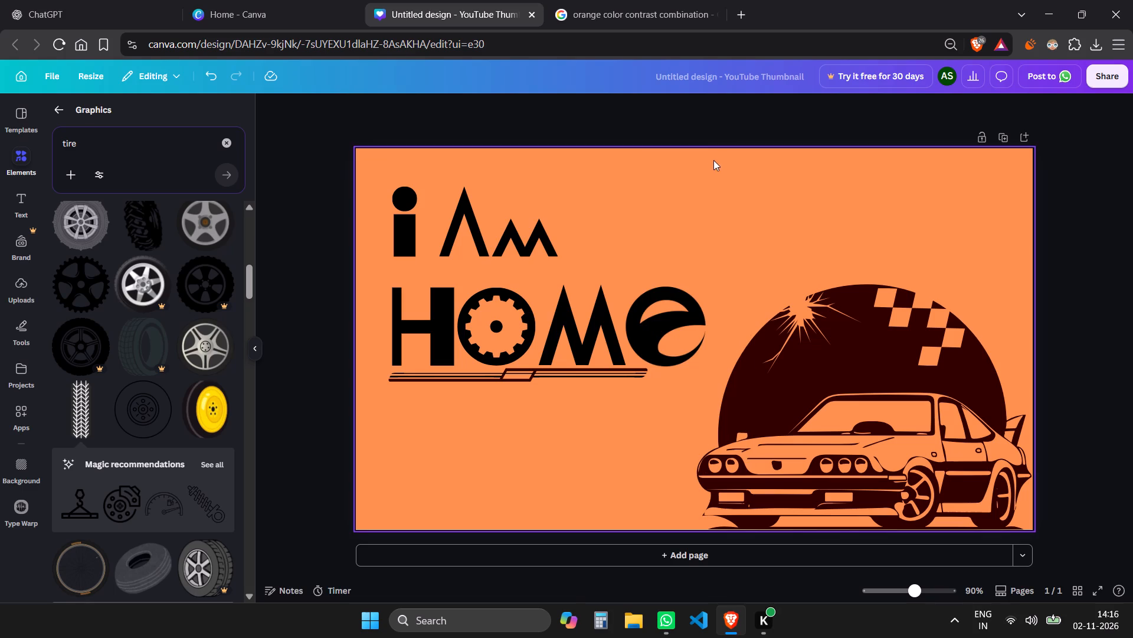
Search the graphics for "tyre marks" and look through the results for a suitable skid or tread mark.
{"action": "left_click", "coordinate": [223, 148]}
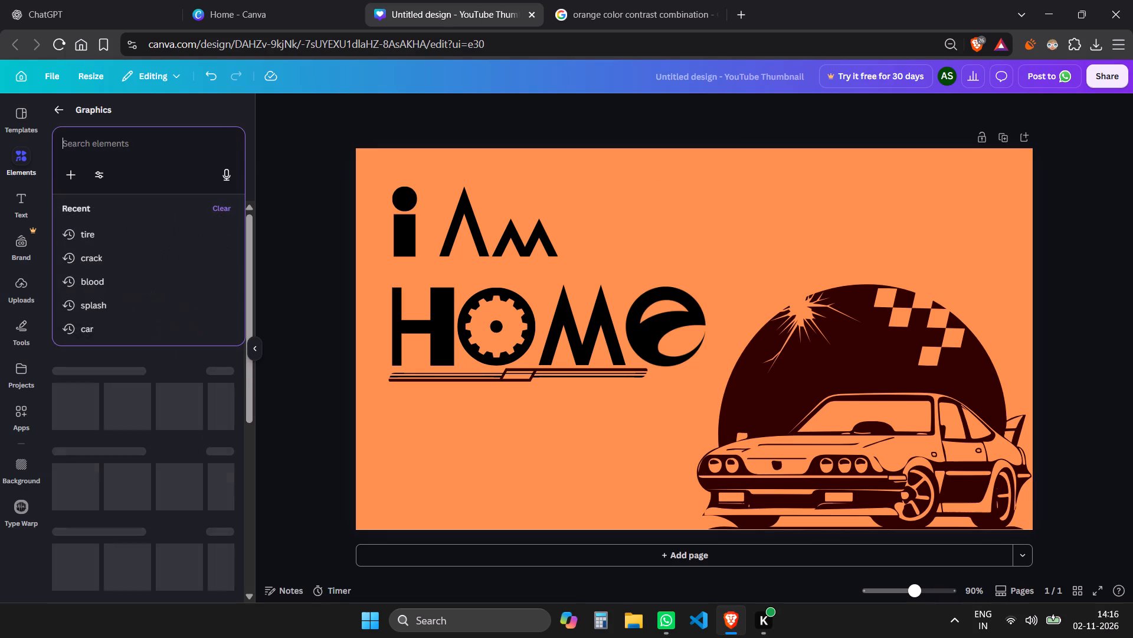
{"action": "type", "text": "ty"}
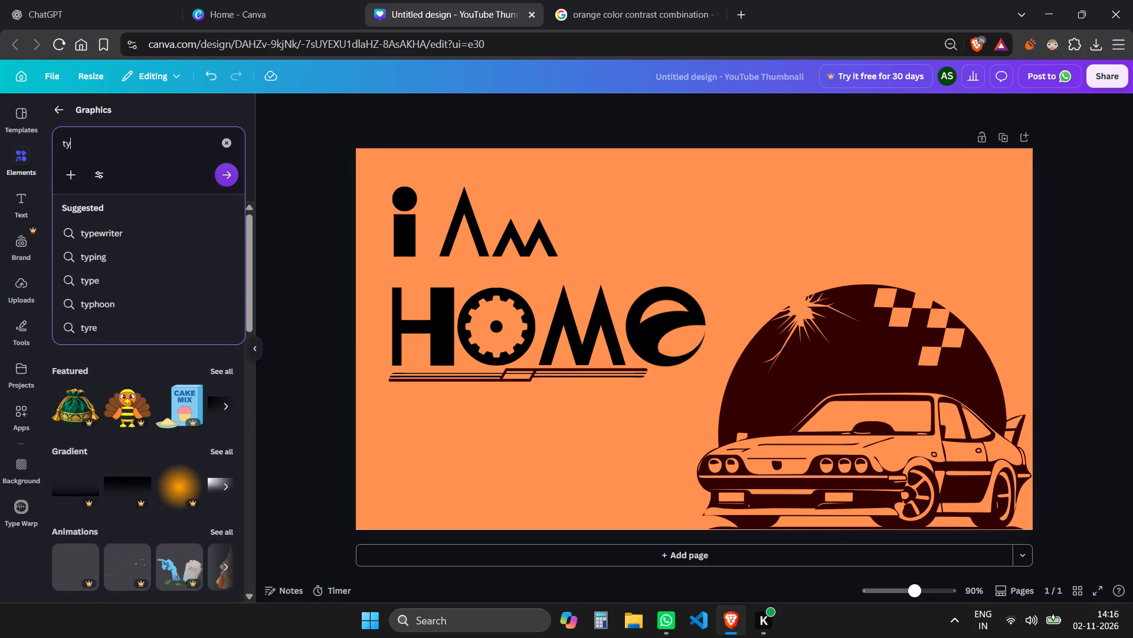
{"action": "key", "text": "r"}
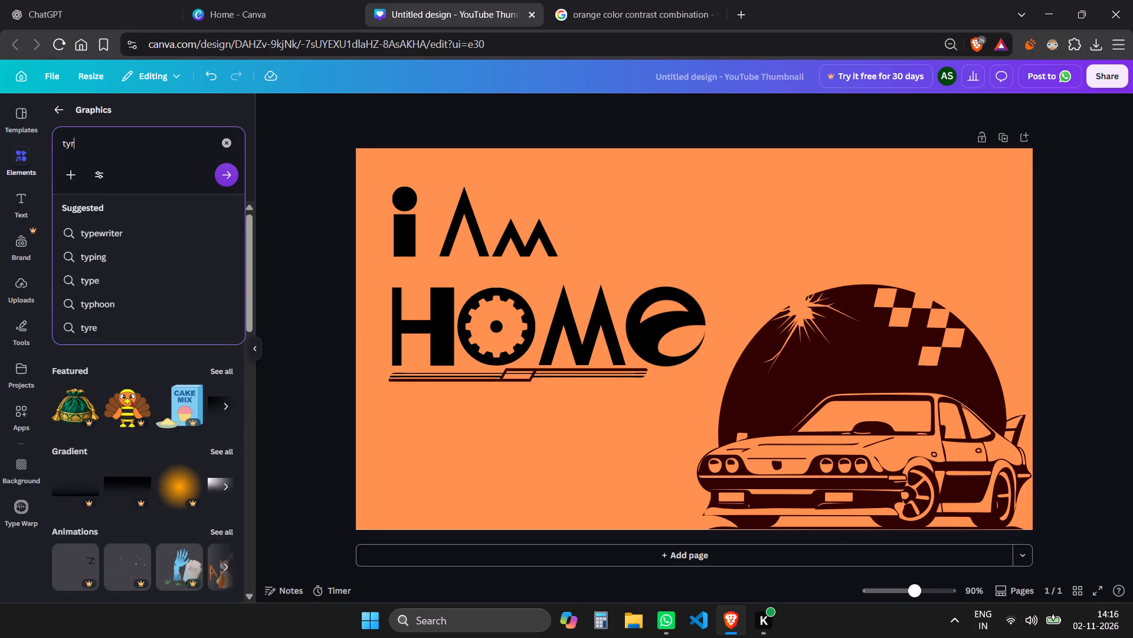
{"action": "key", "text": "e"}
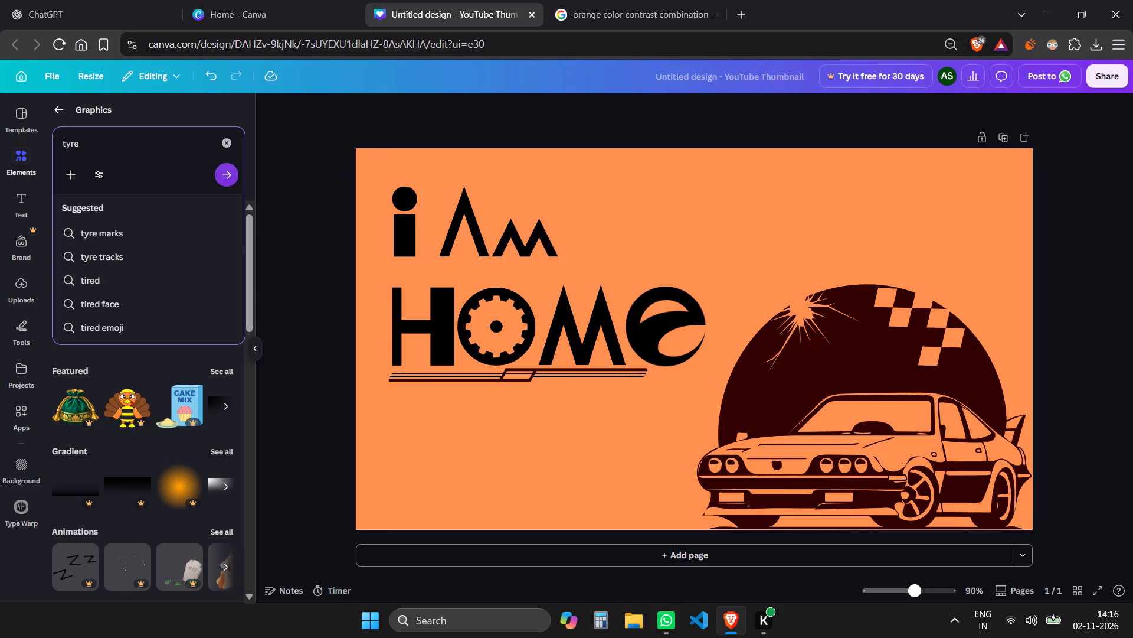
{"action": "key", "text": "Down"}
{"action": "key", "text": "Return"}
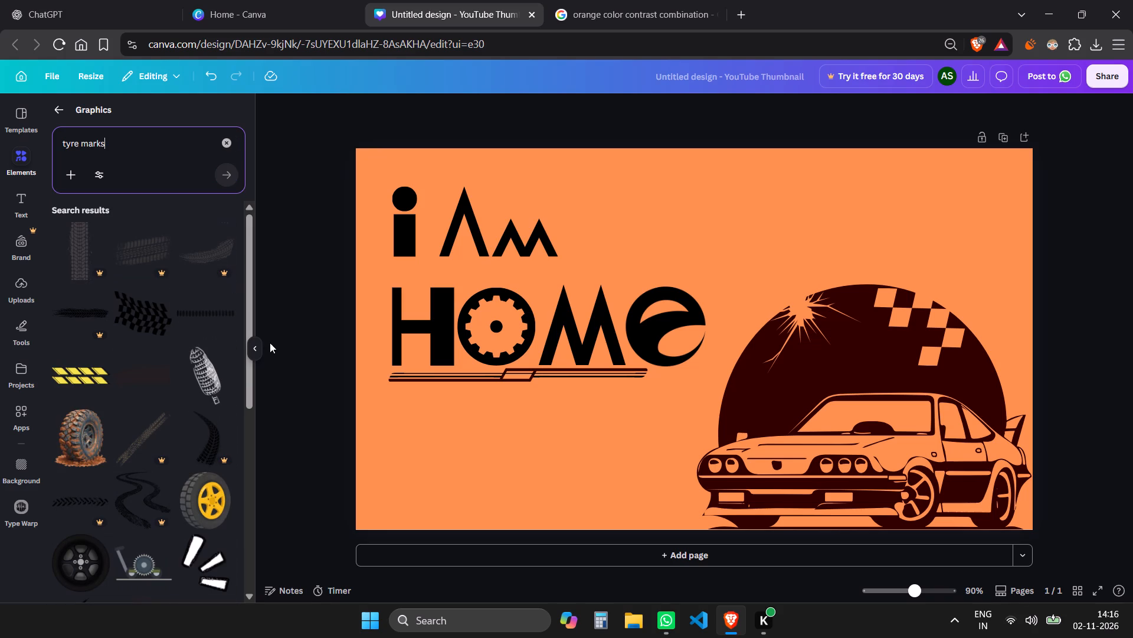
{"action": "scroll", "coordinate": [195, 423], "scroll_direction": "down", "scroll_amount": 3}
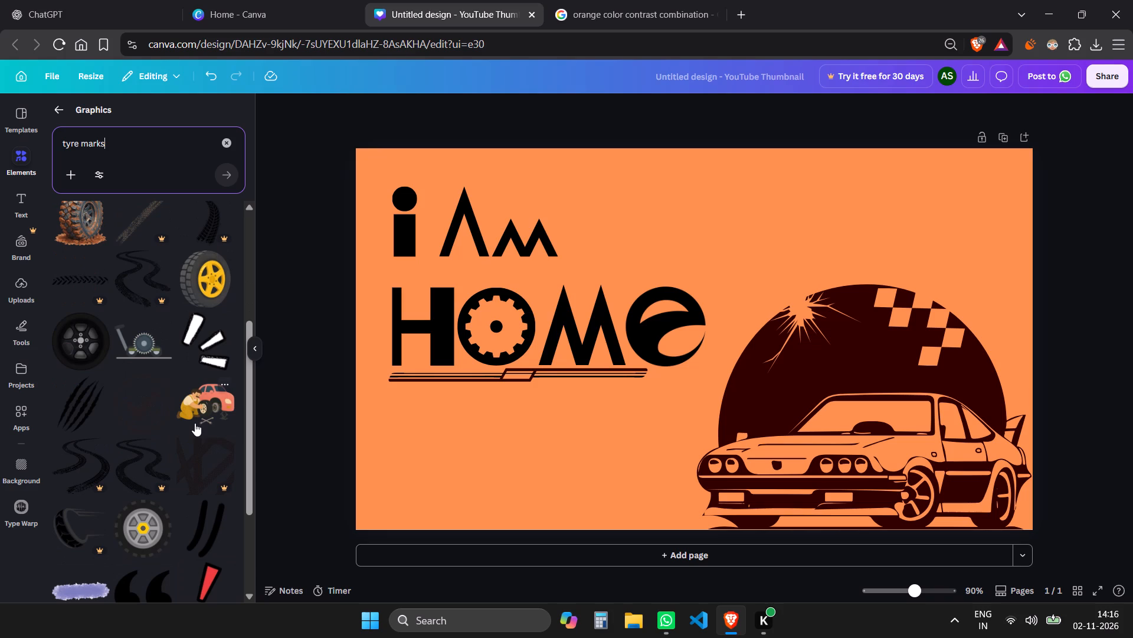
{"action": "scroll", "coordinate": [195, 423], "scroll_direction": "down", "scroll_amount": 4}
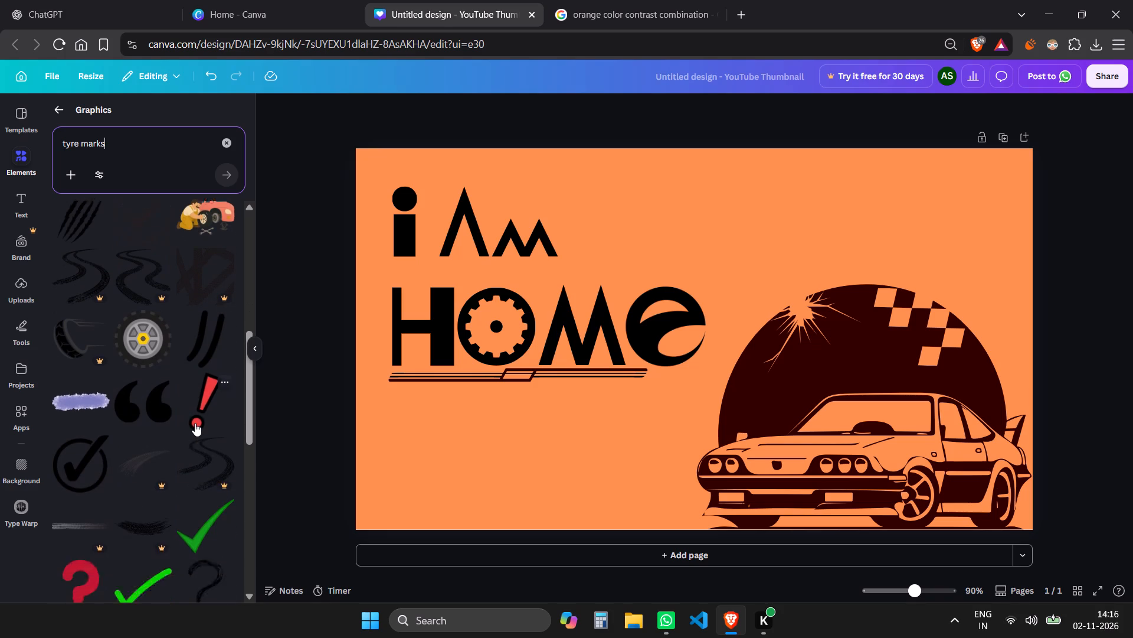
{"action": "scroll", "coordinate": [195, 423], "scroll_direction": "down", "scroll_amount": 5}
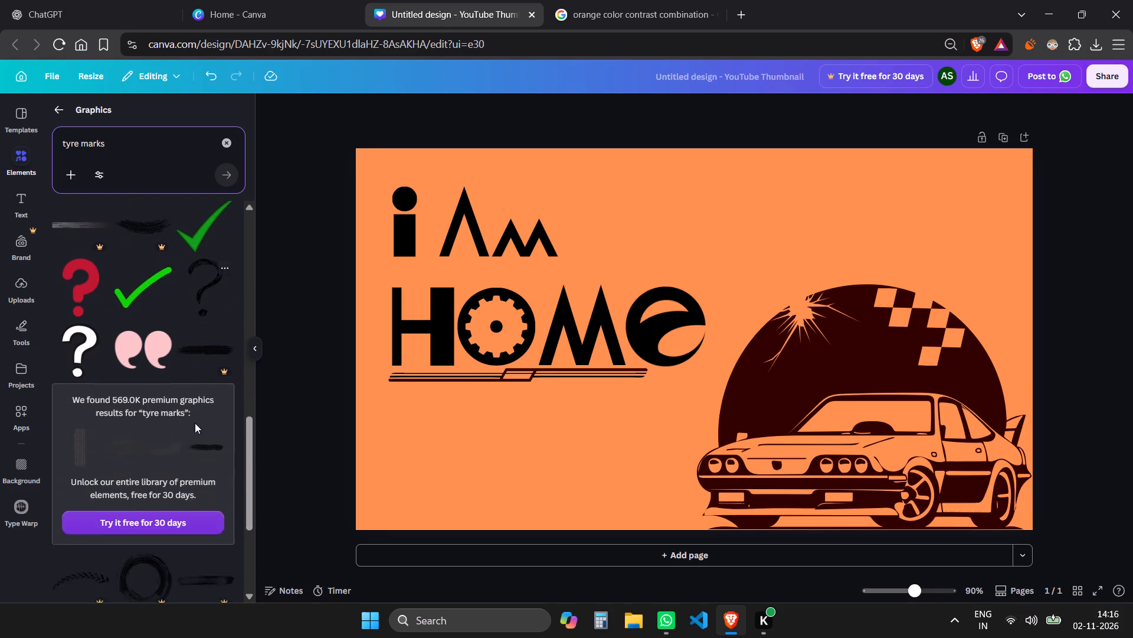
{"action": "scroll", "coordinate": [195, 423], "scroll_direction": "down", "scroll_amount": 5}
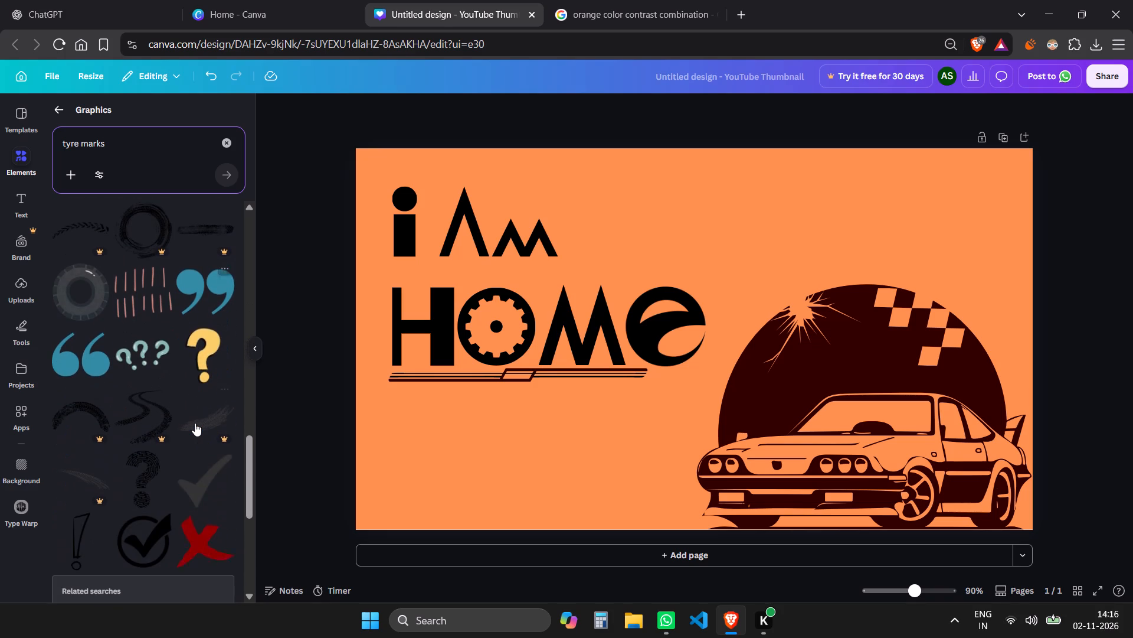
{"action": "scroll", "coordinate": [195, 423], "scroll_direction": "down", "scroll_amount": 3}
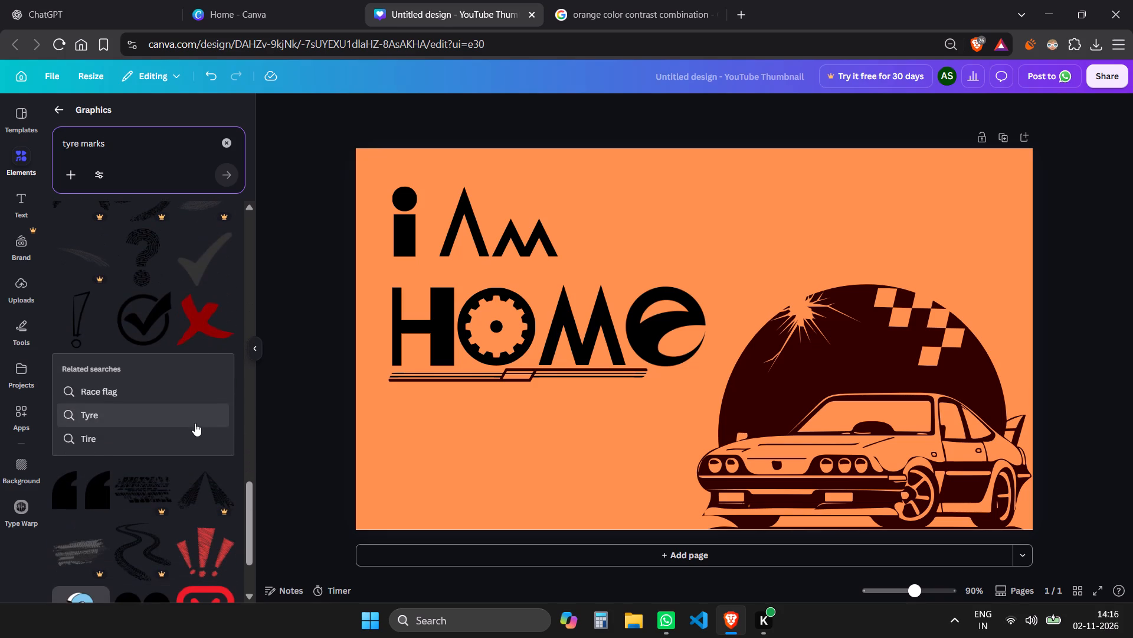
{"action": "scroll", "coordinate": [181, 470], "scroll_direction": "down", "scroll_amount": 3}
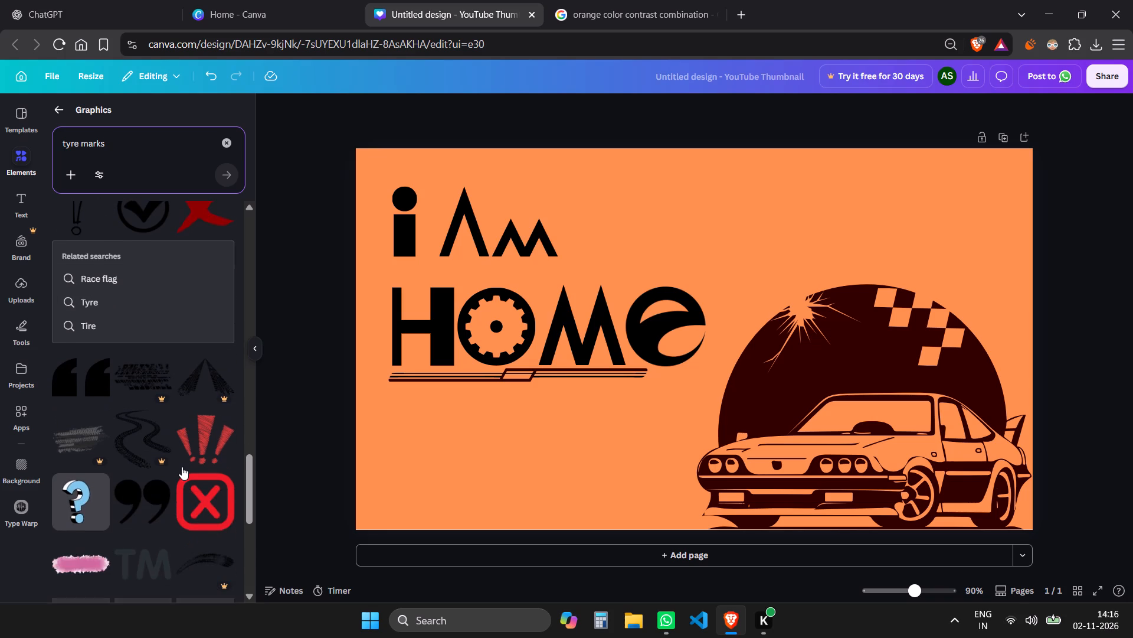
{"action": "scroll", "coordinate": [182, 466], "scroll_direction": "down", "scroll_amount": 3}
{"action": "scroll", "coordinate": [27, 463], "scroll_direction": "down", "scroll_amount": 5}
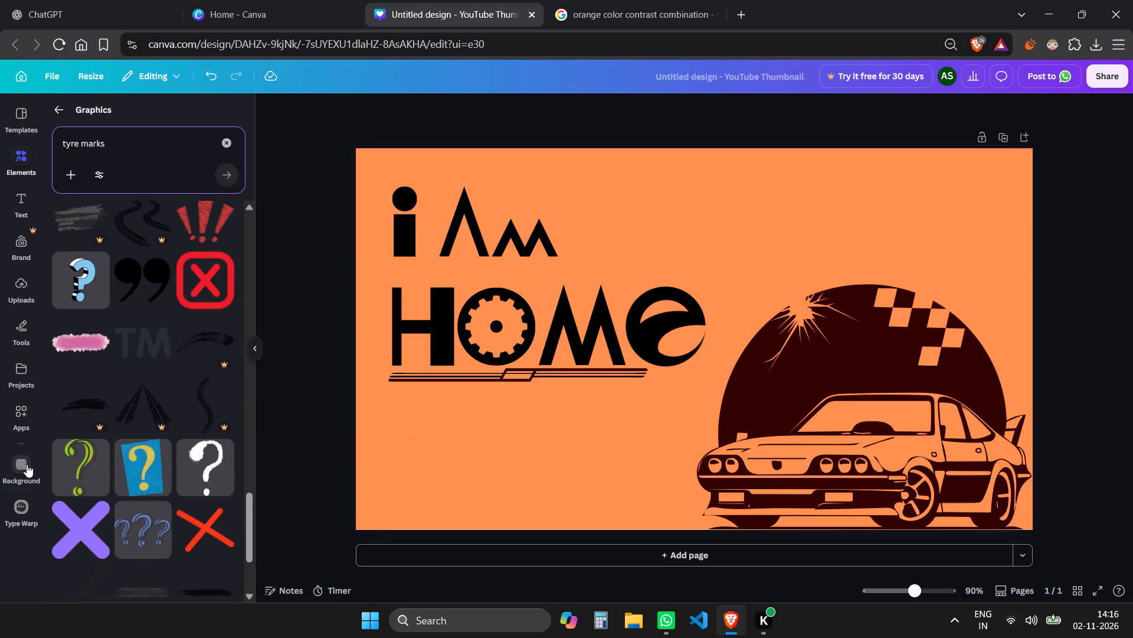
{"action": "scroll", "coordinate": [151, 453], "scroll_direction": "down", "scroll_amount": 10}
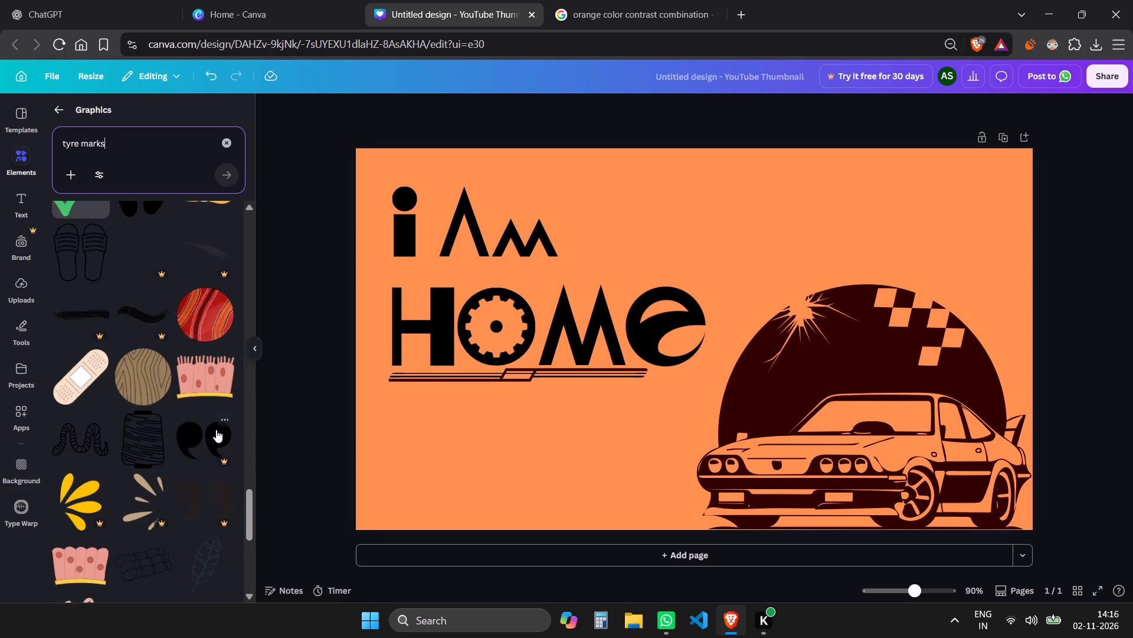
{"action": "scroll", "coordinate": [227, 419], "scroll_direction": "down", "scroll_amount": 3}
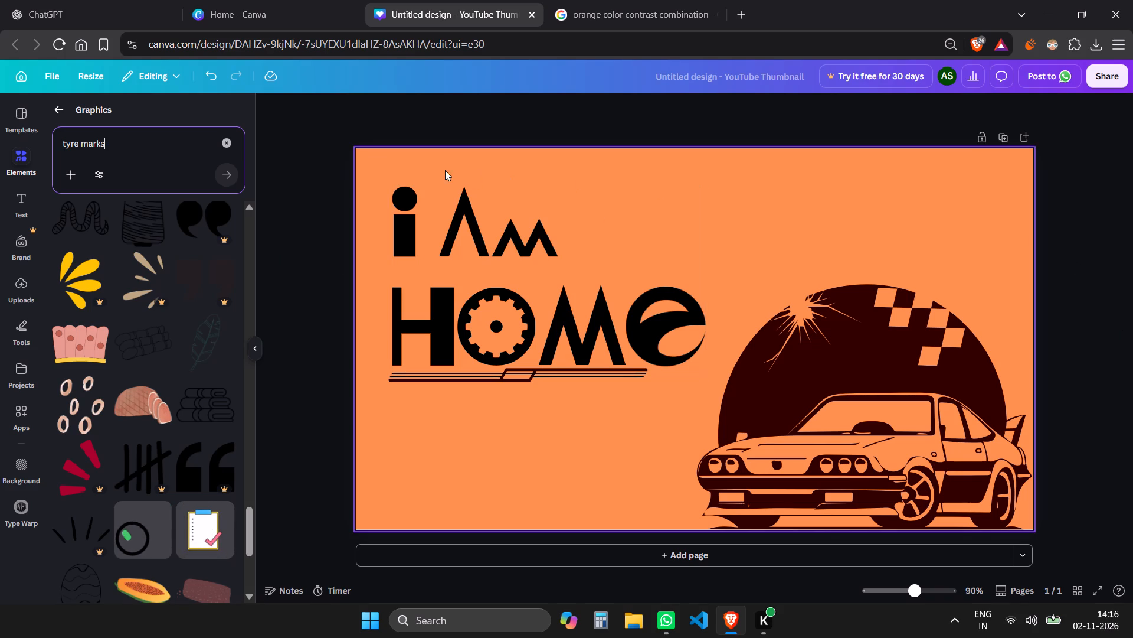
{"action": "scroll", "coordinate": [130, 442], "scroll_direction": "down", "scroll_amount": 4}
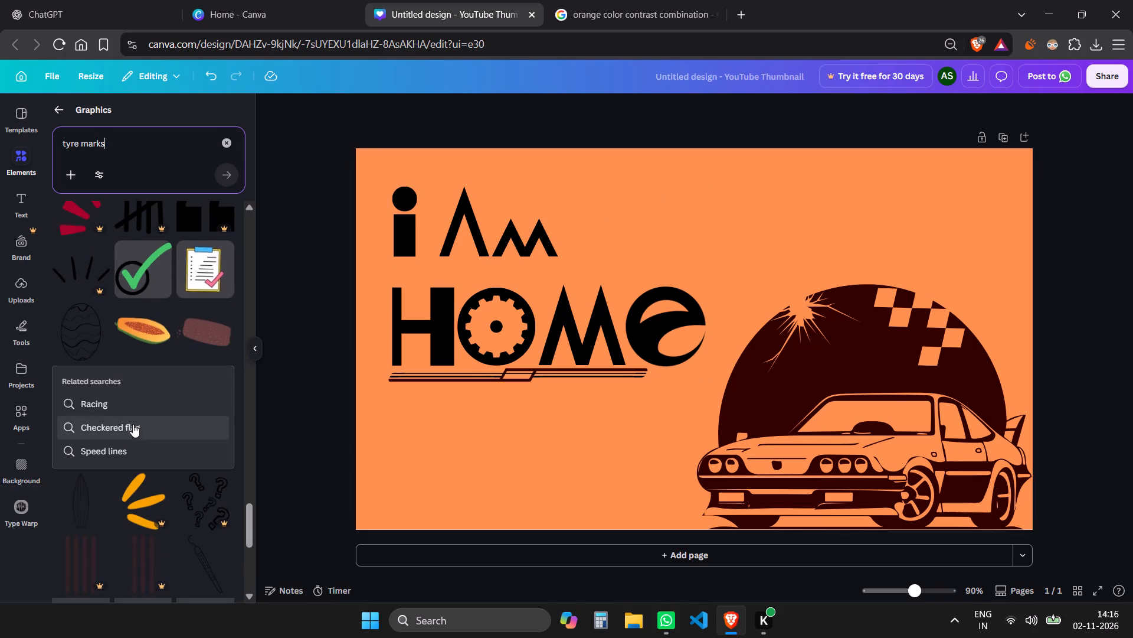
{"action": "scroll", "coordinate": [166, 362], "scroll_direction": "down", "scroll_amount": 3}
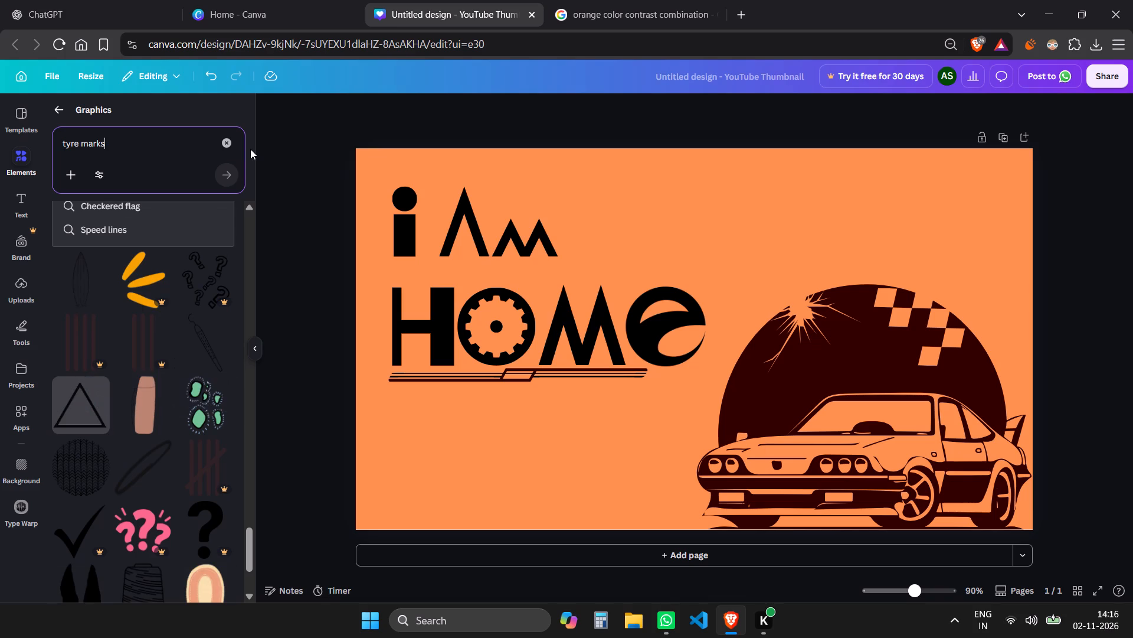
Search the graphics for "race track" and look through the results for a suitable racing detail.
{"action": "left_click", "coordinate": [228, 138]}
{"action": "type", "text": "track"}
{"action": "key", "text": "Down"}
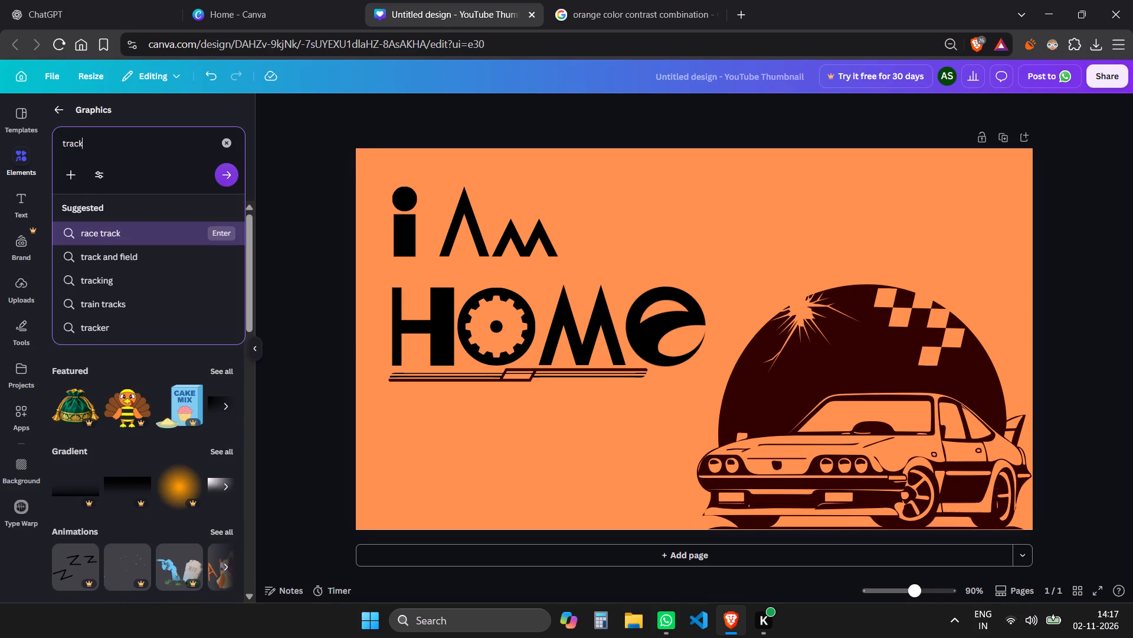
{"action": "key", "text": "Return"}
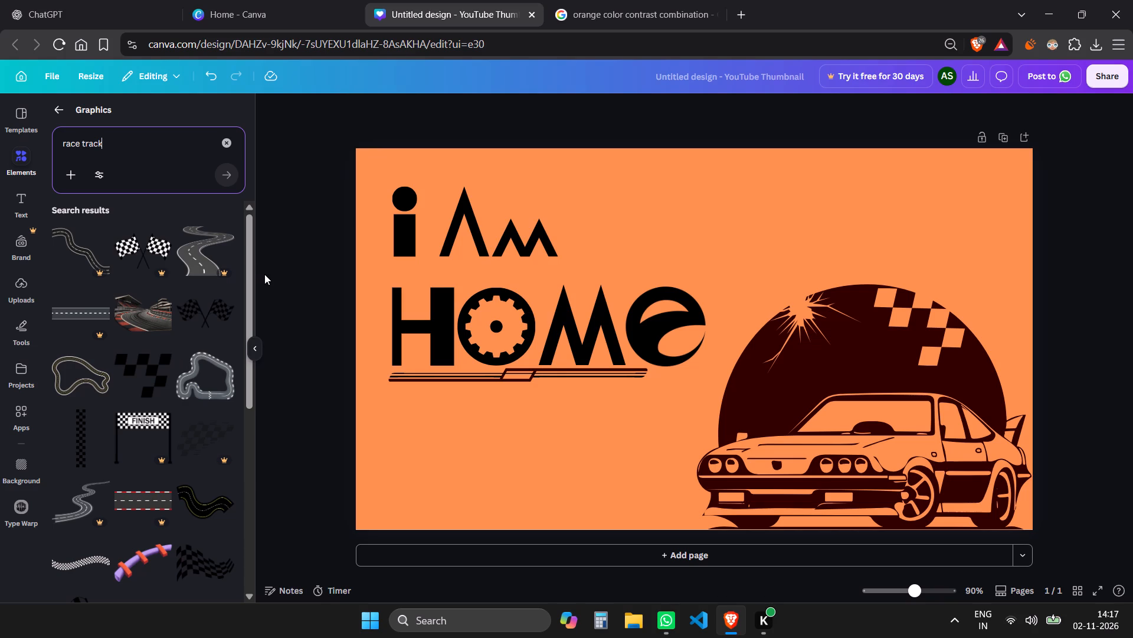
{"action": "scroll", "coordinate": [83, 445], "scroll_direction": "down", "scroll_amount": 4}
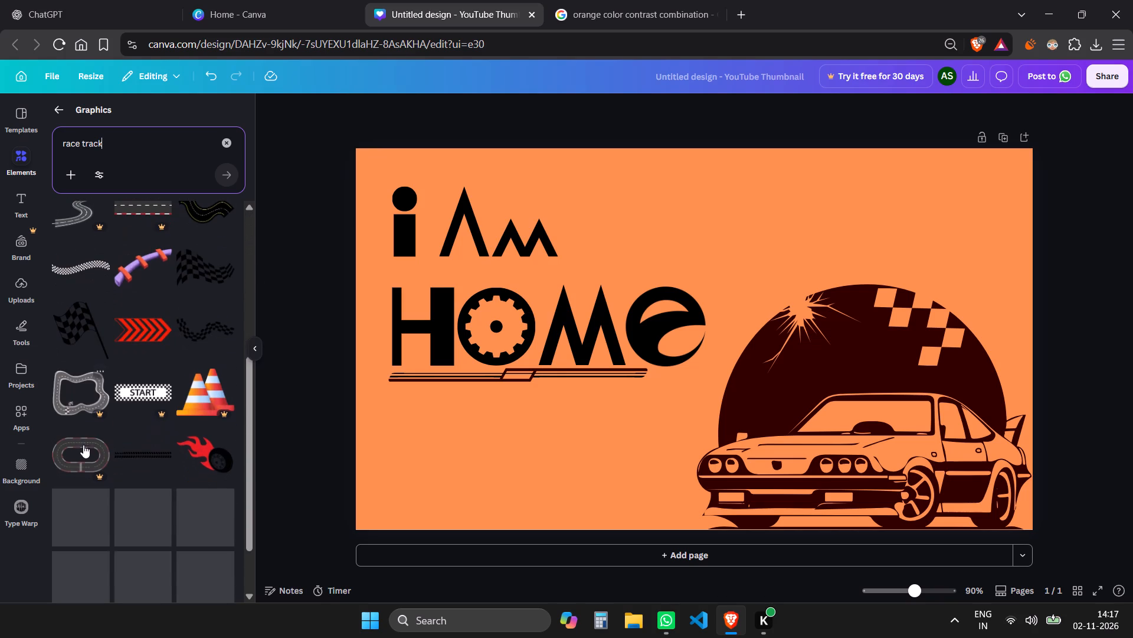
{"action": "scroll", "coordinate": [224, 340], "scroll_direction": "down", "scroll_amount": 2}
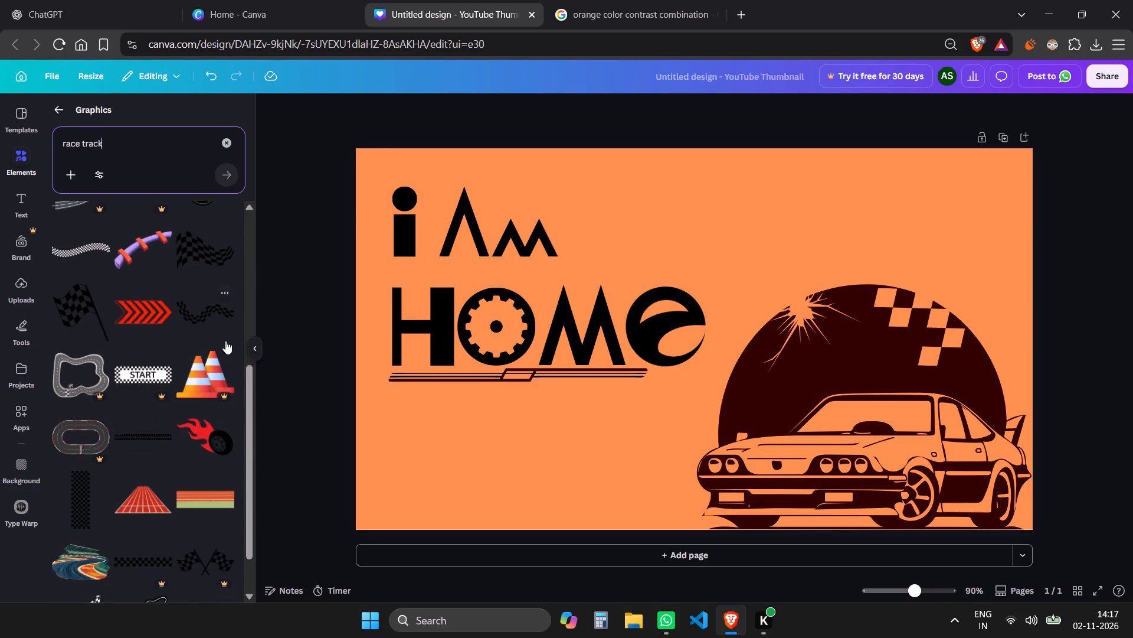
{"action": "scroll", "coordinate": [225, 345], "scroll_direction": "down", "scroll_amount": 1}
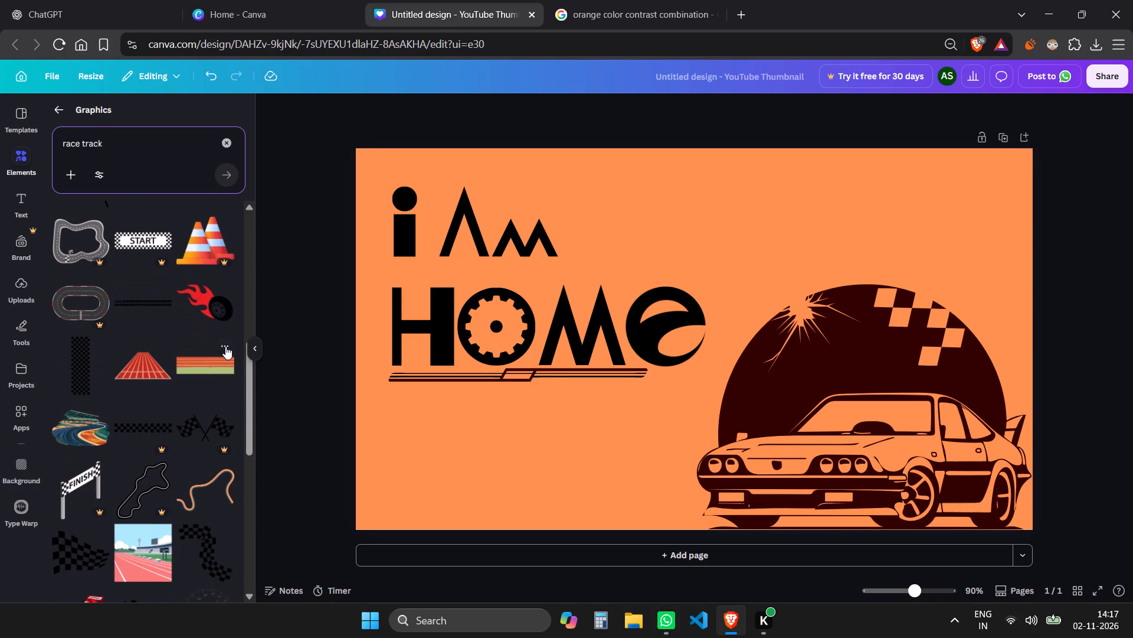
{"action": "scroll", "coordinate": [225, 346], "scroll_direction": "down", "scroll_amount": 8}
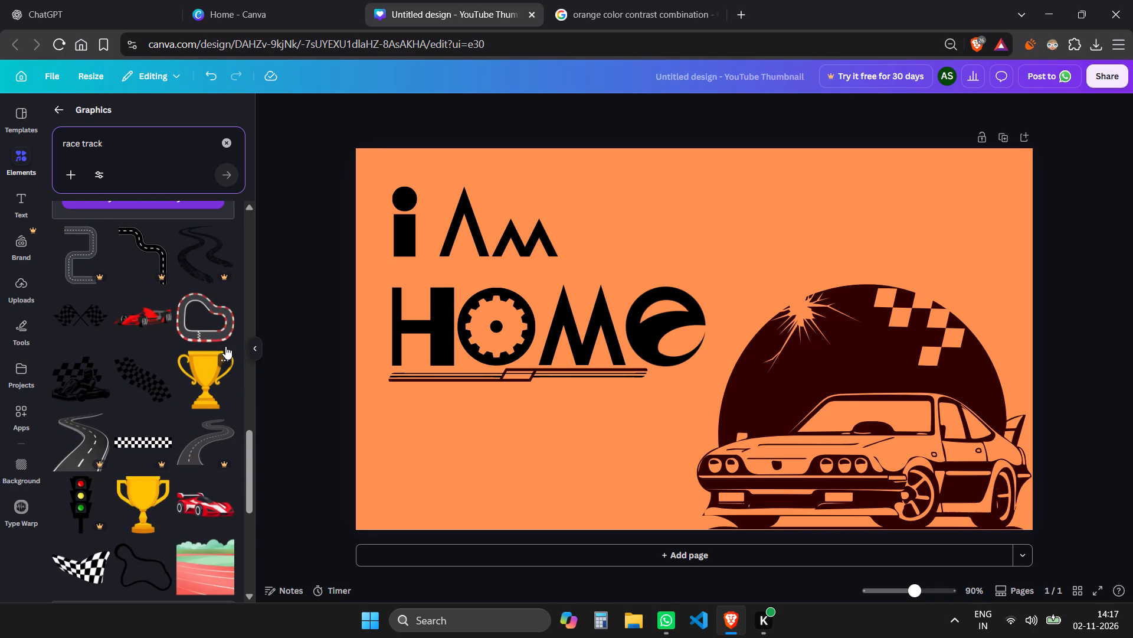
{"action": "scroll", "coordinate": [225, 346], "scroll_direction": "up", "scroll_amount": 18}
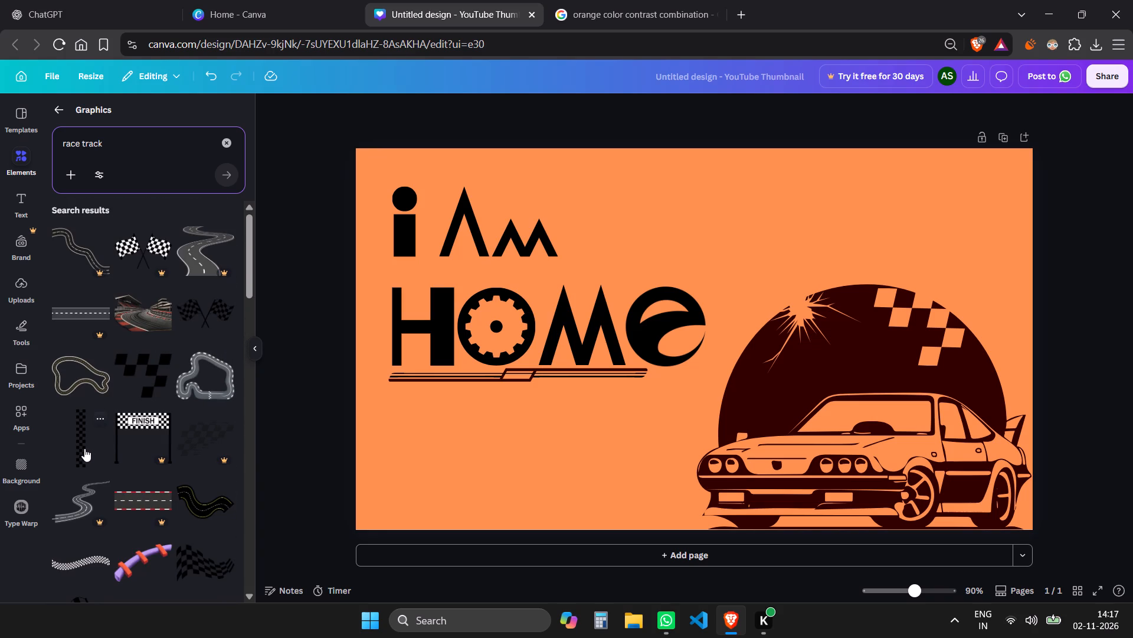
Add the narrow vertical black checkered strip to the page and place it flush in the page's top-right corner.
{"action": "left_click", "coordinate": [84, 447]}
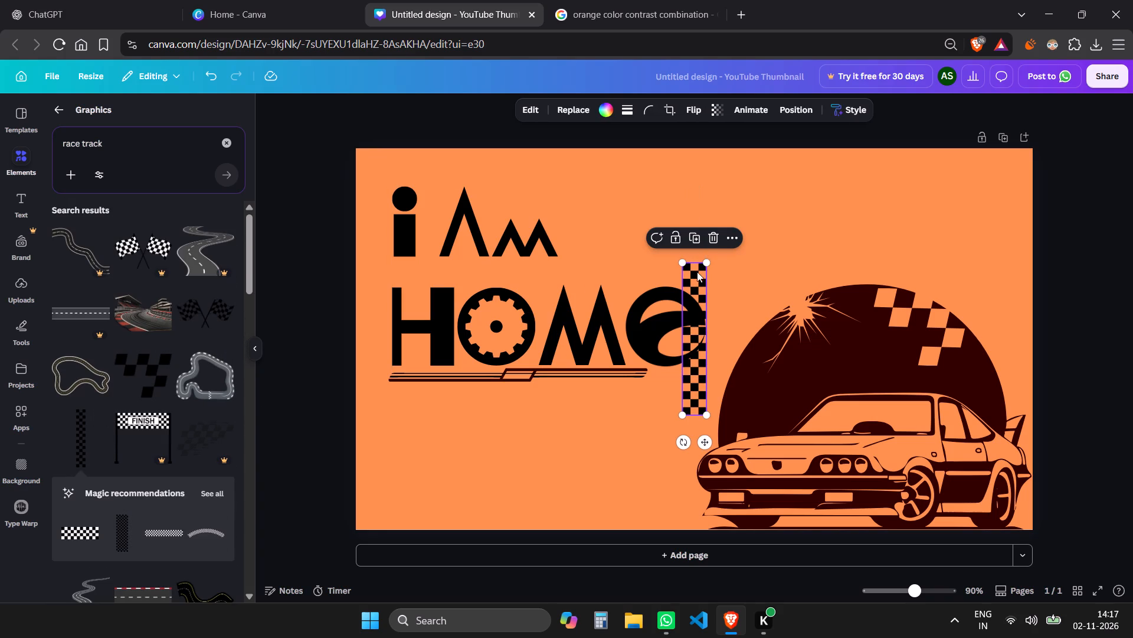
{"action": "left_click_drag", "start_coordinate": [695, 341], "coordinate": [1024, 259]}
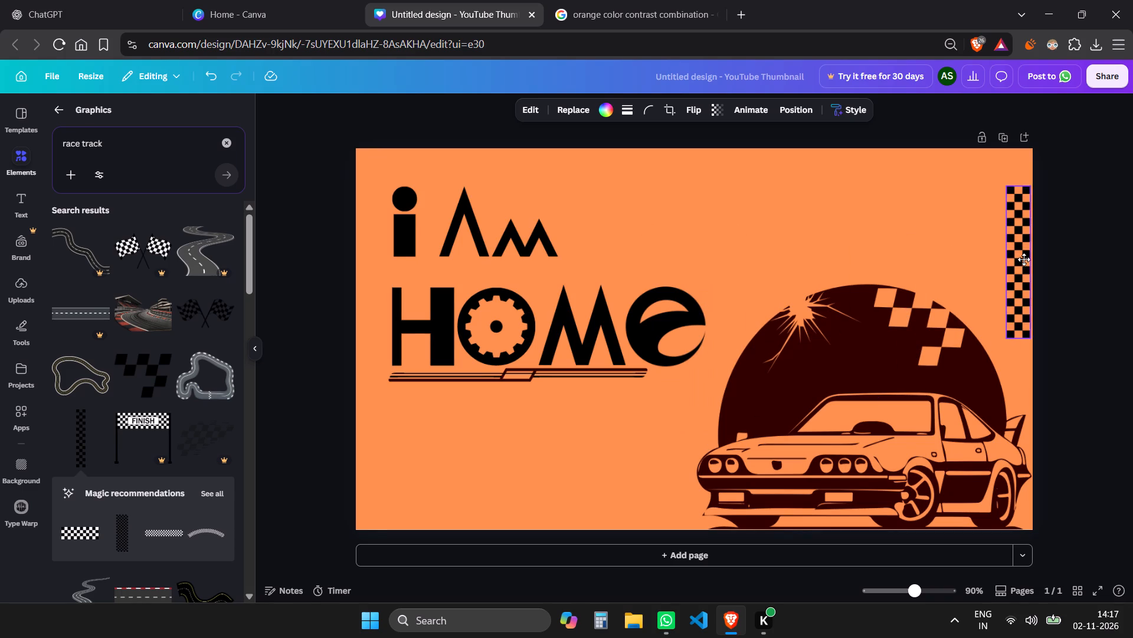
{"action": "left_click_drag", "start_coordinate": [1024, 259], "coordinate": [1021, 226]}
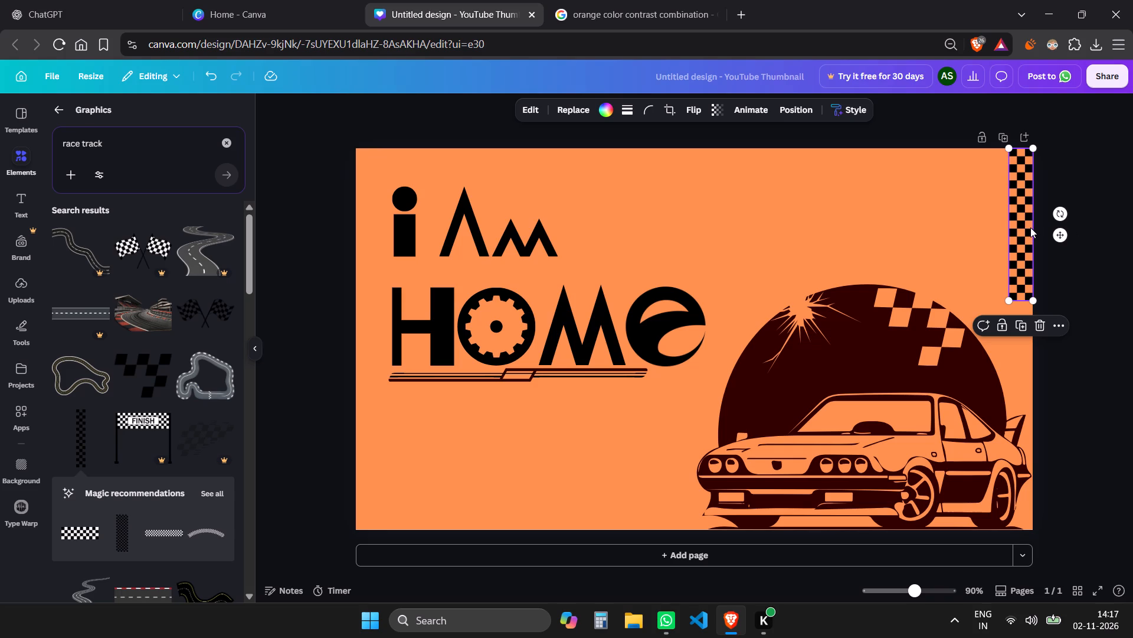
Duplicate the checkered strip and line the copy up below the first along the page's right edge, overlapping it so the checks match.
{"action": "key", "text": "ctrl+c"}
{"action": "key", "text": "ctrl+v"}
{"action": "left_click_drag", "start_coordinate": [1023, 219], "coordinate": [1023, 369]}
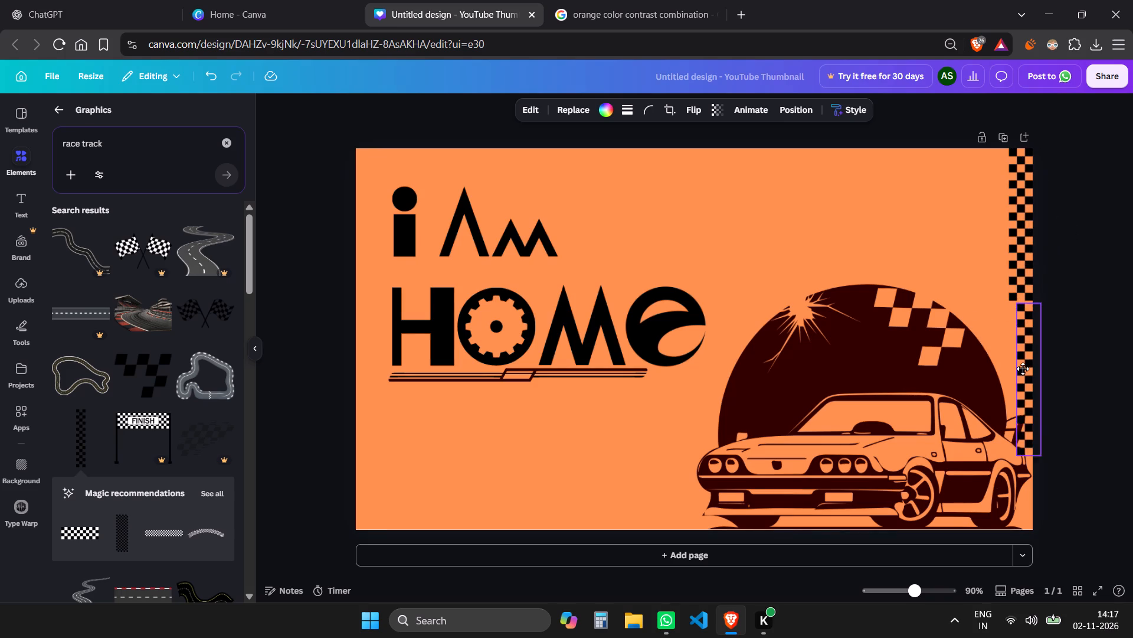
{"action": "left_click_drag", "start_coordinate": [1023, 369], "coordinate": [1017, 363]}
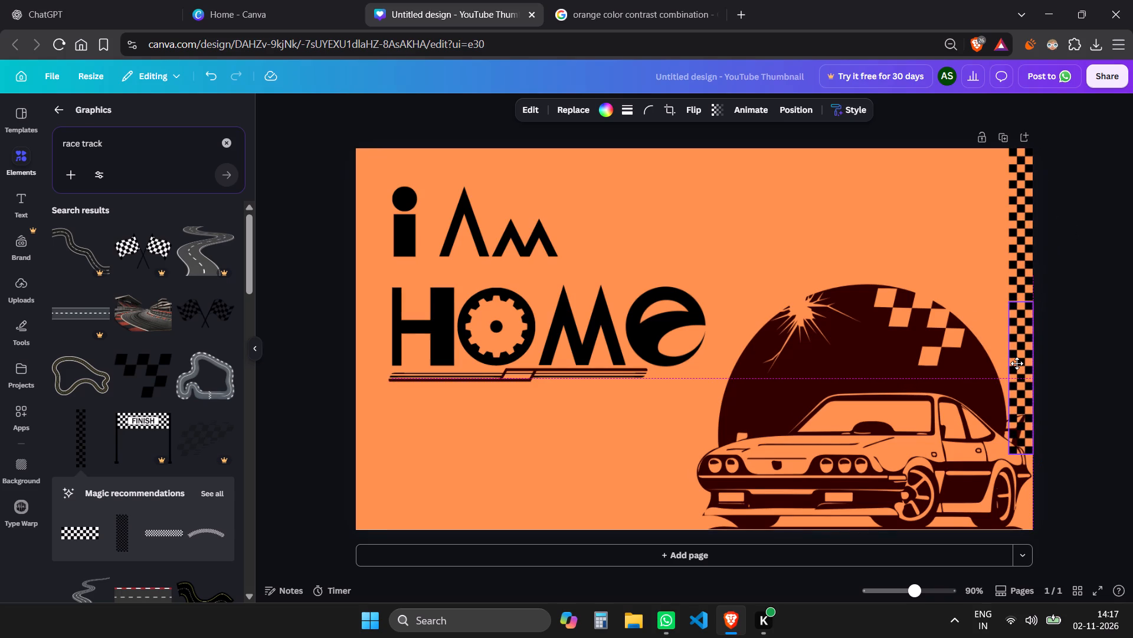
{"action": "left_click_drag", "start_coordinate": [1017, 363], "coordinate": [1017, 354]}
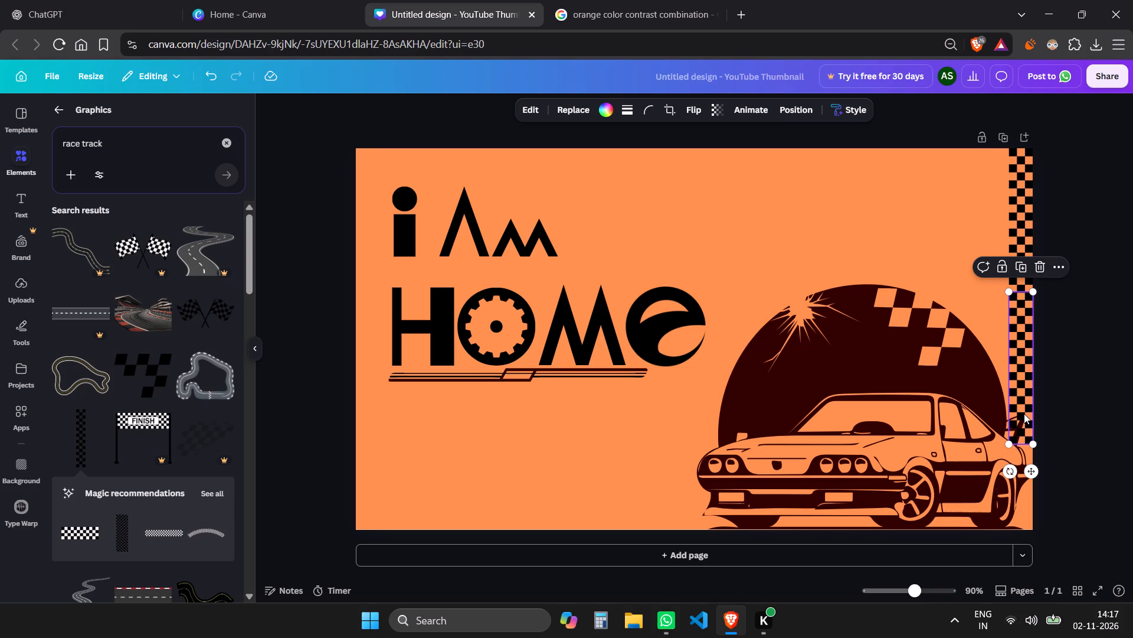
{"action": "left_click_drag", "start_coordinate": [1024, 414], "coordinate": [1024, 384]}
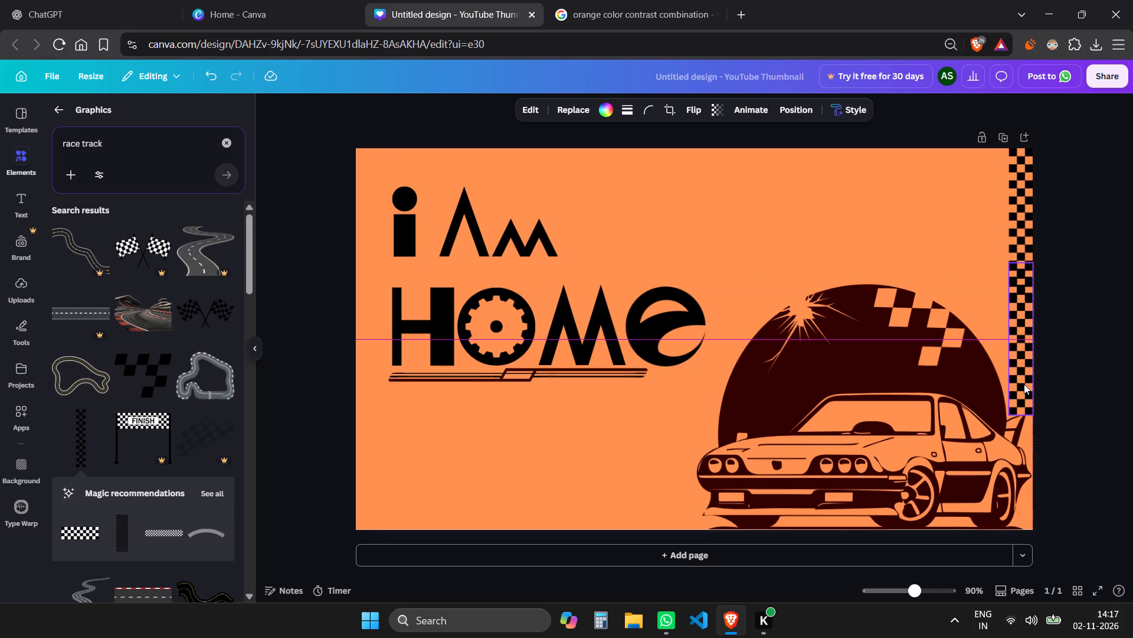
{"action": "left_click_drag", "start_coordinate": [1024, 384], "coordinate": [1025, 379]}
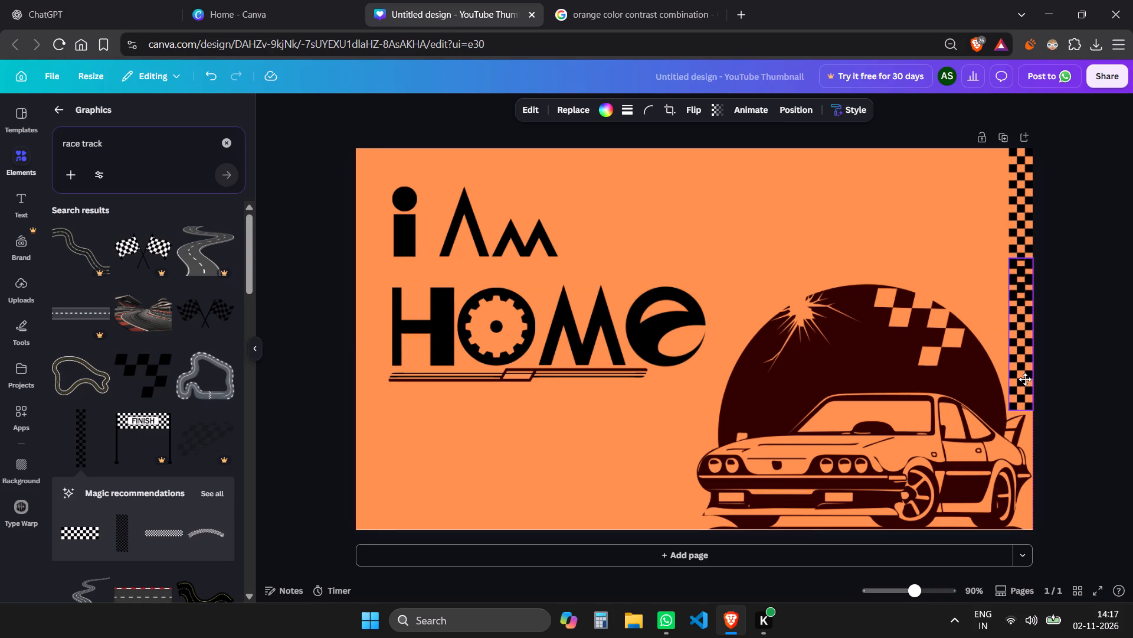
{"action": "left_click_drag", "start_coordinate": [1025, 379], "coordinate": [1024, 368]}
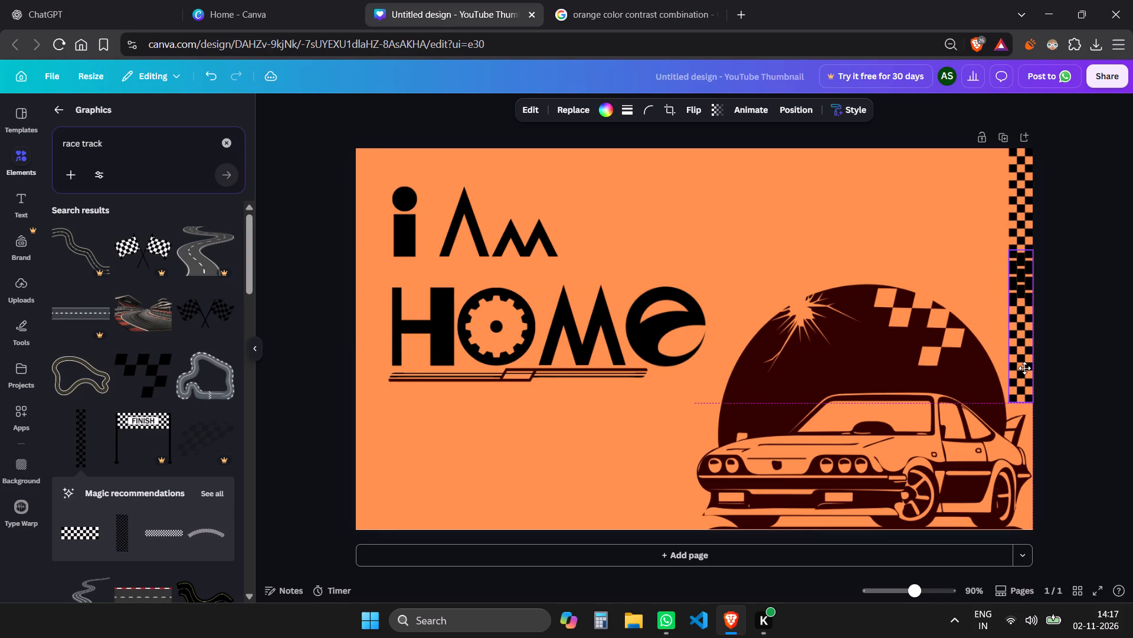
{"action": "left_click_drag", "start_coordinate": [1024, 368], "coordinate": [1024, 366]}
{"action": "left_click", "coordinate": [1091, 347]}
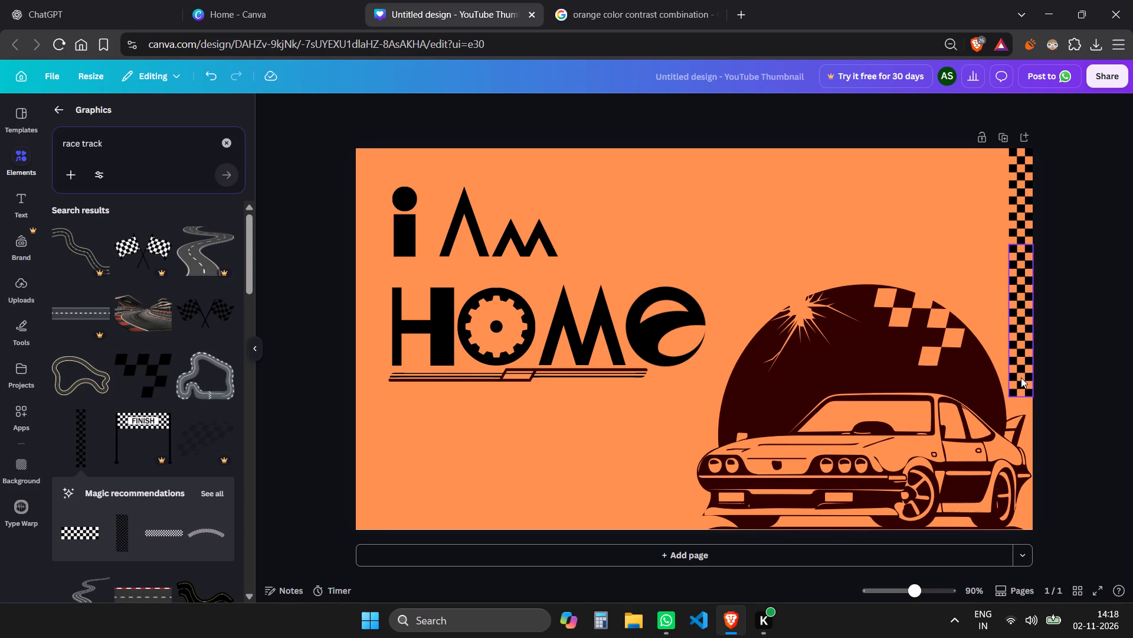
Paste a third checkered strip and place it below the others behind the car's rear, partly beyond the page's right edge.
{"action": "key", "text": "ctrl+v"}
{"action": "left_click_drag", "start_coordinate": [1025, 207], "coordinate": [1026, 209]}
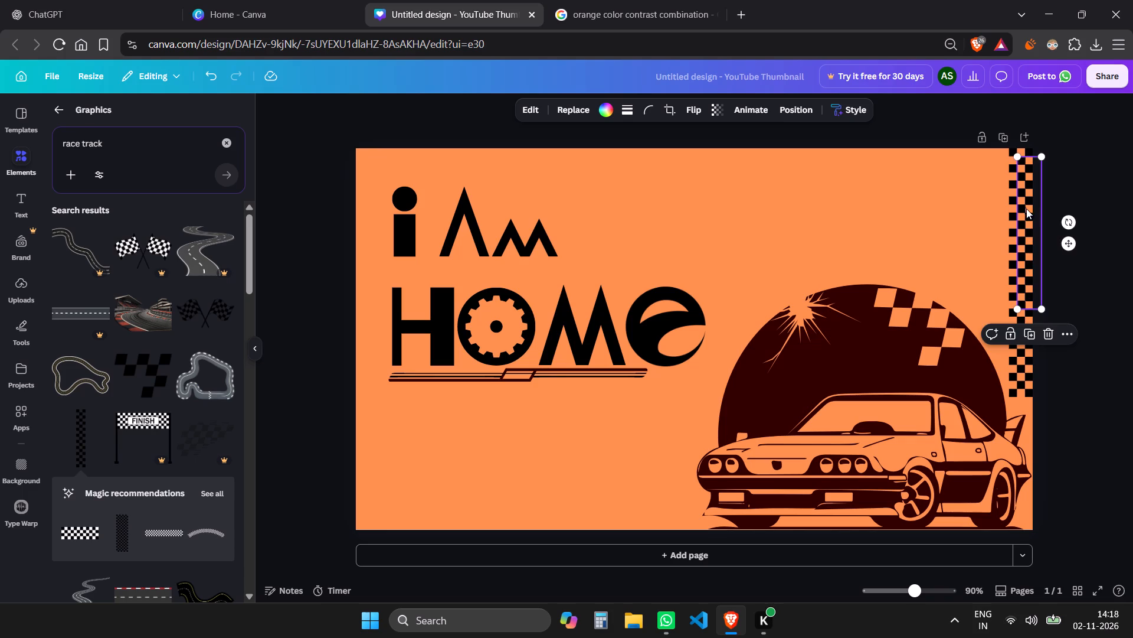
{"action": "left_click_drag", "start_coordinate": [1026, 209], "coordinate": [1030, 444]}
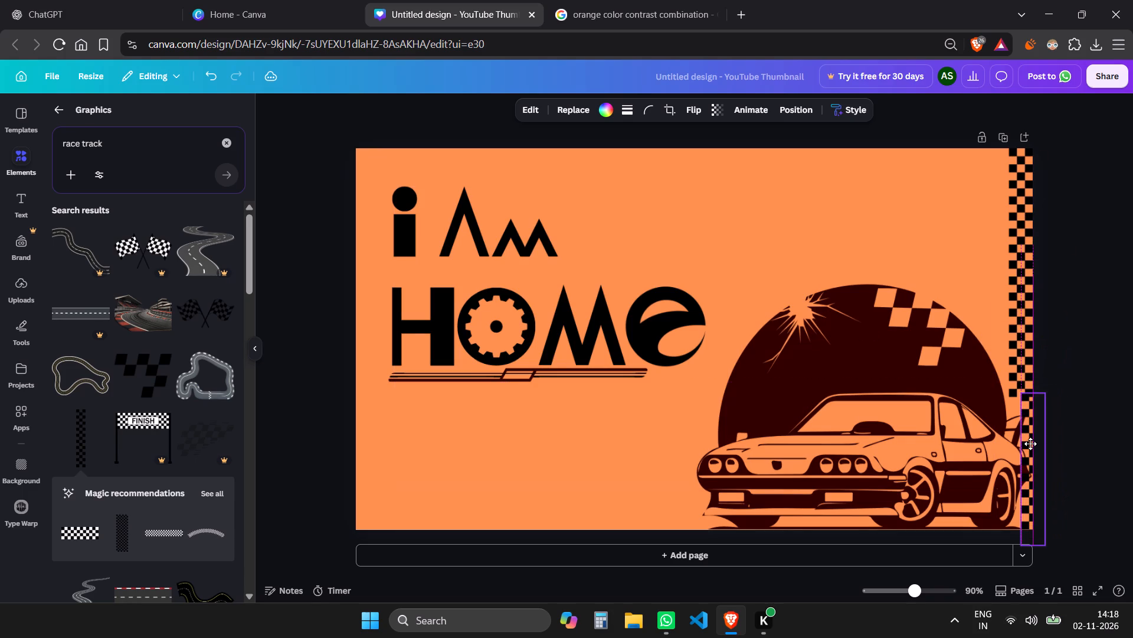
{"action": "left_click_drag", "start_coordinate": [1030, 444], "coordinate": [1034, 439]}
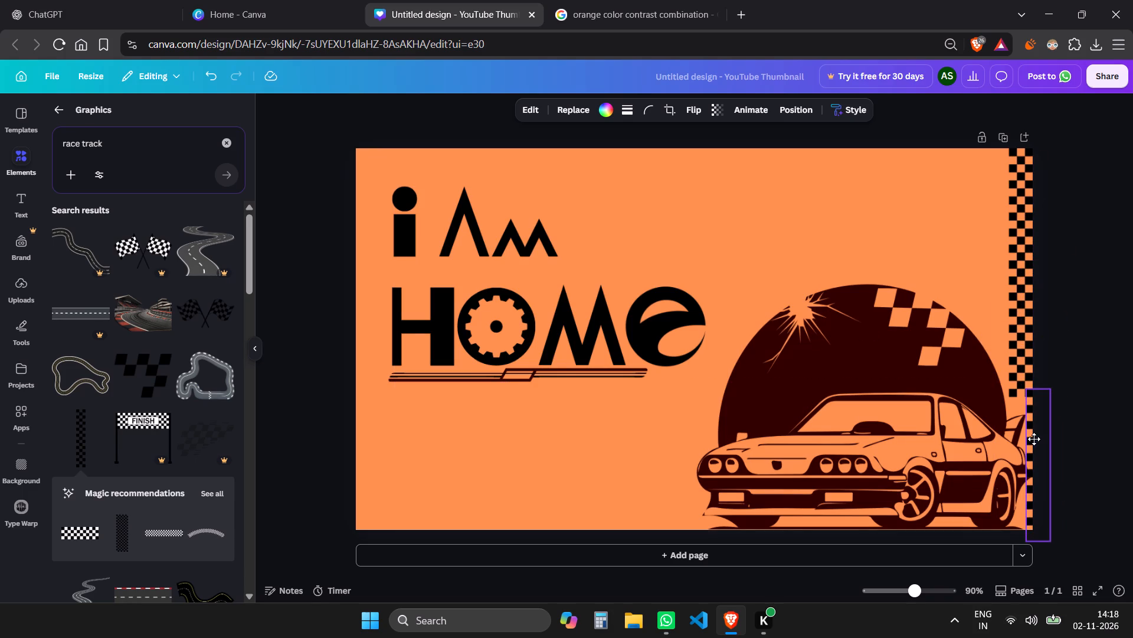
{"action": "left_click_drag", "start_coordinate": [1034, 439], "coordinate": [1034, 439]}
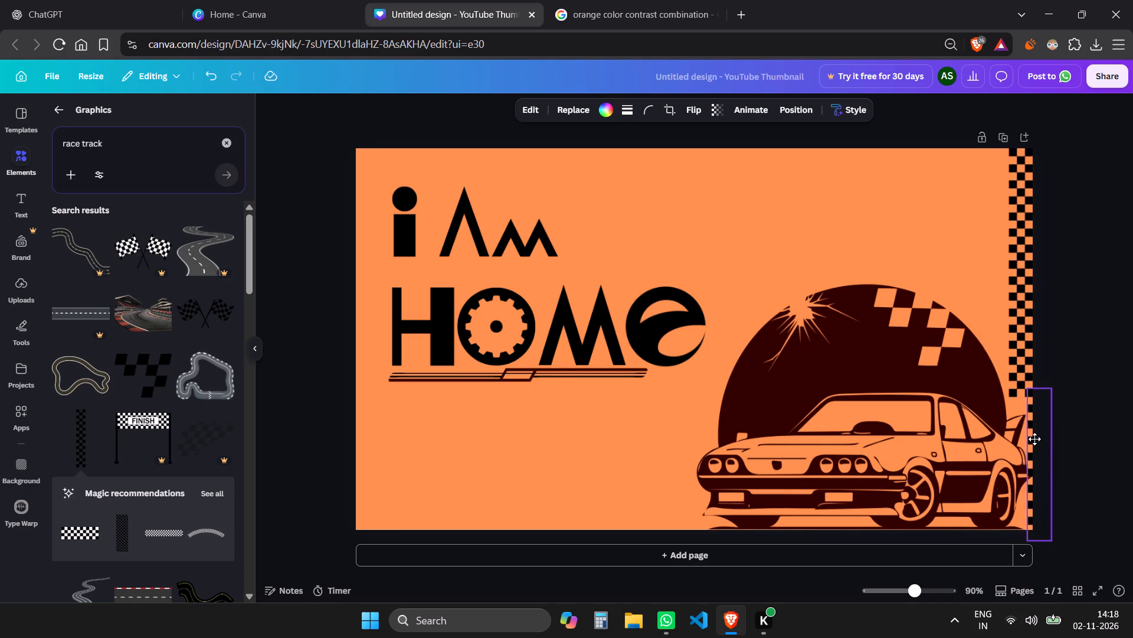
{"action": "left_click_drag", "start_coordinate": [1034, 439], "coordinate": [1033, 438]}
{"action": "left_click", "coordinate": [1074, 424]}
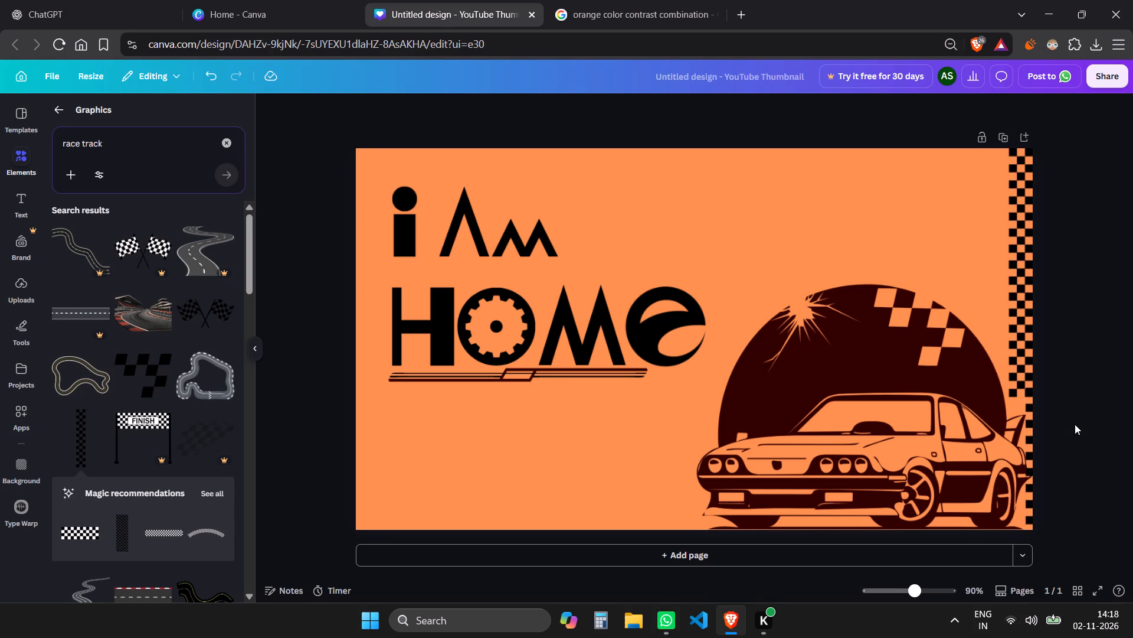
Move the third checkered strip up the page's right edge so it ends just below the car's spoiler.
{"action": "left_click_drag", "start_coordinate": [1029, 449], "coordinate": [1027, 366]}
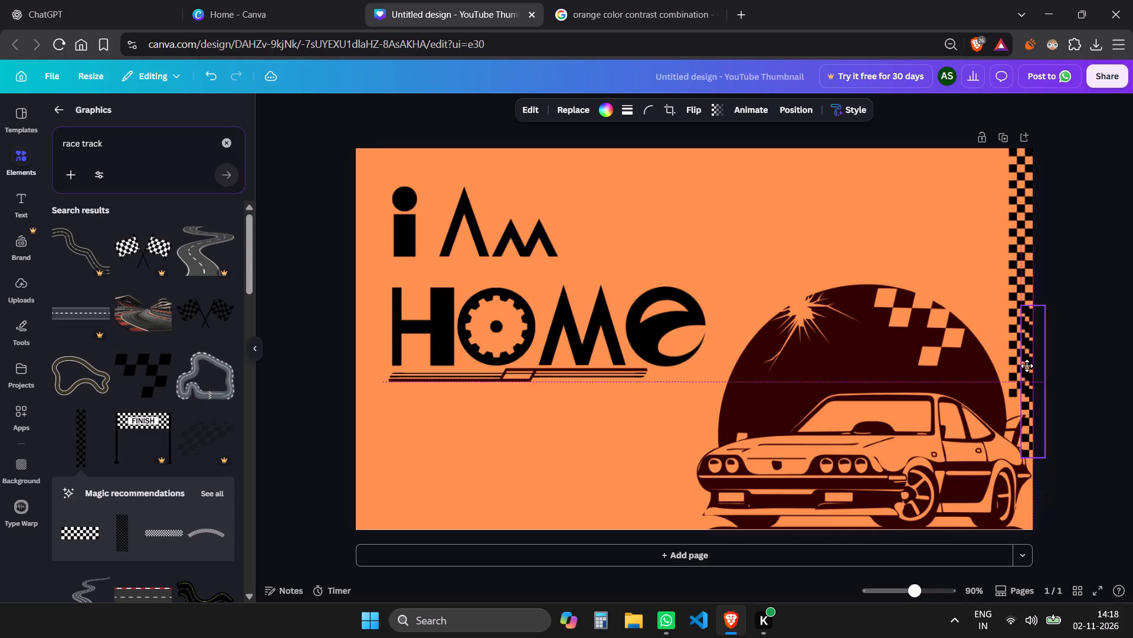
{"action": "left_click_drag", "start_coordinate": [1027, 366], "coordinate": [1028, 357]}
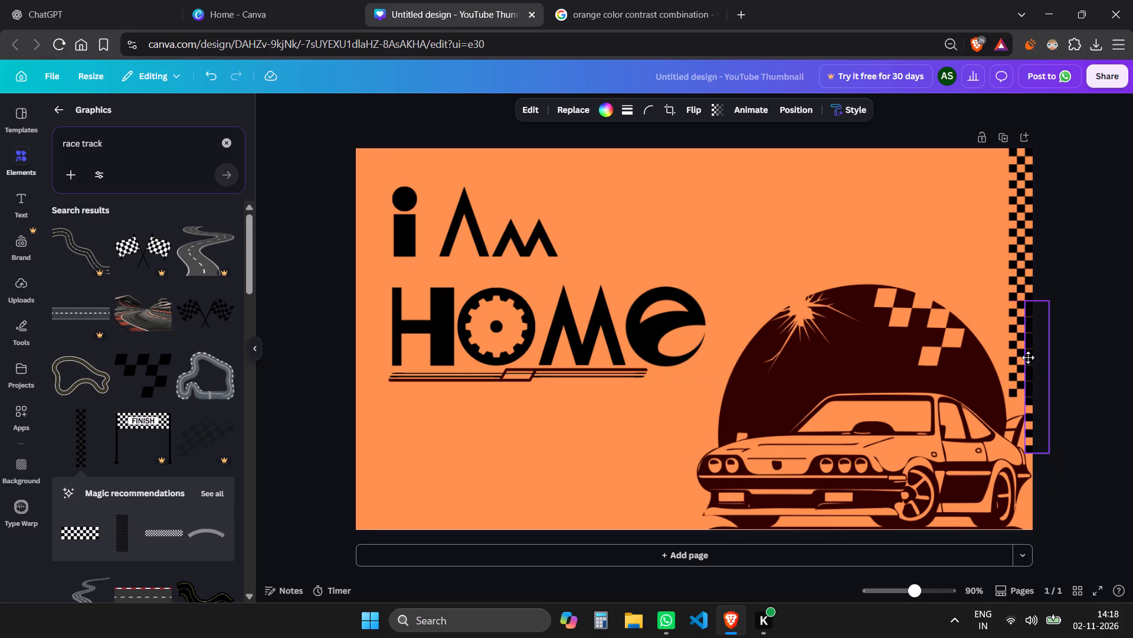
{"action": "left_click_drag", "start_coordinate": [1028, 357], "coordinate": [1028, 353]}
{"action": "left_click", "coordinate": [1082, 409]}
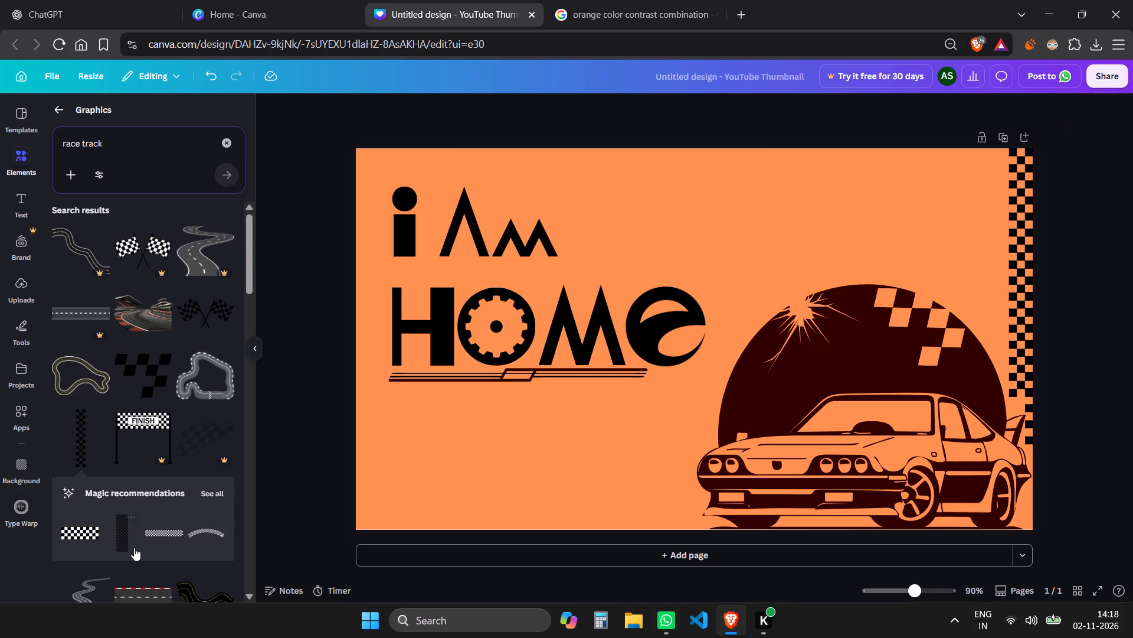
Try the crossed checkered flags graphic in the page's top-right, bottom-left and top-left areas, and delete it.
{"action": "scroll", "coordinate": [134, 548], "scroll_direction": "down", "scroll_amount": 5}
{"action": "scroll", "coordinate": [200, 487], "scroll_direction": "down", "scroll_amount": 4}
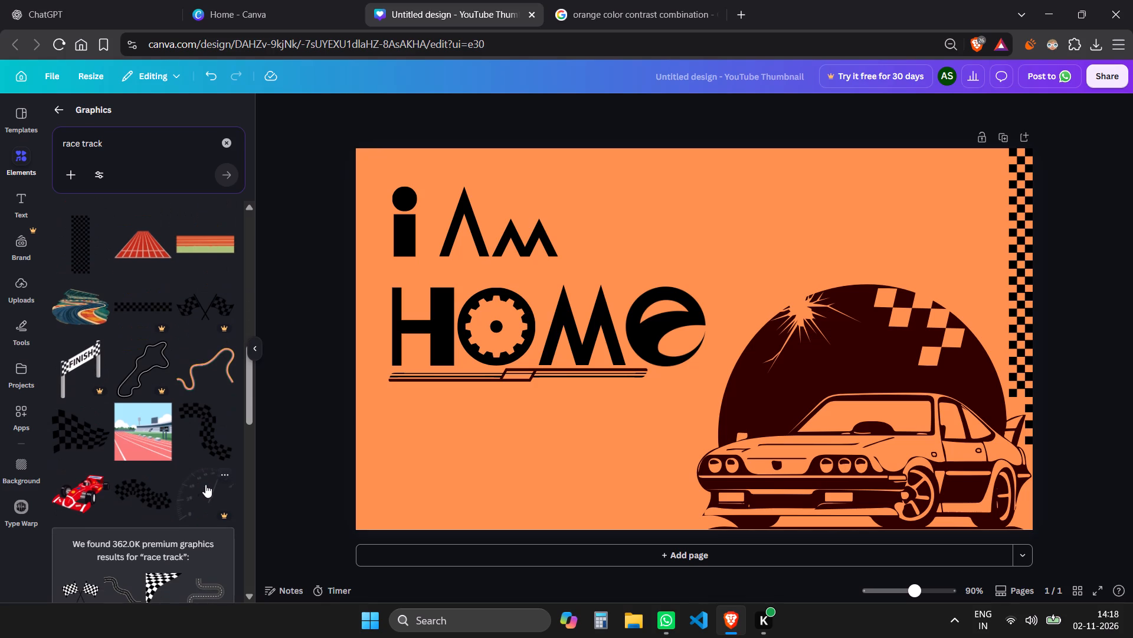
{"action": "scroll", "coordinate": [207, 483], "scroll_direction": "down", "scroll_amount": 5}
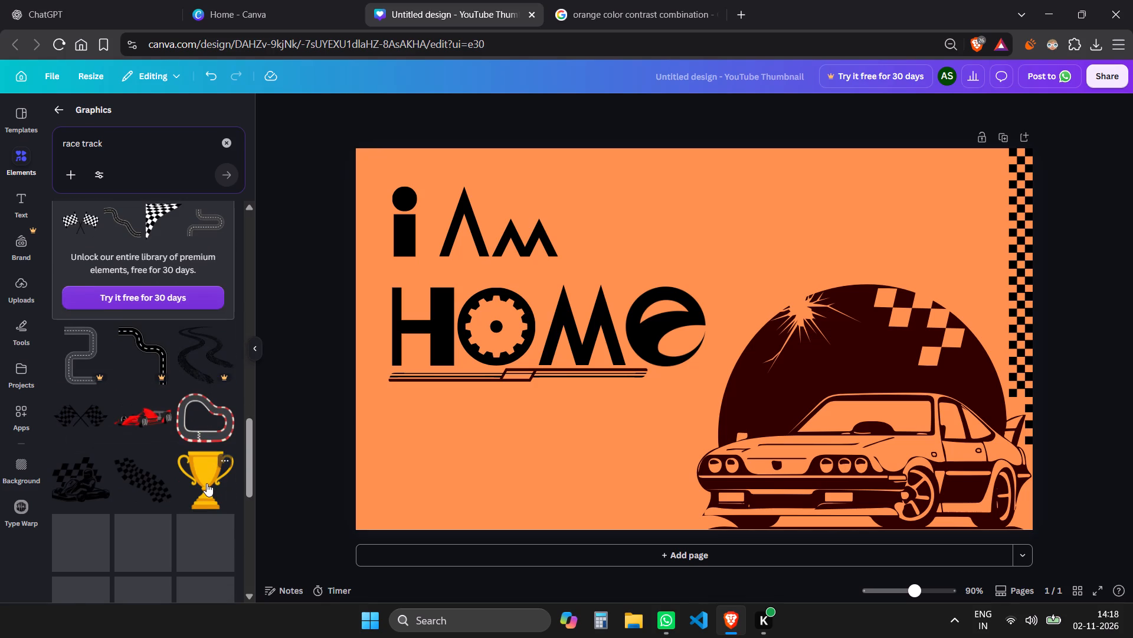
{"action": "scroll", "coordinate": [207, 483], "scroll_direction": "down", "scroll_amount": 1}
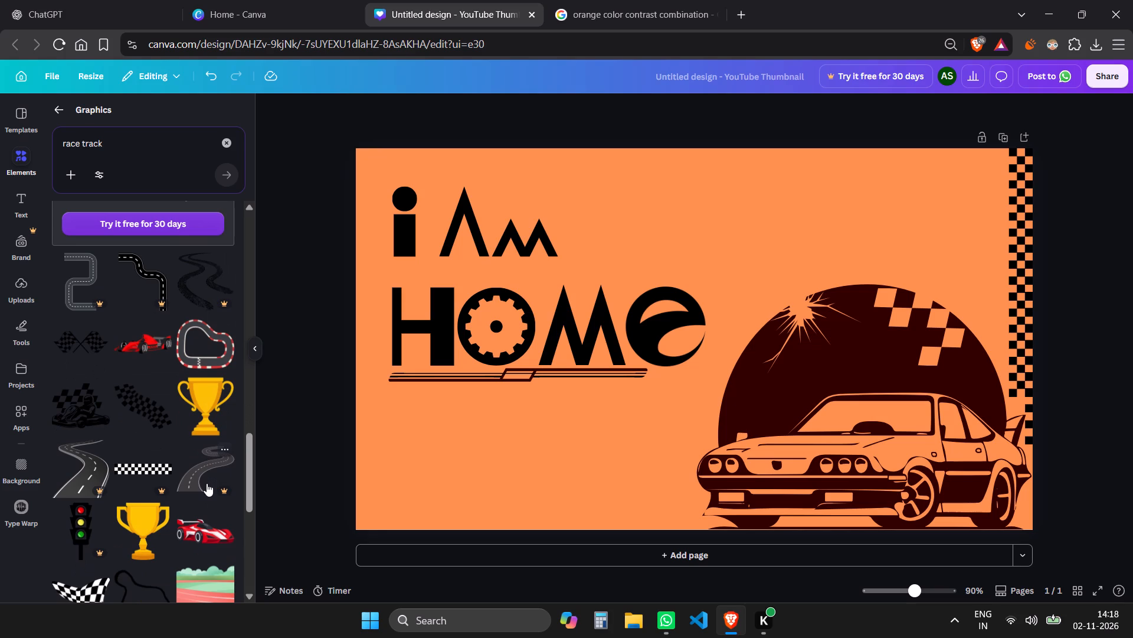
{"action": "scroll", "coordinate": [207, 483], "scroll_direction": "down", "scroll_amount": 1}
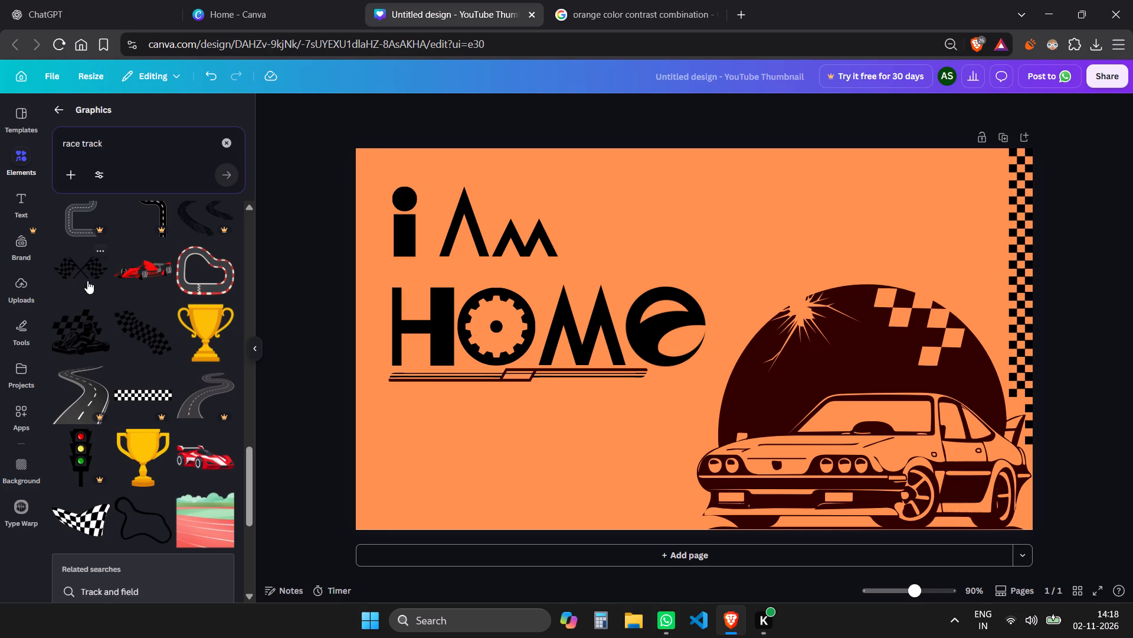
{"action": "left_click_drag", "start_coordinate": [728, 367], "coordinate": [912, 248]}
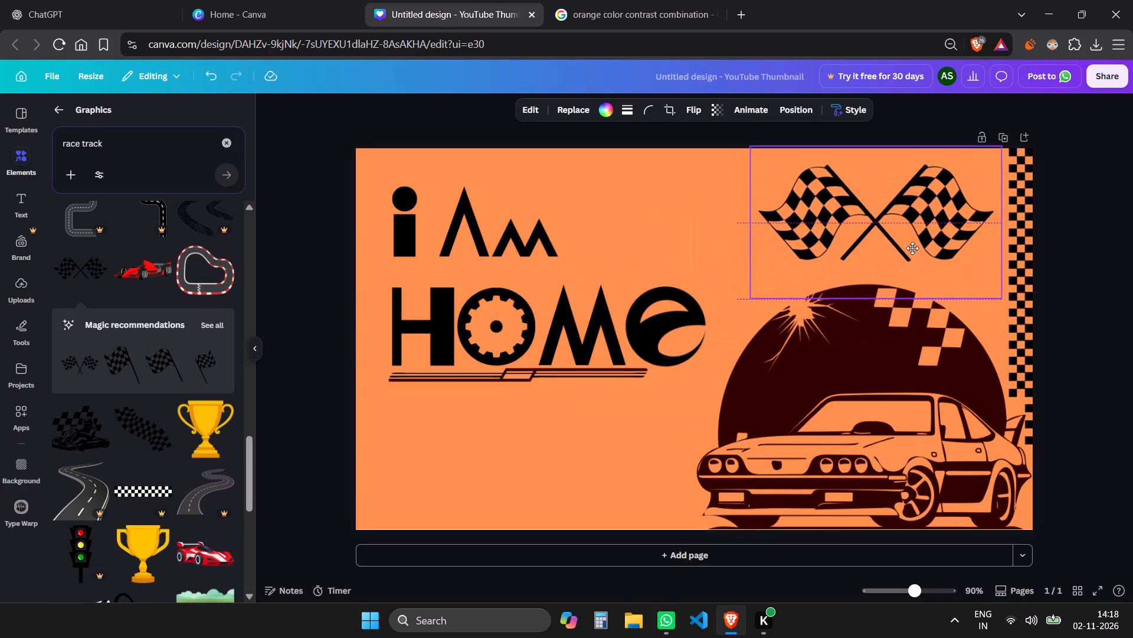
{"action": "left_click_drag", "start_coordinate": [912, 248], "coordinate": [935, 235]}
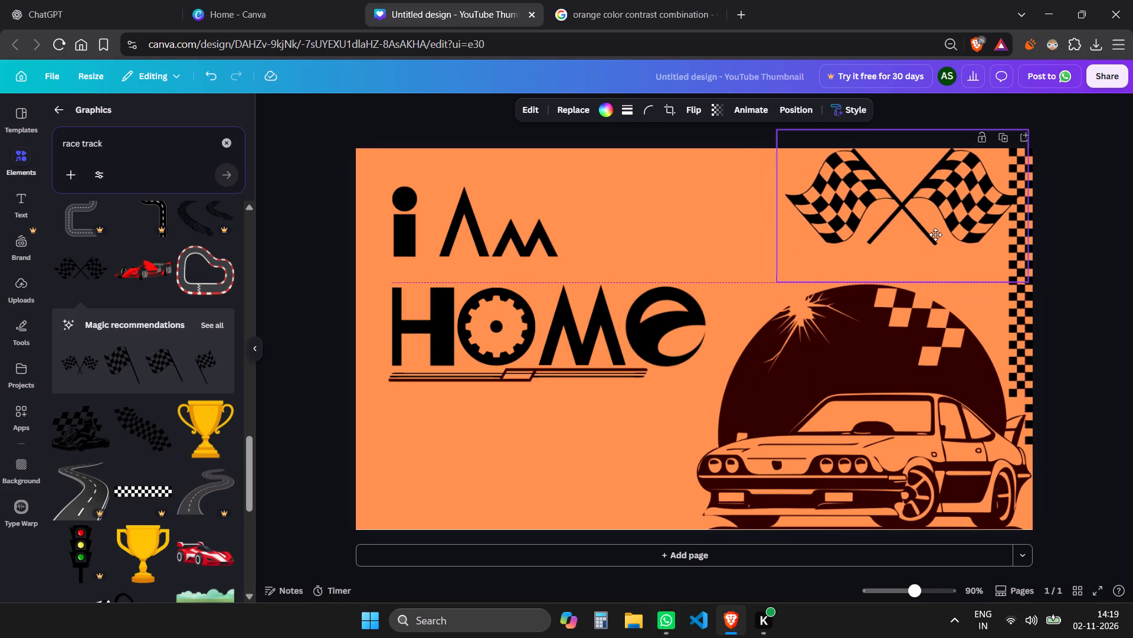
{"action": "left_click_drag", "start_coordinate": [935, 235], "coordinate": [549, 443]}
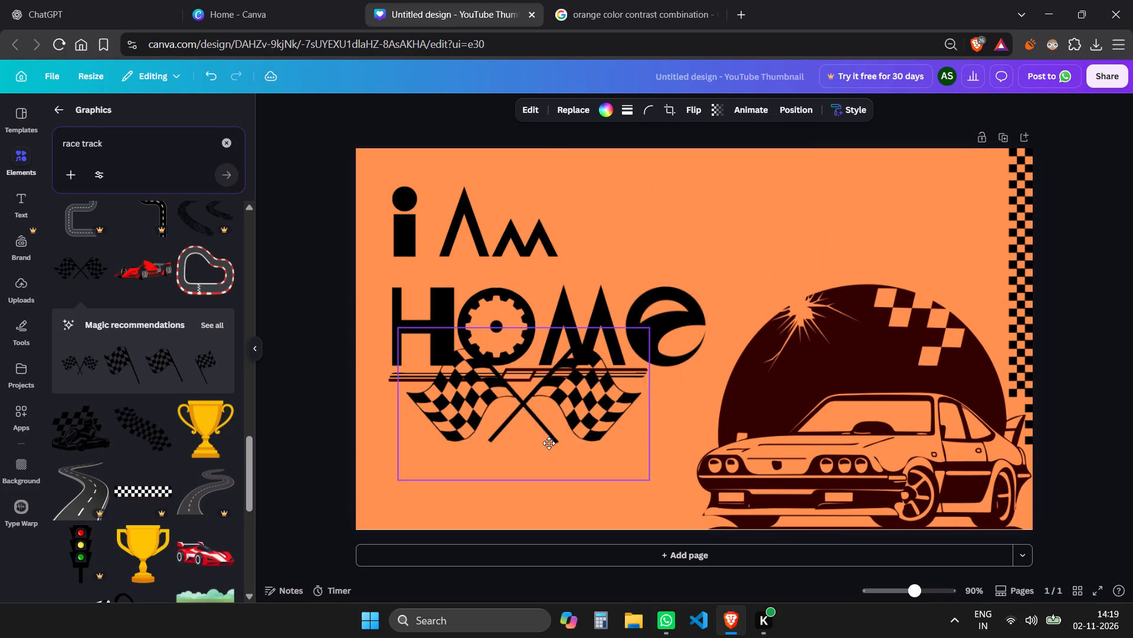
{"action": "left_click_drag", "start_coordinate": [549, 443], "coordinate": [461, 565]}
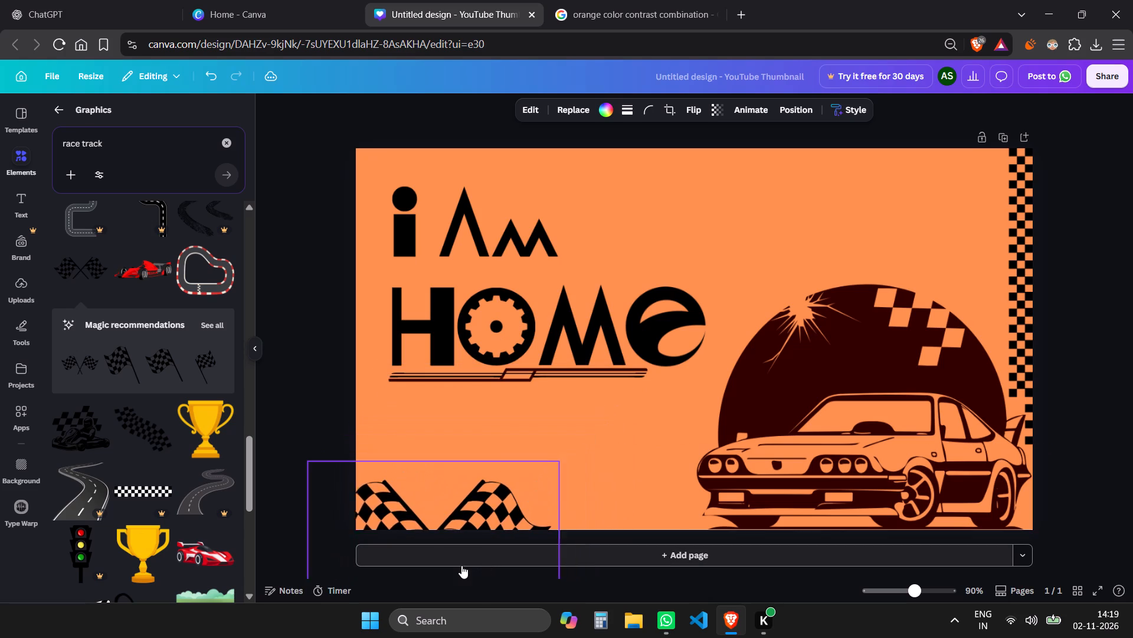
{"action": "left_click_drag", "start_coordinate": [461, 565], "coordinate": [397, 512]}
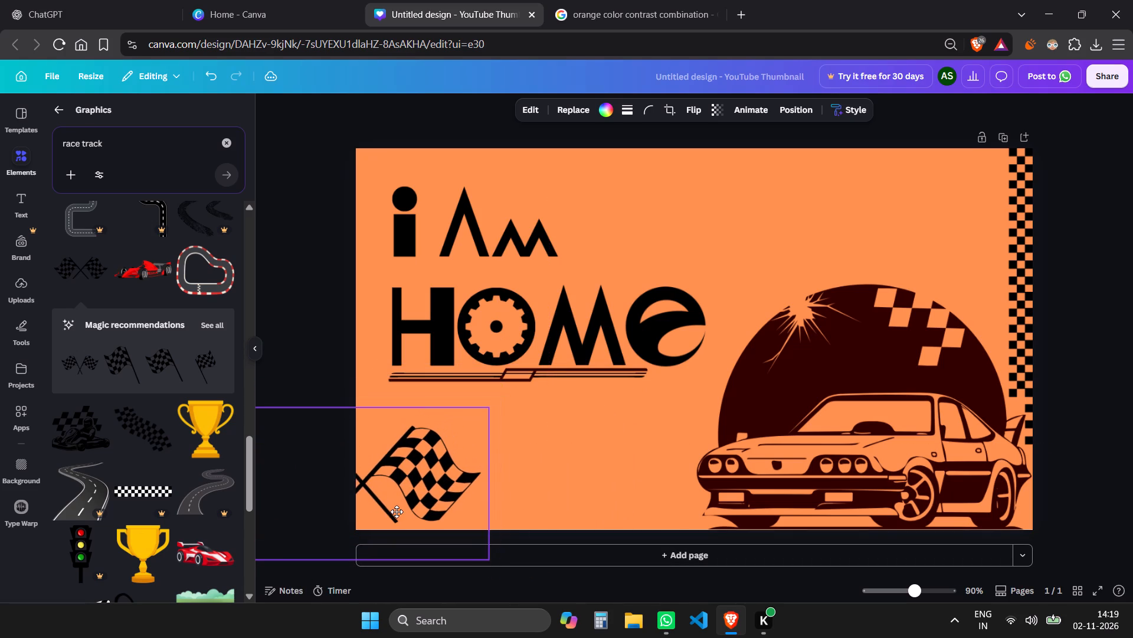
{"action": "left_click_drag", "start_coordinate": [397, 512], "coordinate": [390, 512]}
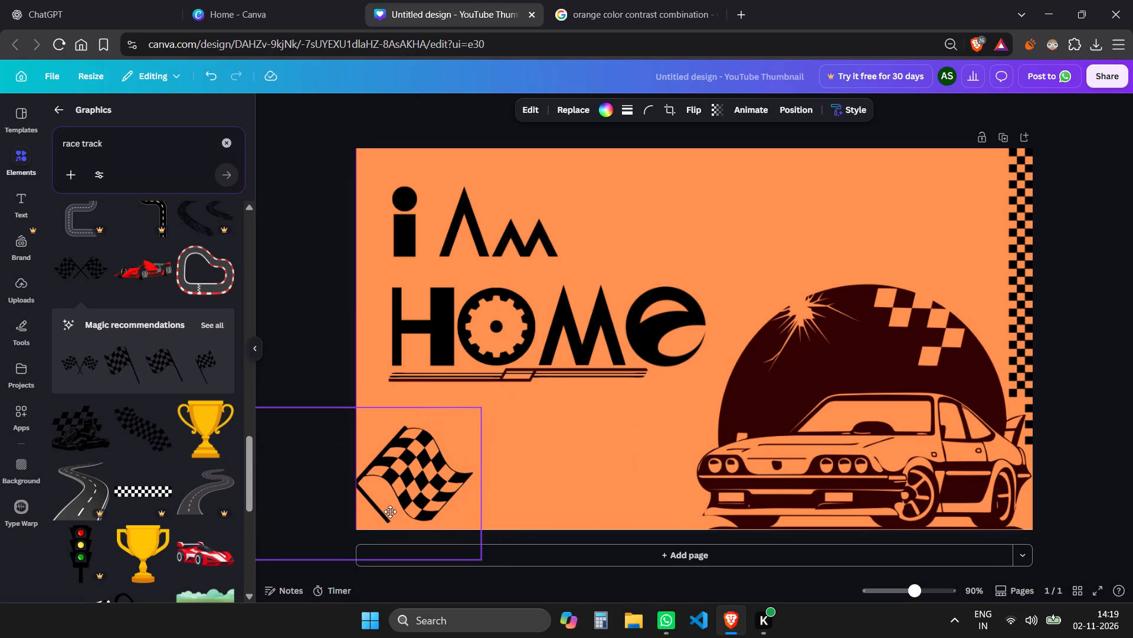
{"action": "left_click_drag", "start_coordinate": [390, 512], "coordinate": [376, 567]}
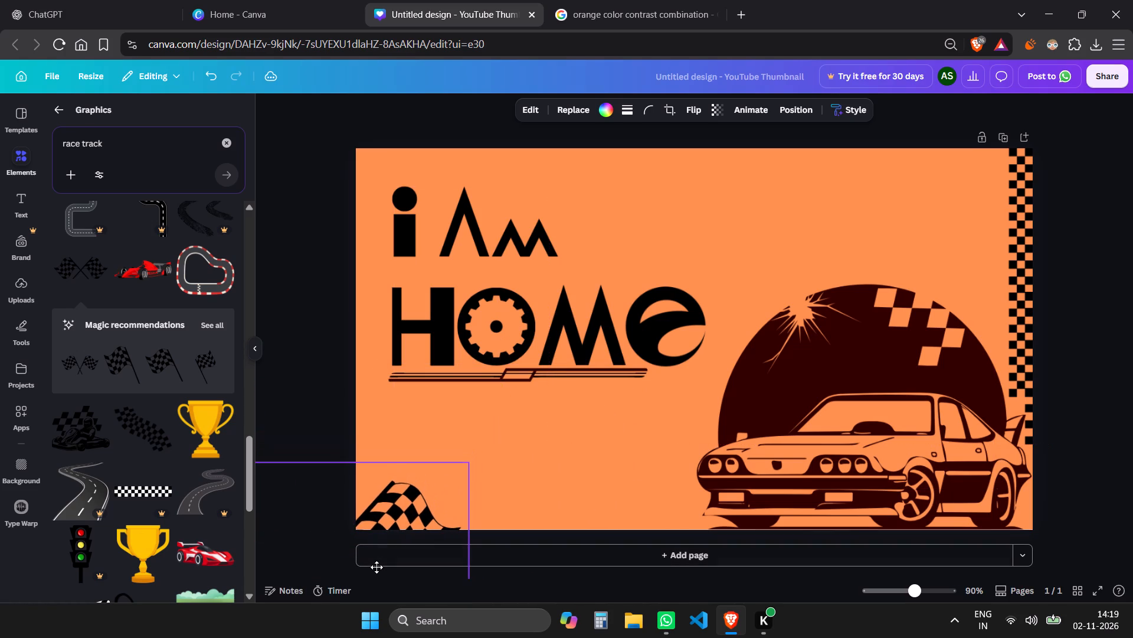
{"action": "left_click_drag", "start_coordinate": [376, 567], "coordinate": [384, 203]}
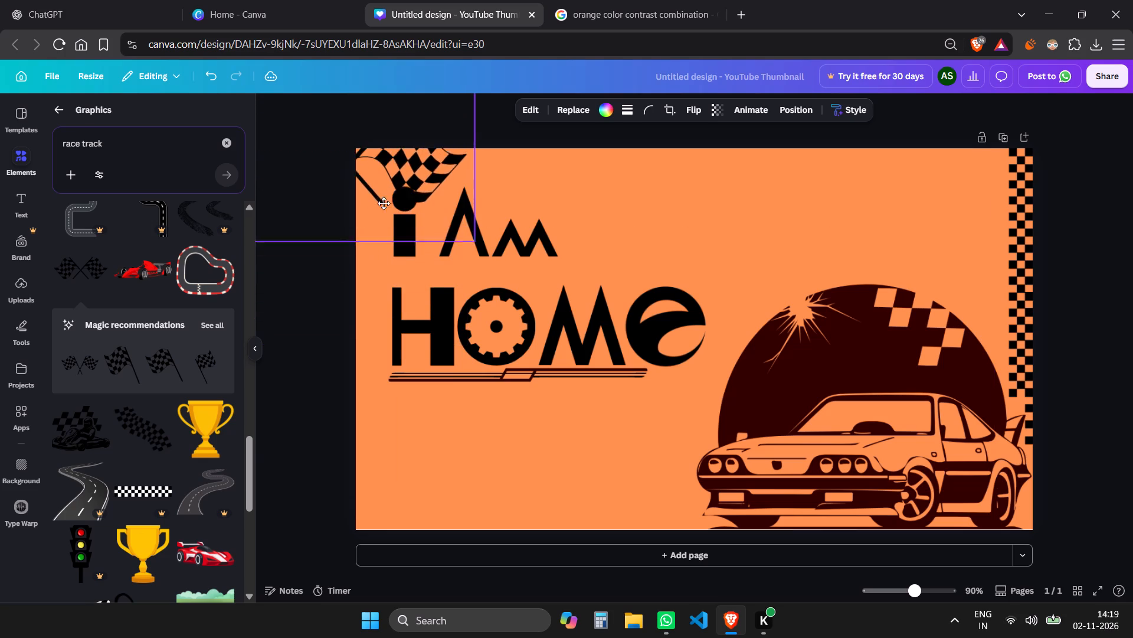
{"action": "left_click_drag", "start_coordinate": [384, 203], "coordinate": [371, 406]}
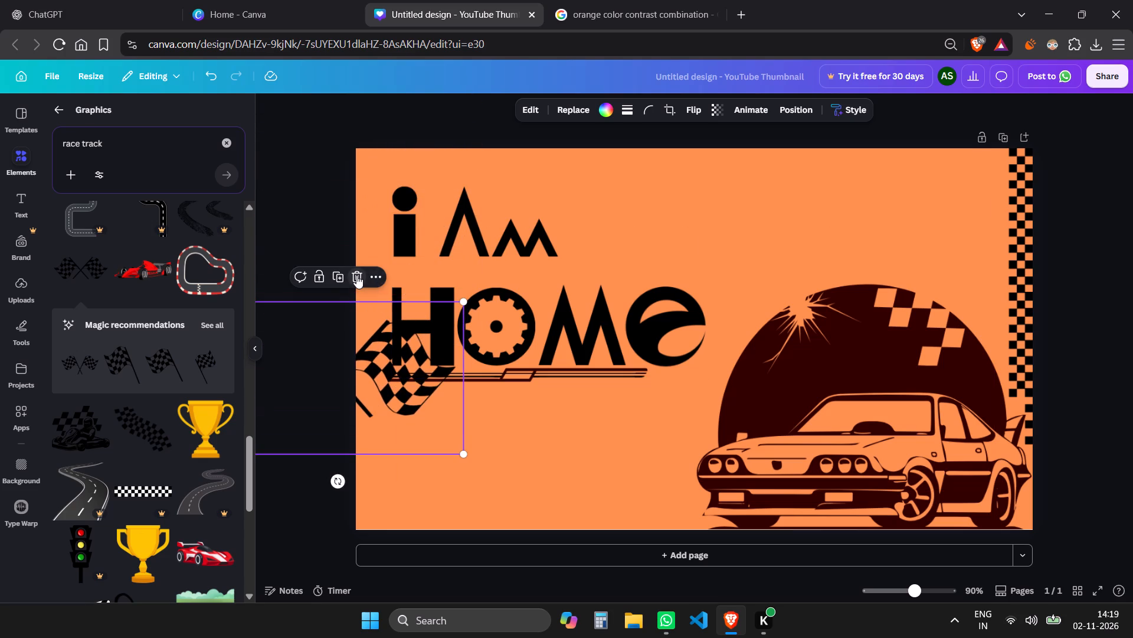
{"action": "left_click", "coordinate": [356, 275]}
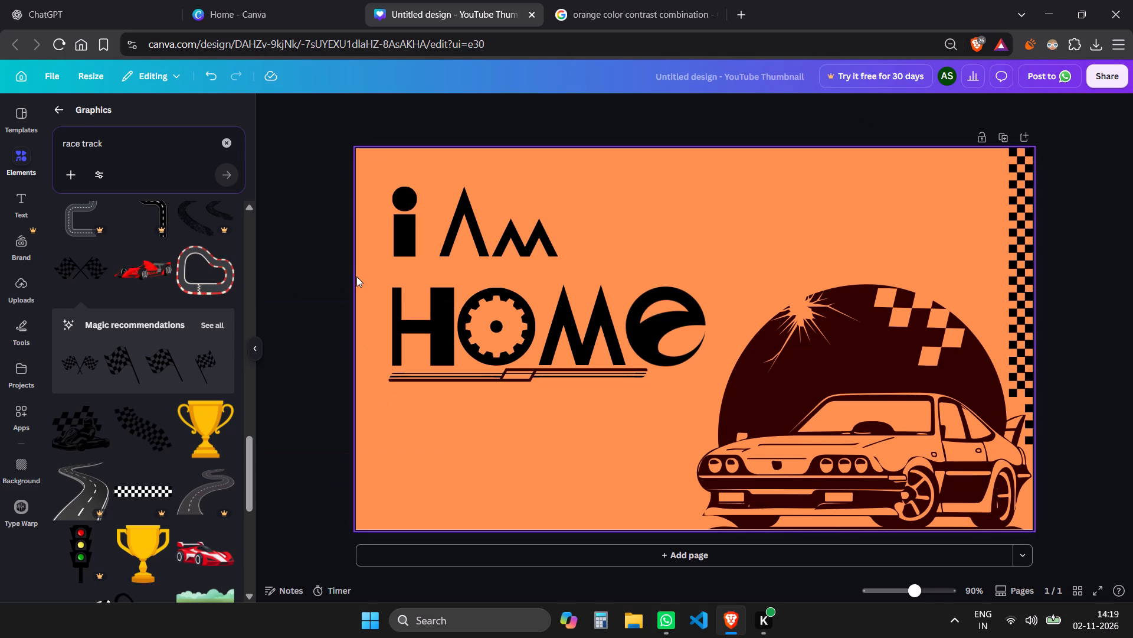
Add the racing driver in red-and-black suit and helmet to the page and shrink it to a little over half size.
{"action": "scroll", "coordinate": [169, 484], "scroll_direction": "down", "scroll_amount": 3}
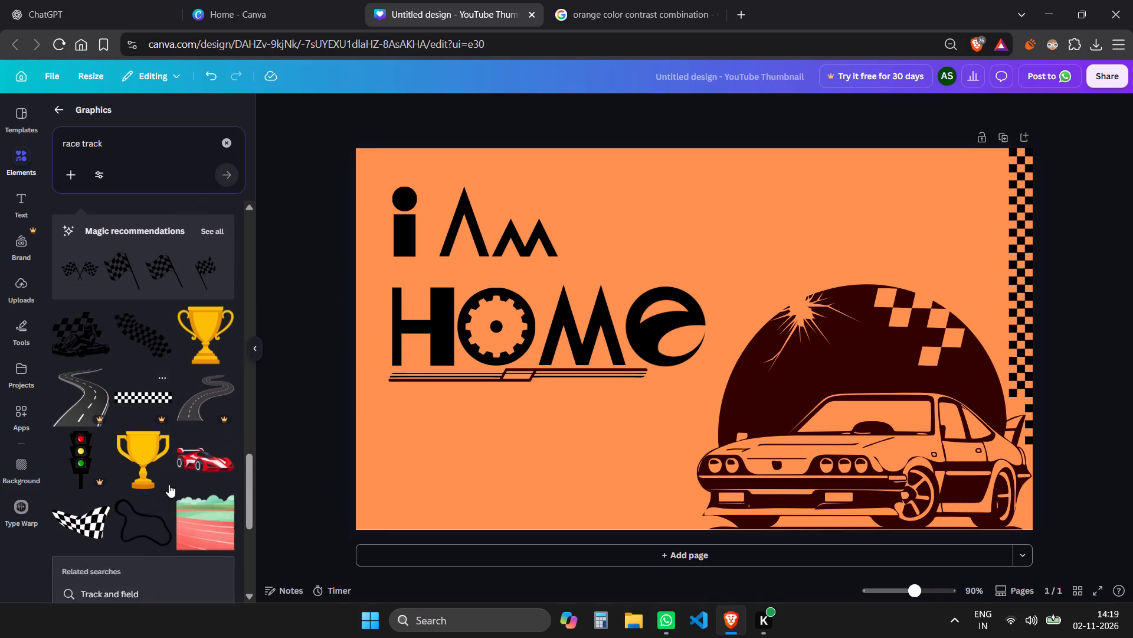
{"action": "scroll", "coordinate": [169, 484], "scroll_direction": "down", "scroll_amount": 5}
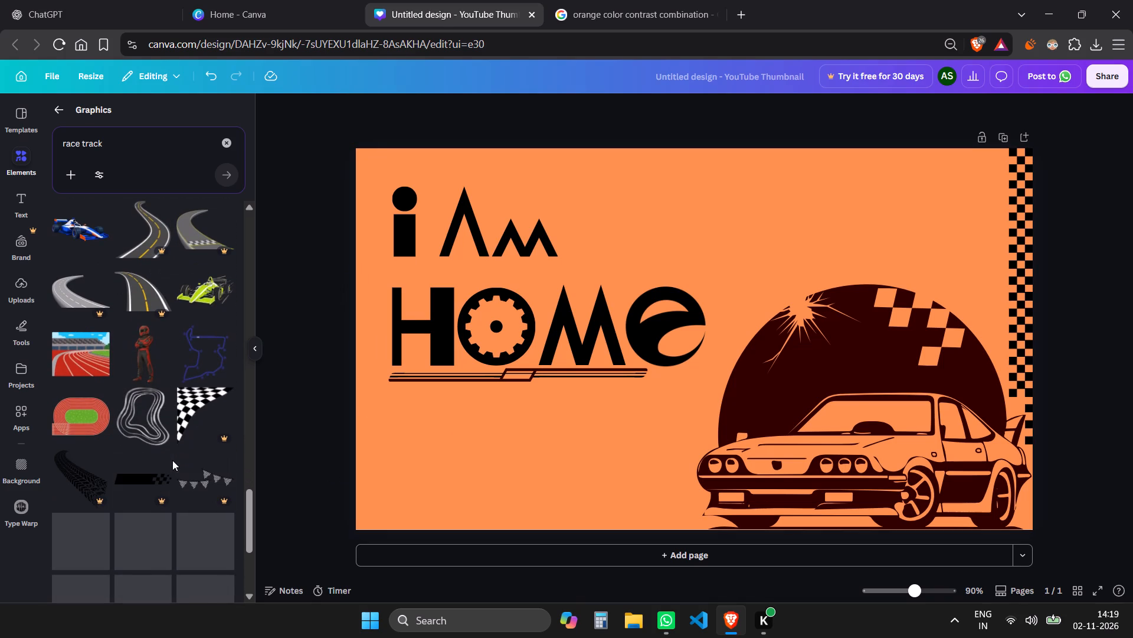
{"action": "left_click", "coordinate": [149, 351]}
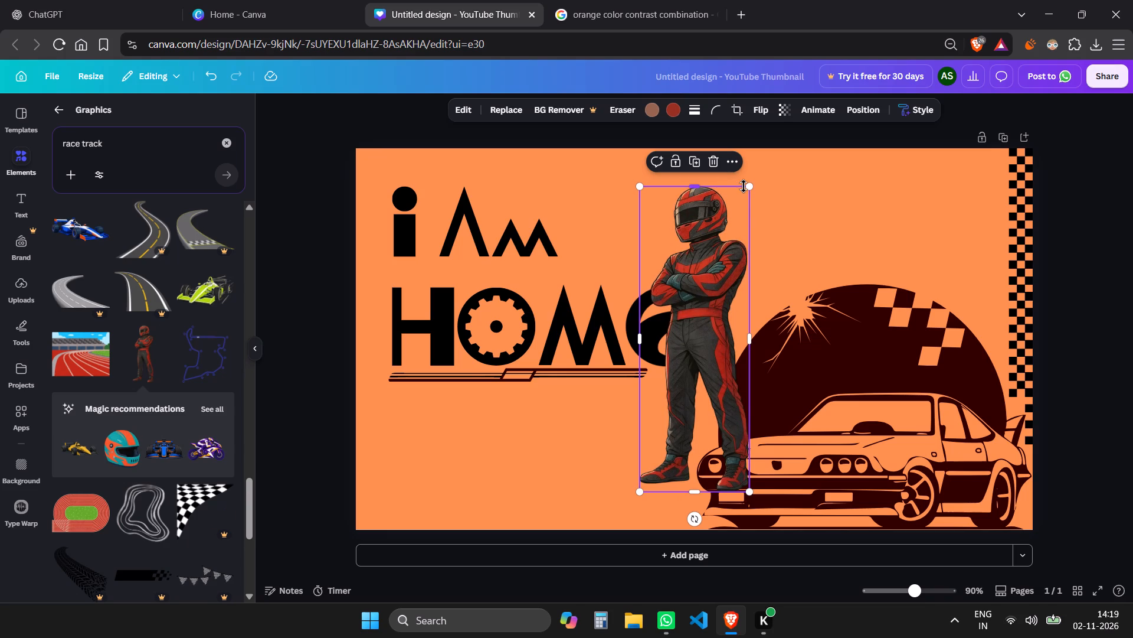
{"action": "left_click_drag", "start_coordinate": [748, 186], "coordinate": [698, 308]}
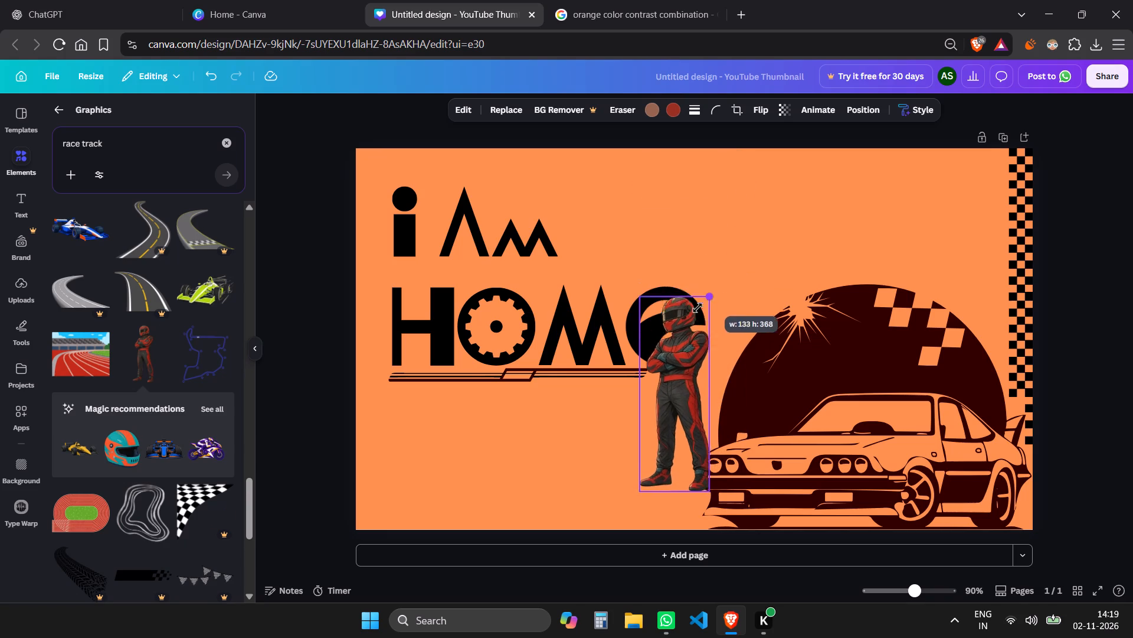
{"action": "left_click_drag", "start_coordinate": [698, 308], "coordinate": [696, 310]}
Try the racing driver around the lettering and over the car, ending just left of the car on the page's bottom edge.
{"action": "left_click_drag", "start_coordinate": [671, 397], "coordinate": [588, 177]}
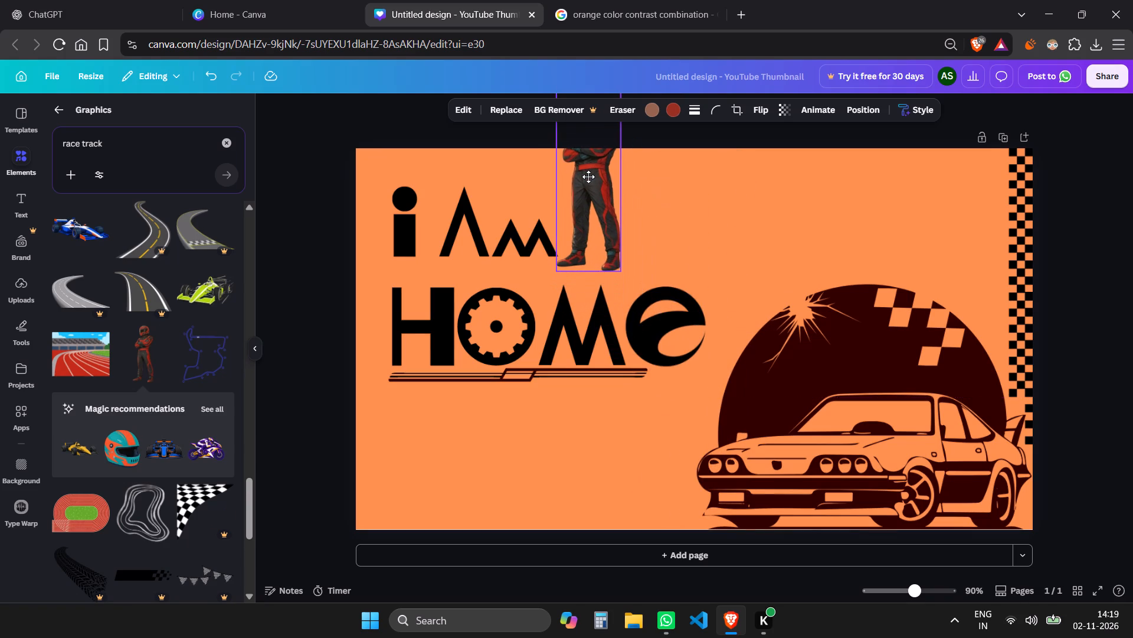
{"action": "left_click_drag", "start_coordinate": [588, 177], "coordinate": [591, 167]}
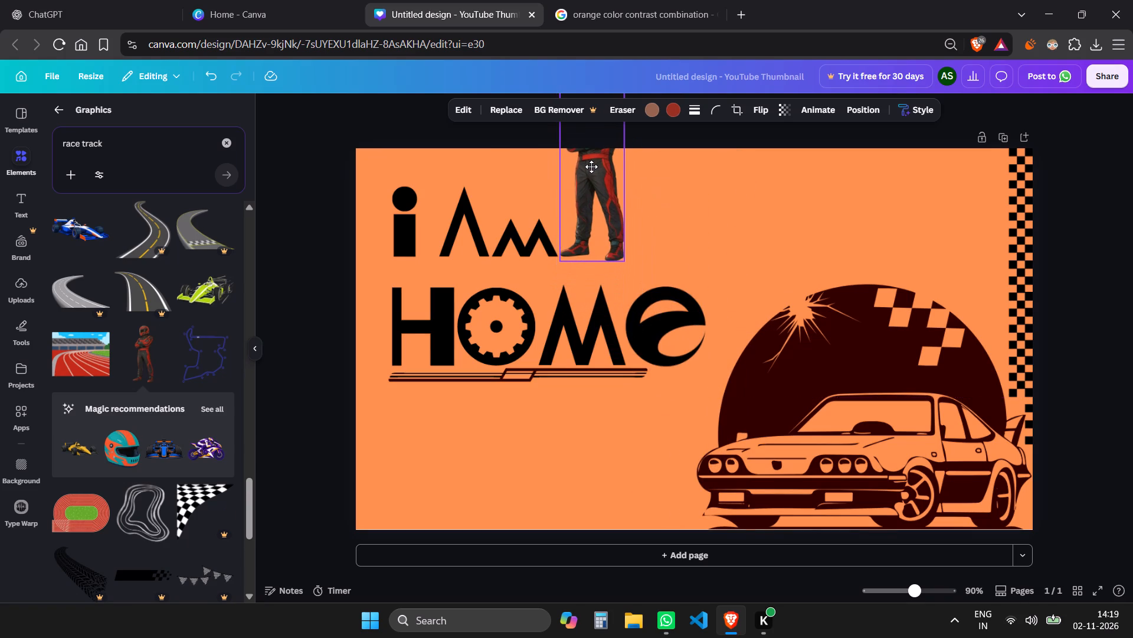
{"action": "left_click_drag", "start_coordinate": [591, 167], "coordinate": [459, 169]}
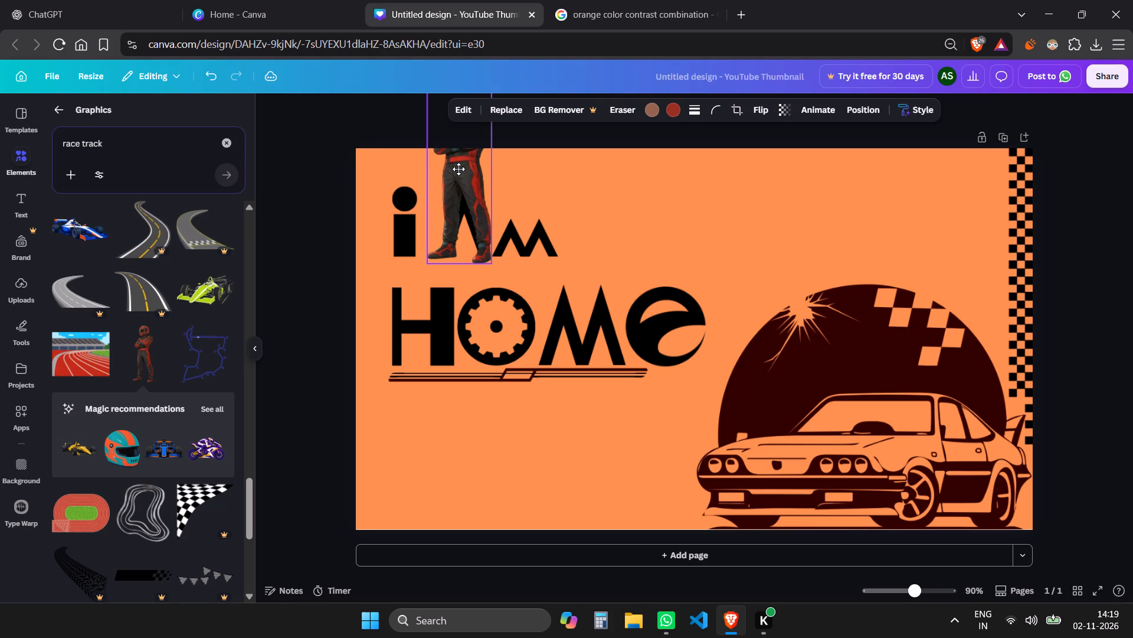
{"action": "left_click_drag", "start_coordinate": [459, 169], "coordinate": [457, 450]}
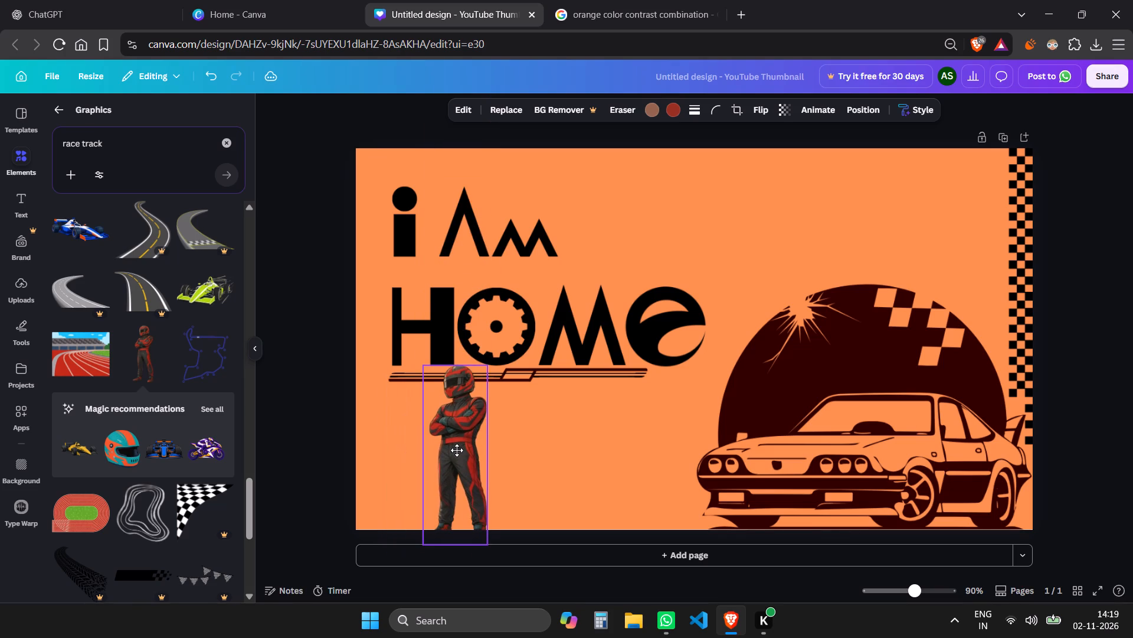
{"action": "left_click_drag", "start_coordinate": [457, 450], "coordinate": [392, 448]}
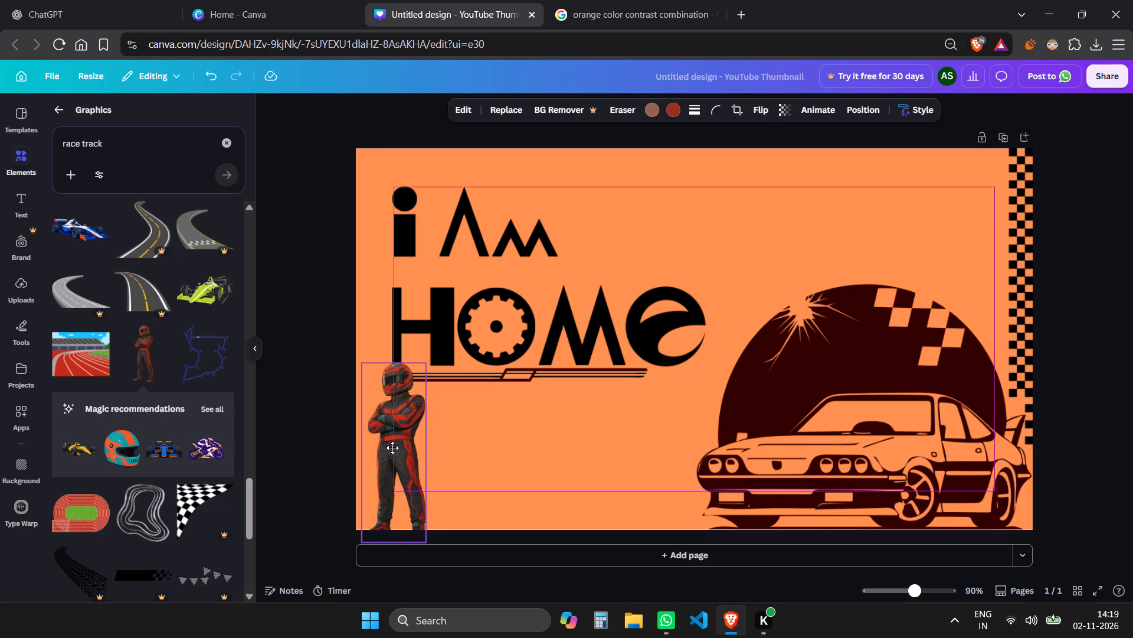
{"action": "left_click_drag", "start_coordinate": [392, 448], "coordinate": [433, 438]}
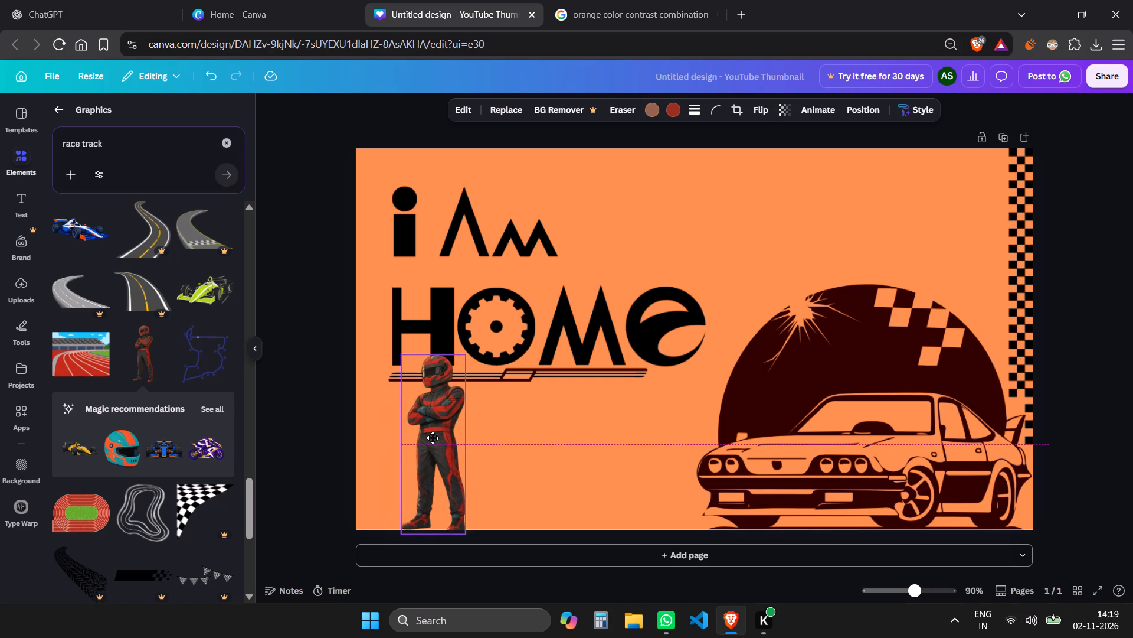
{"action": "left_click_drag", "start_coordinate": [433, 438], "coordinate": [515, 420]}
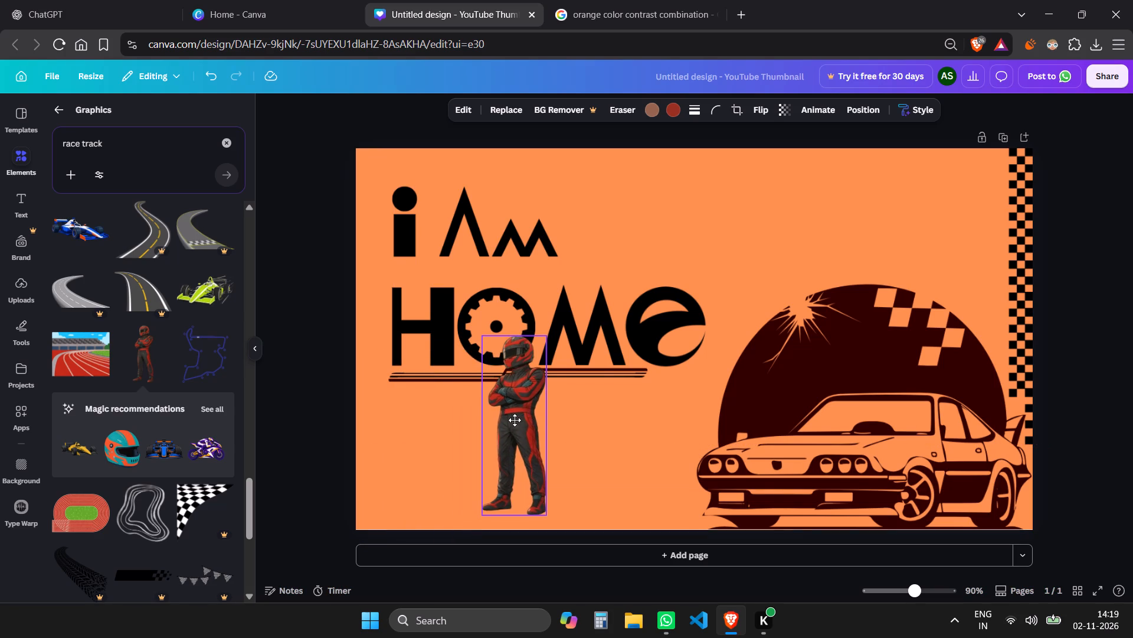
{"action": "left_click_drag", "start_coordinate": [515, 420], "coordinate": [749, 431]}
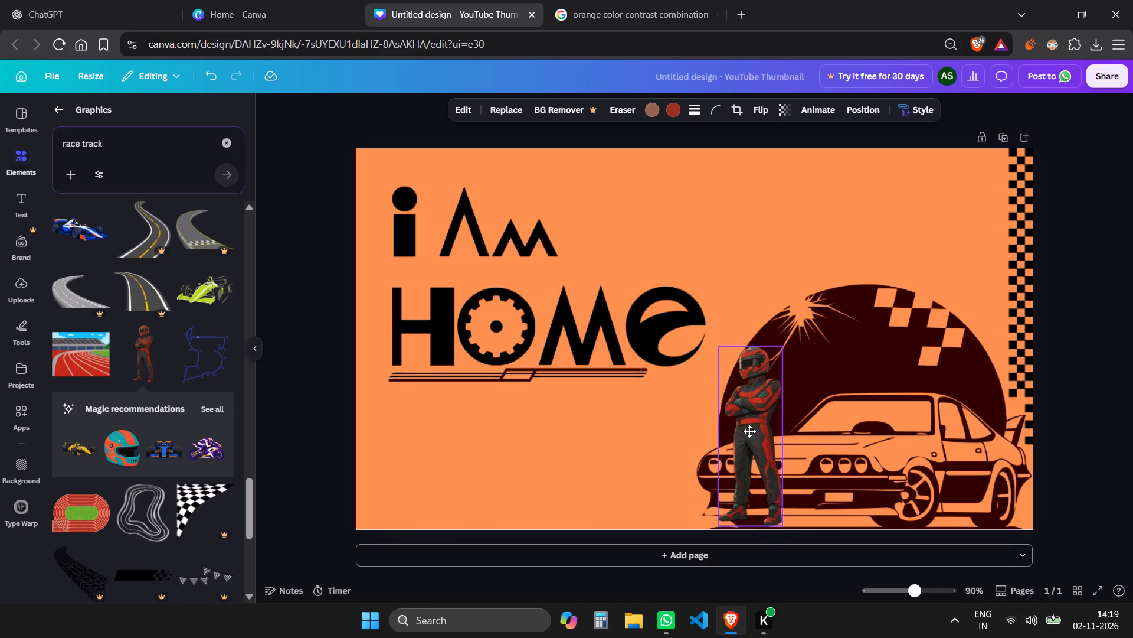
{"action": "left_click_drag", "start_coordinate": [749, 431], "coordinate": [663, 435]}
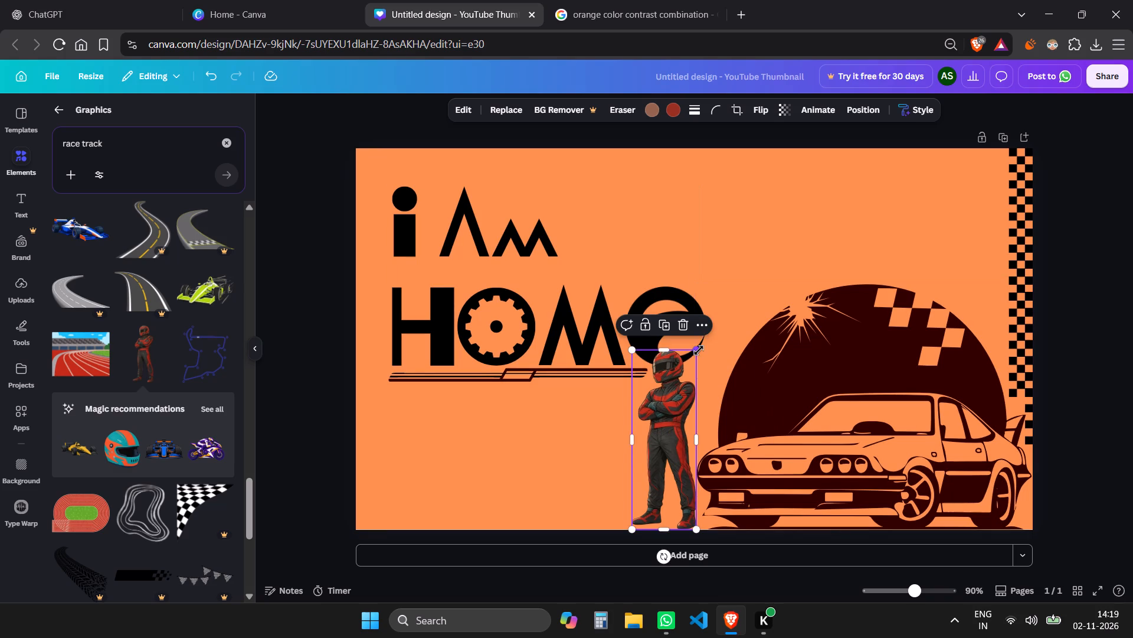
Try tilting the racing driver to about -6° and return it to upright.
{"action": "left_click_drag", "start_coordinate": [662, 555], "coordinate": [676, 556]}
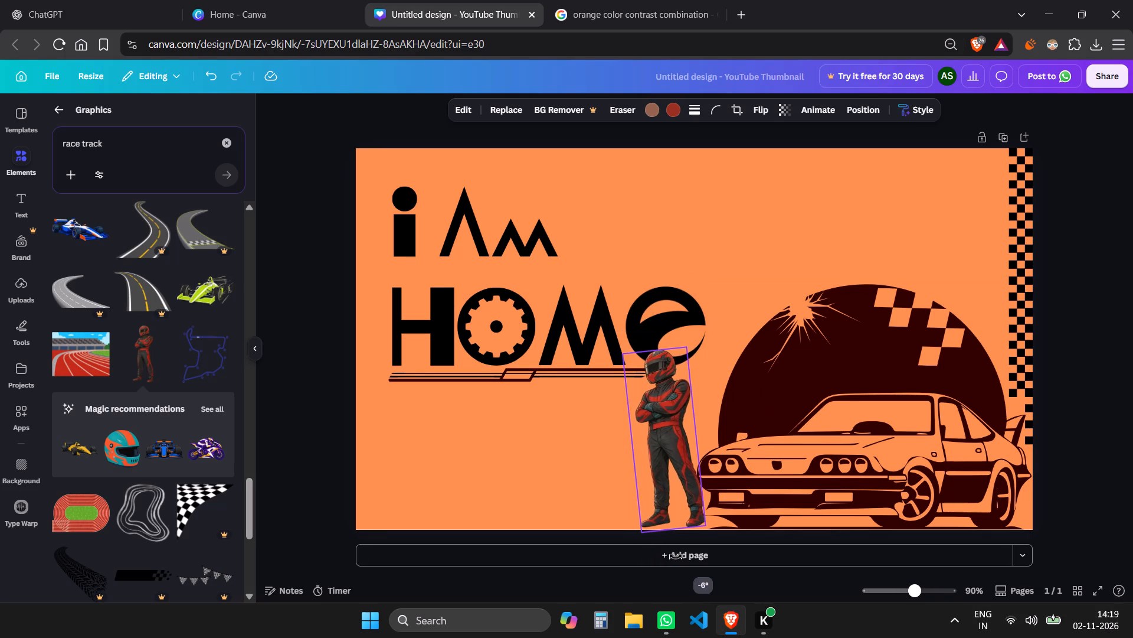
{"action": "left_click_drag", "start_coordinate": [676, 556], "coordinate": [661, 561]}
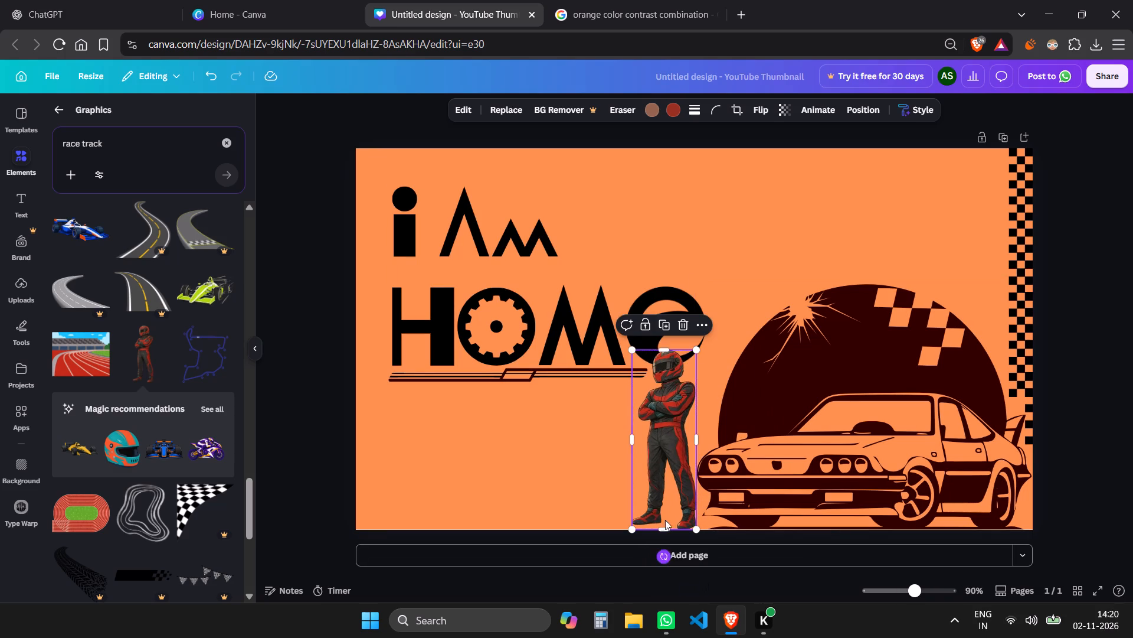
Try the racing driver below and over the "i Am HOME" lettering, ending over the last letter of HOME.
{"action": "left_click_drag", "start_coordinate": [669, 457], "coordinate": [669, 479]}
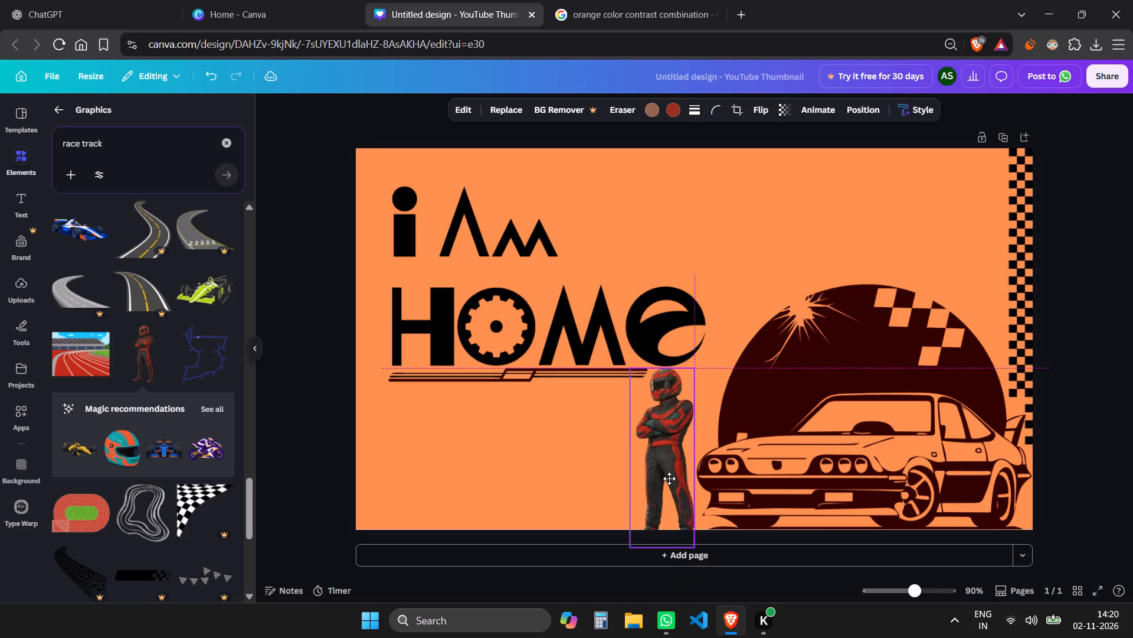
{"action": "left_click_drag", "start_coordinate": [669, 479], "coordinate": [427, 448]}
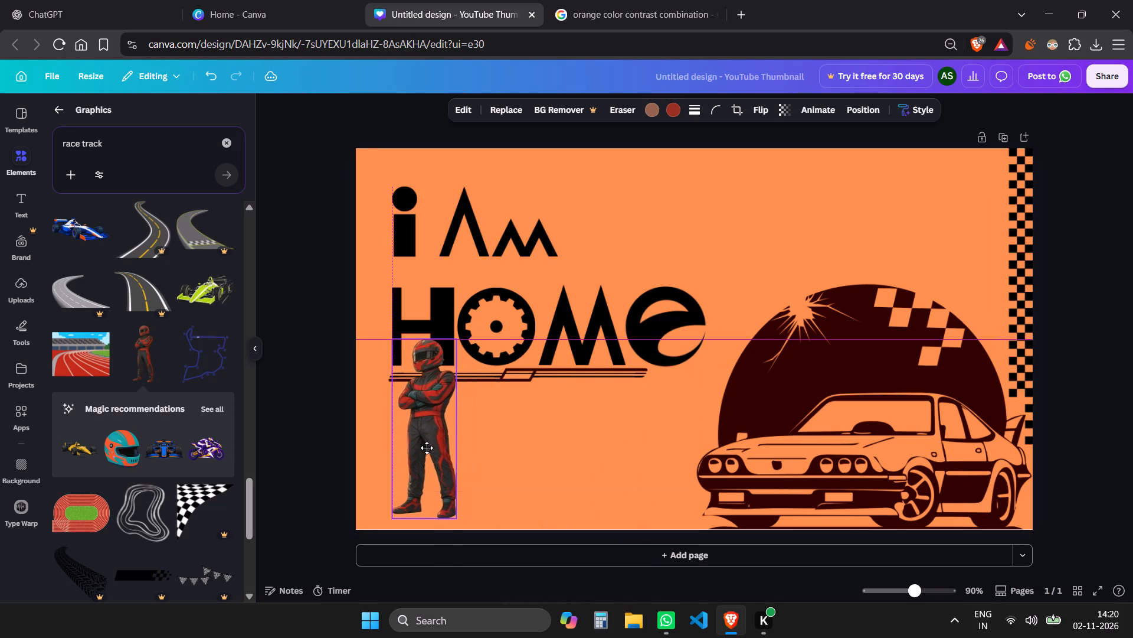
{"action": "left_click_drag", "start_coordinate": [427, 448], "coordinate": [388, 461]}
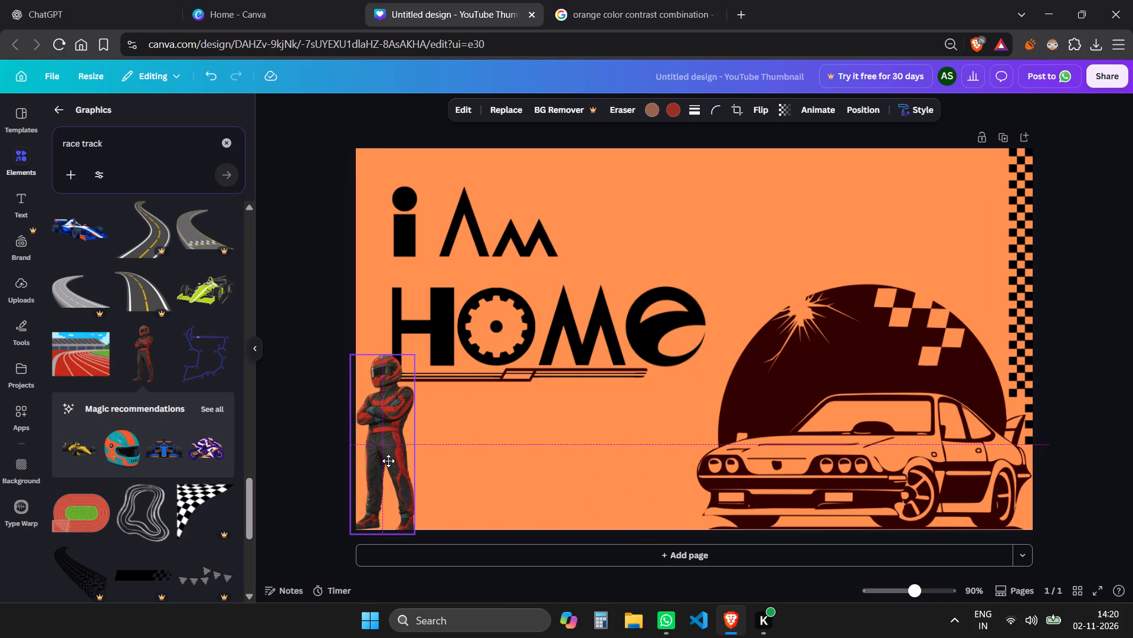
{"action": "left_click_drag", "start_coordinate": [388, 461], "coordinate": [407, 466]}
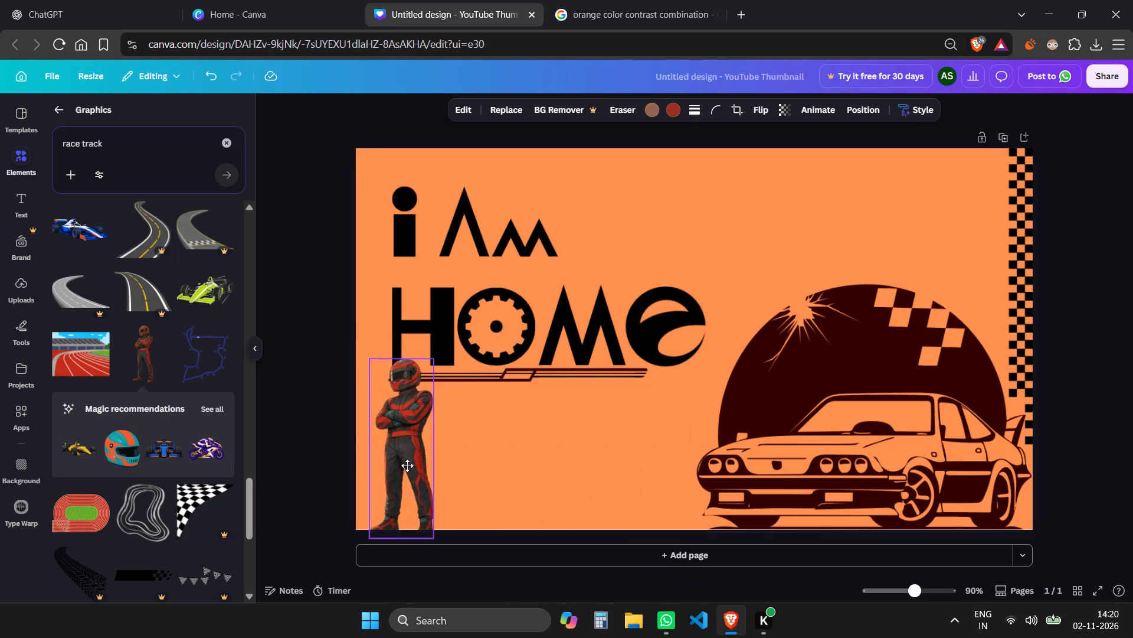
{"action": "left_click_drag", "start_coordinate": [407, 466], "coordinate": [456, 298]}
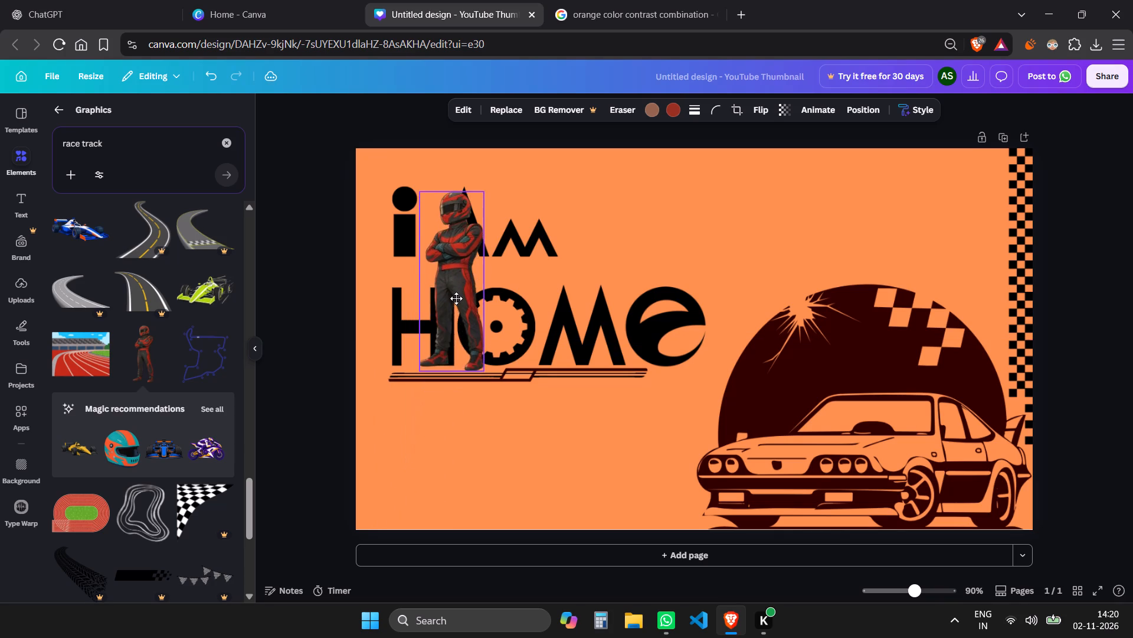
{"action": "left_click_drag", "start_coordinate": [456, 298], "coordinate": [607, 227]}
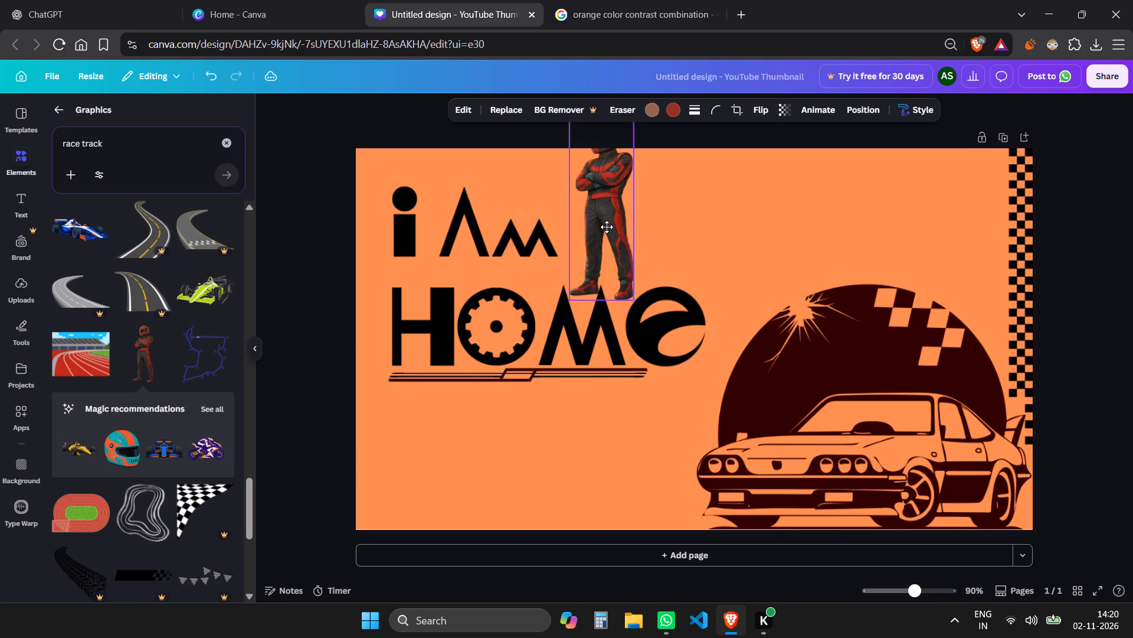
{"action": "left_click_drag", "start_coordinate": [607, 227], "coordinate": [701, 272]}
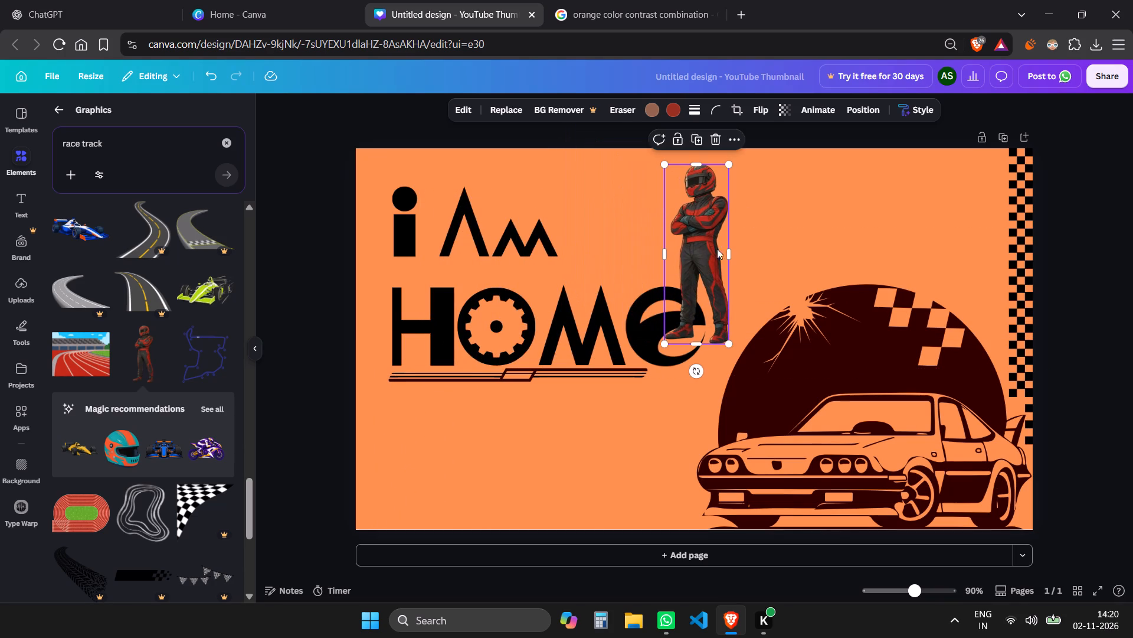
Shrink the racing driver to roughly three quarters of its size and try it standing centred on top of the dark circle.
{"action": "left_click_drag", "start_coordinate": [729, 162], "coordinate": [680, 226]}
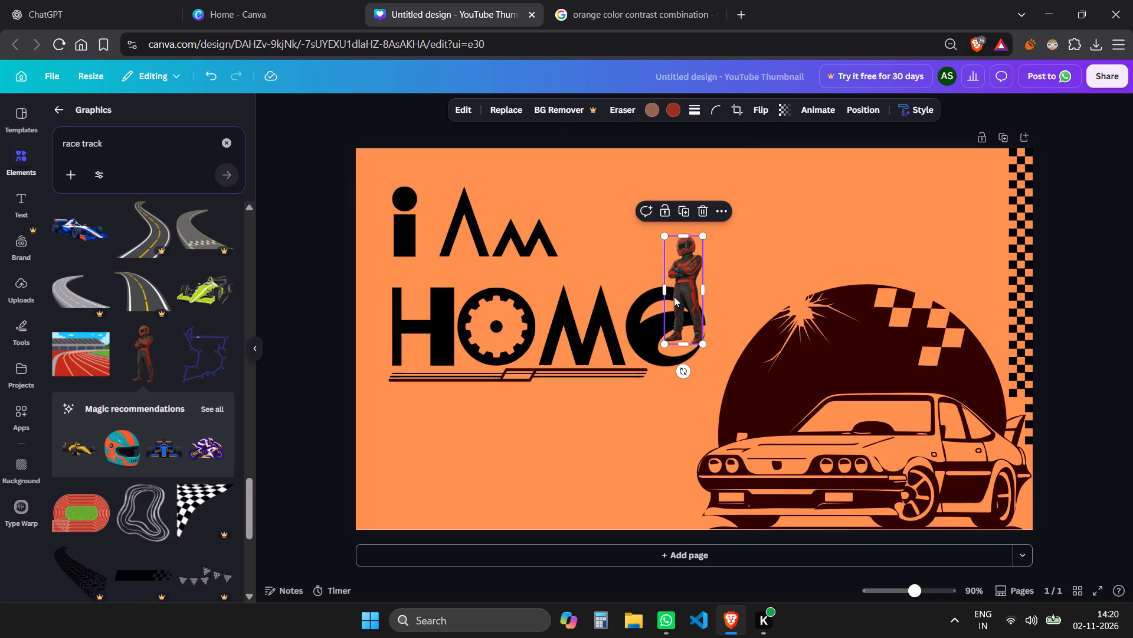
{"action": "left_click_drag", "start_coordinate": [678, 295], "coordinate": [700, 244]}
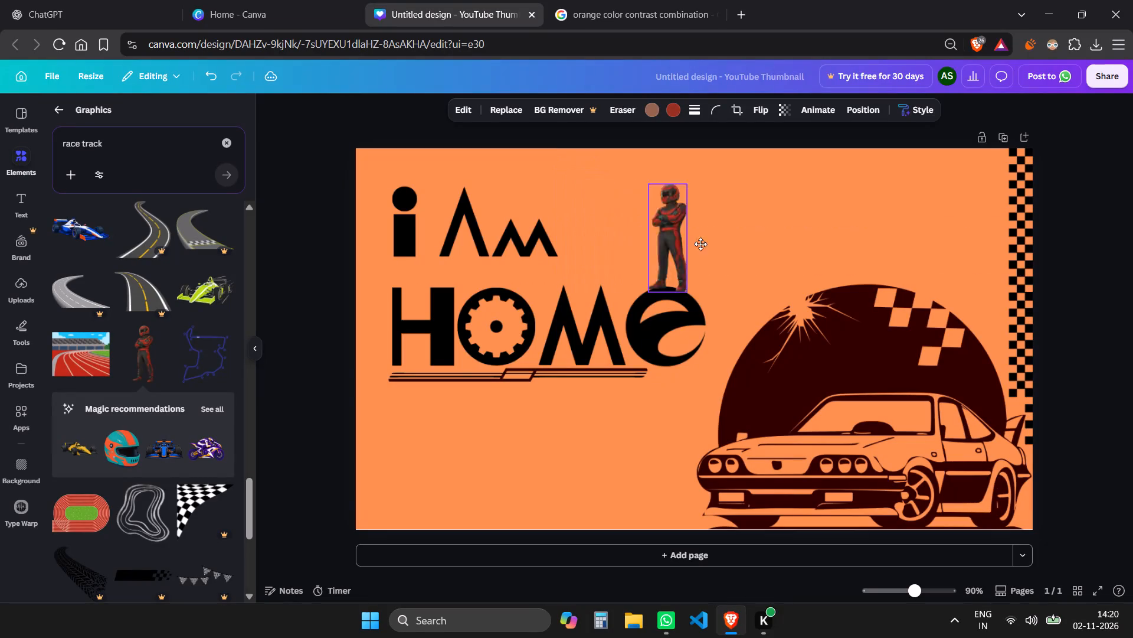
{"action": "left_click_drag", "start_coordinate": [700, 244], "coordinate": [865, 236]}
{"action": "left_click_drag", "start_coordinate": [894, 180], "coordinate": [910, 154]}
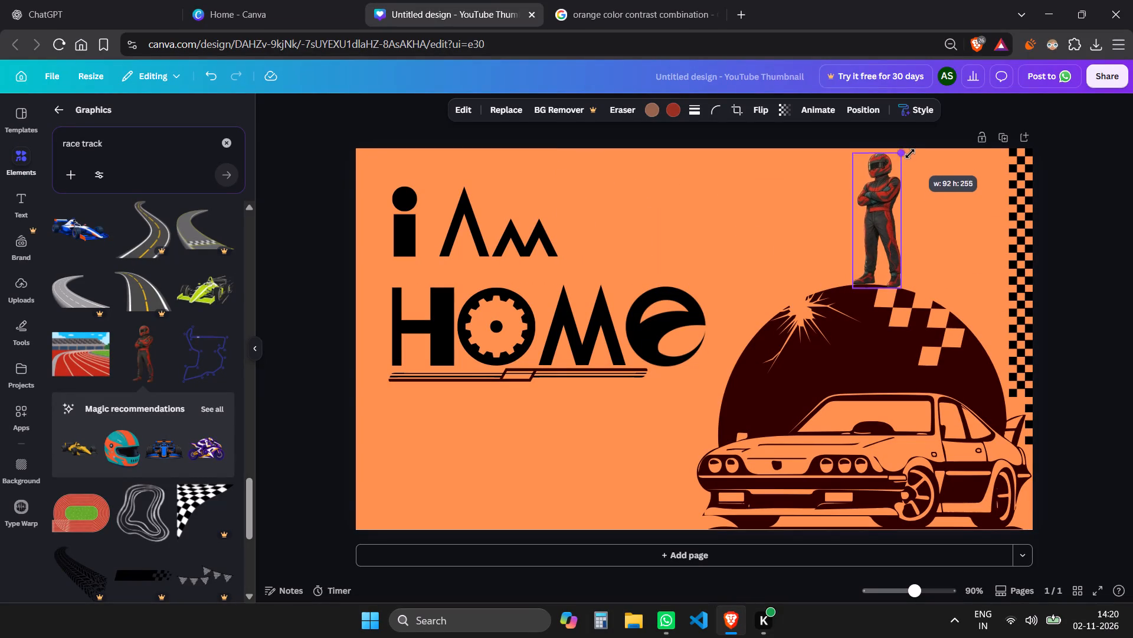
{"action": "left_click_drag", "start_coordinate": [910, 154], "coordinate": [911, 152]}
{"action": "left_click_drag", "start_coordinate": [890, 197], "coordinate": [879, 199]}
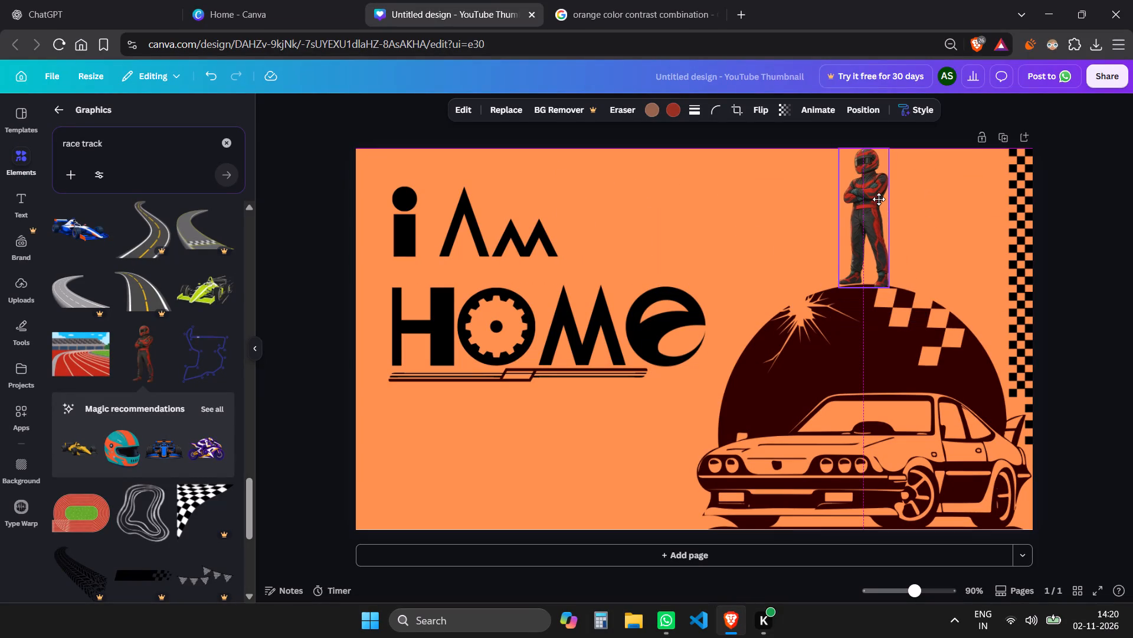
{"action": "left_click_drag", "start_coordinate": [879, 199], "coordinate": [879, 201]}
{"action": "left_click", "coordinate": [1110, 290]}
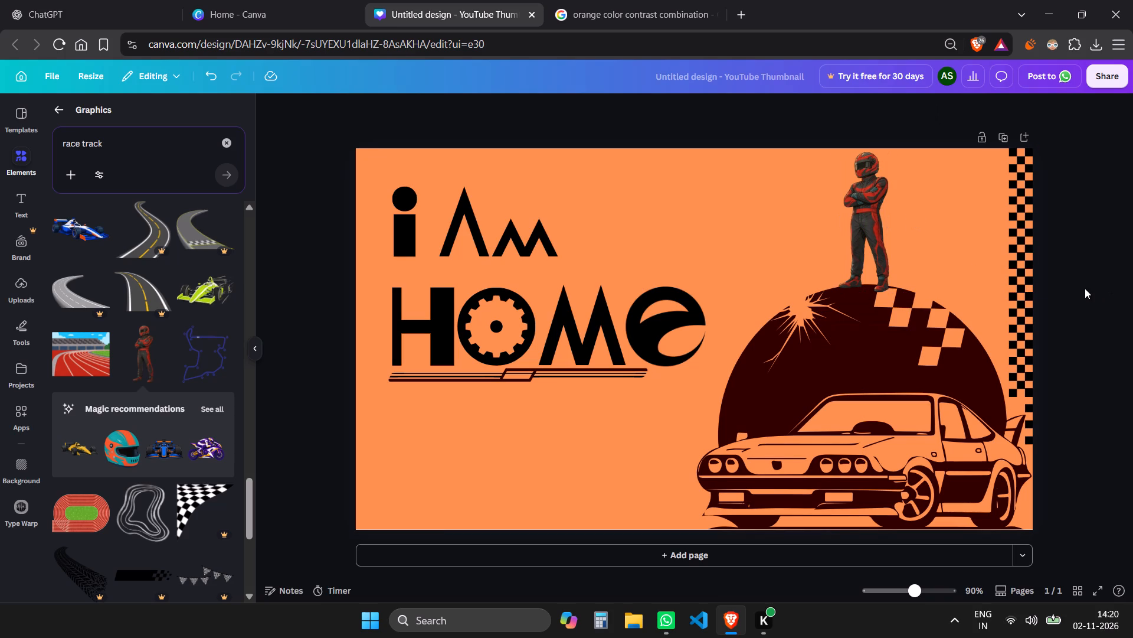
Delete the racing driver from the page.
{"action": "left_click", "coordinate": [879, 214]}
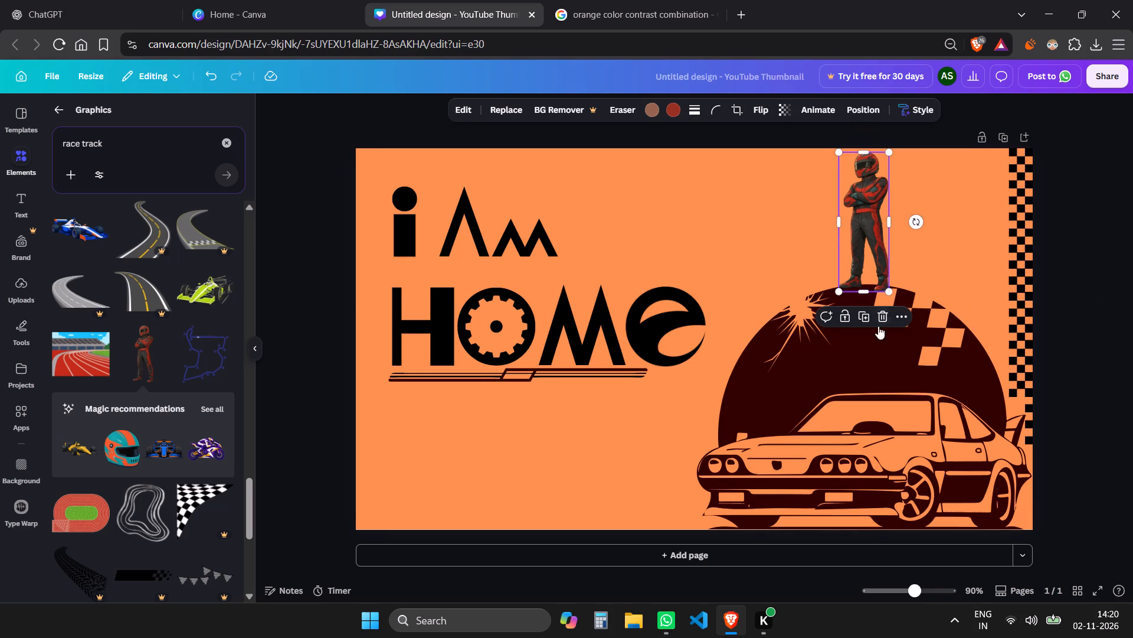
{"action": "left_click", "coordinate": [882, 319]}
Look further through the race track graphics, and search the graphics for "helmet".
{"action": "scroll", "coordinate": [188, 432], "scroll_direction": "down", "scroll_amount": 3}
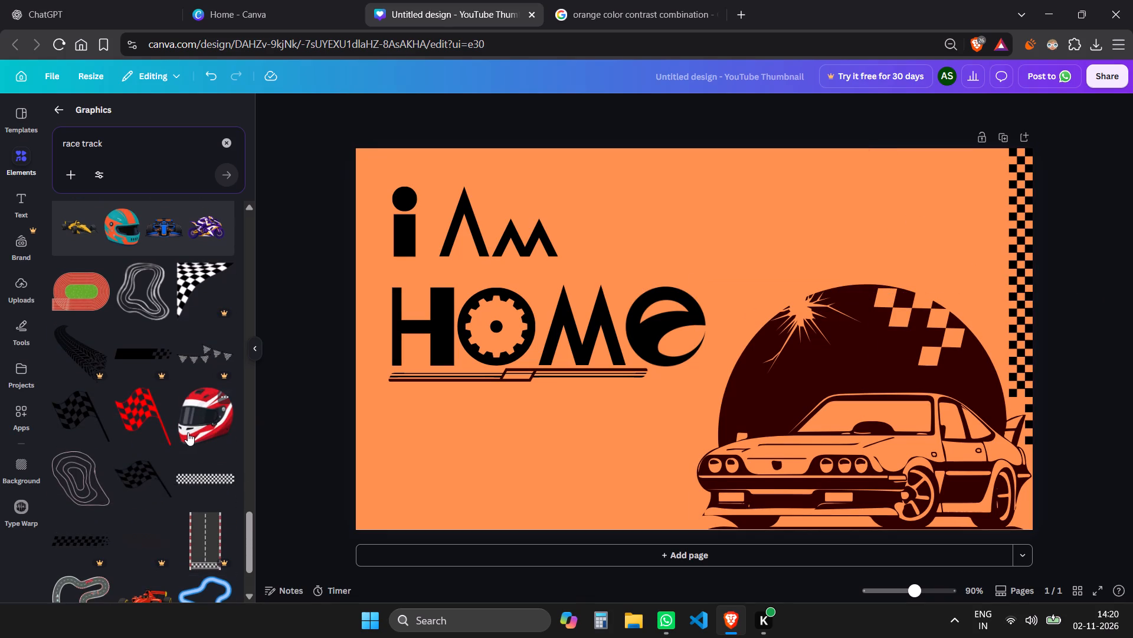
{"action": "scroll", "coordinate": [189, 432], "scroll_direction": "down", "scroll_amount": 2}
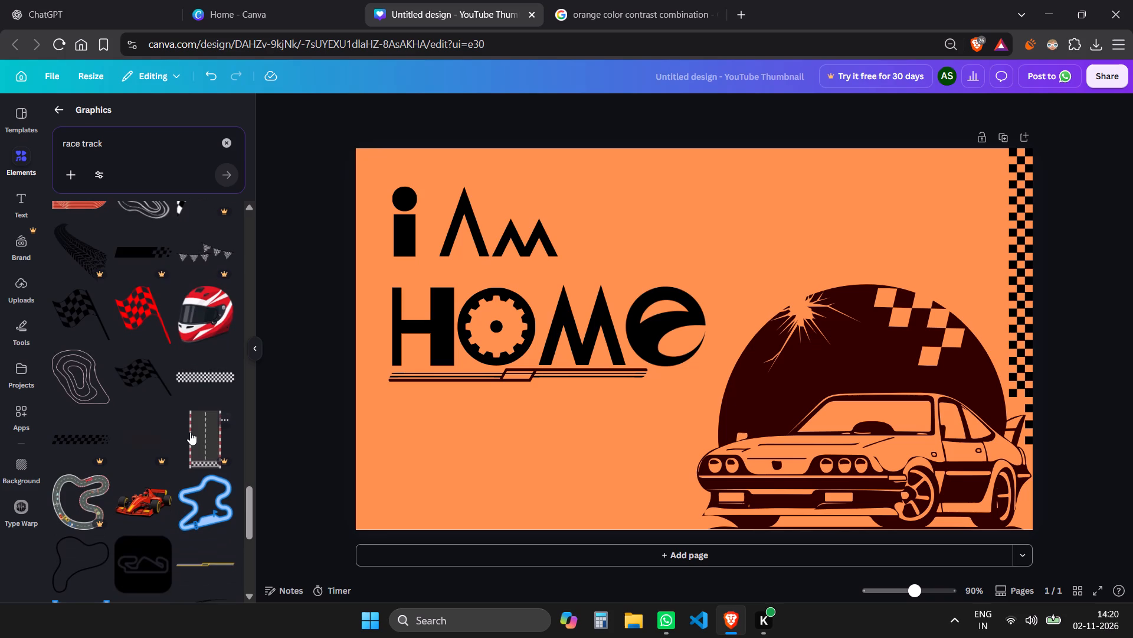
{"action": "scroll", "coordinate": [190, 432], "scroll_direction": "down", "scroll_amount": 3}
{"action": "left_click", "coordinate": [229, 142]}
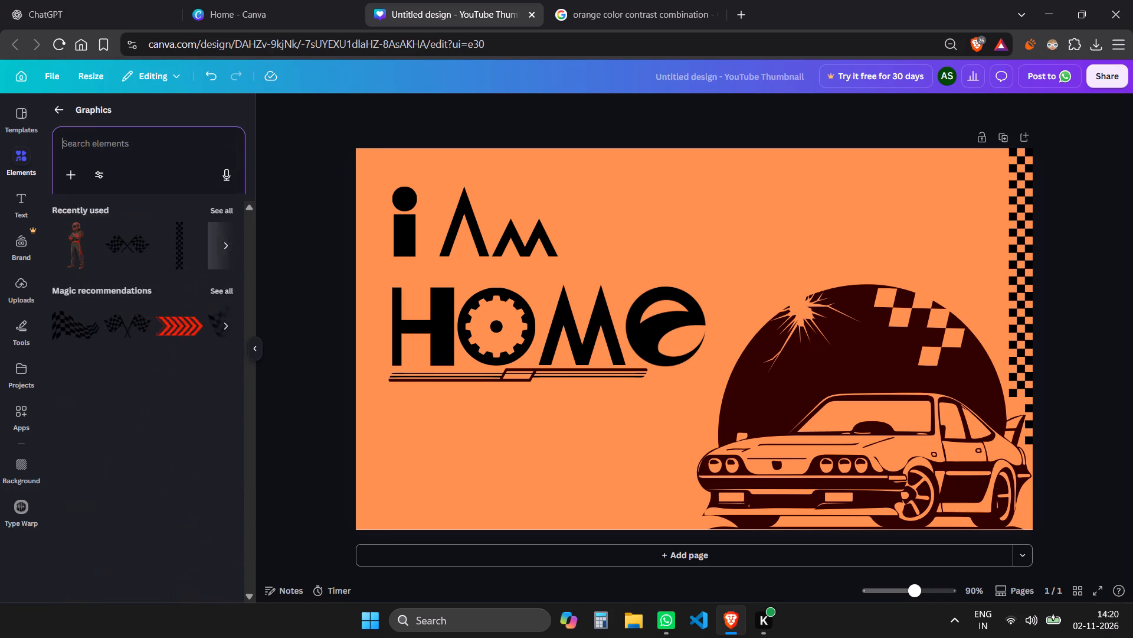
{"action": "type", "text": "helmet"}
{"action": "key", "text": "Return"}
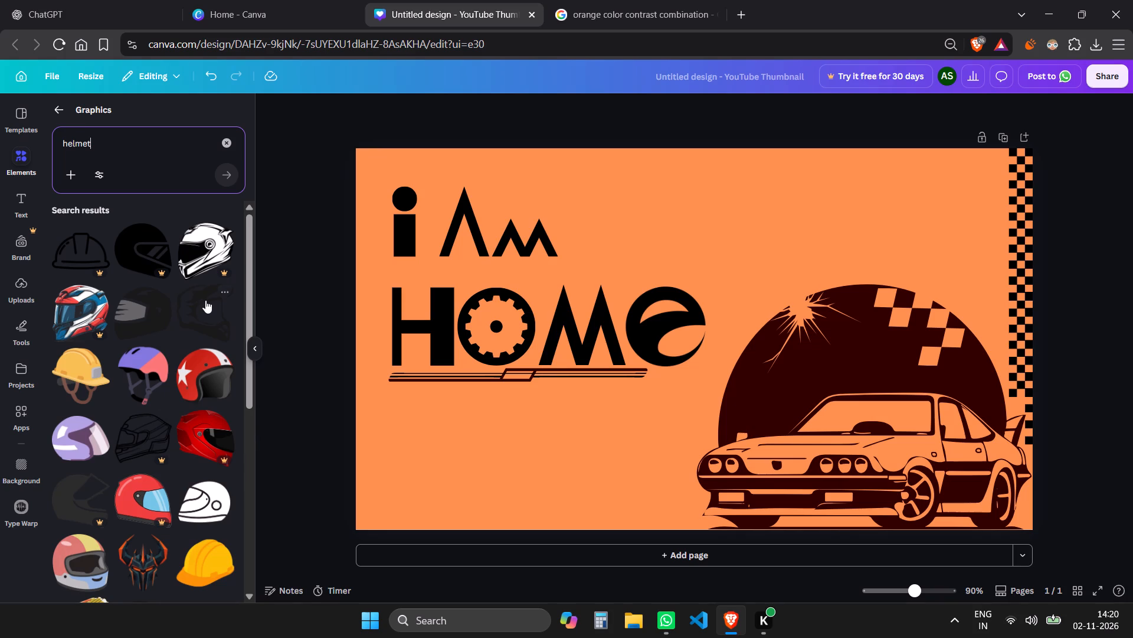
Examine the helmet graphics and the available search filters for a racing helmet that suits the thumbnail.
{"action": "scroll", "coordinate": [197, 356], "scroll_direction": "down", "scroll_amount": 2}
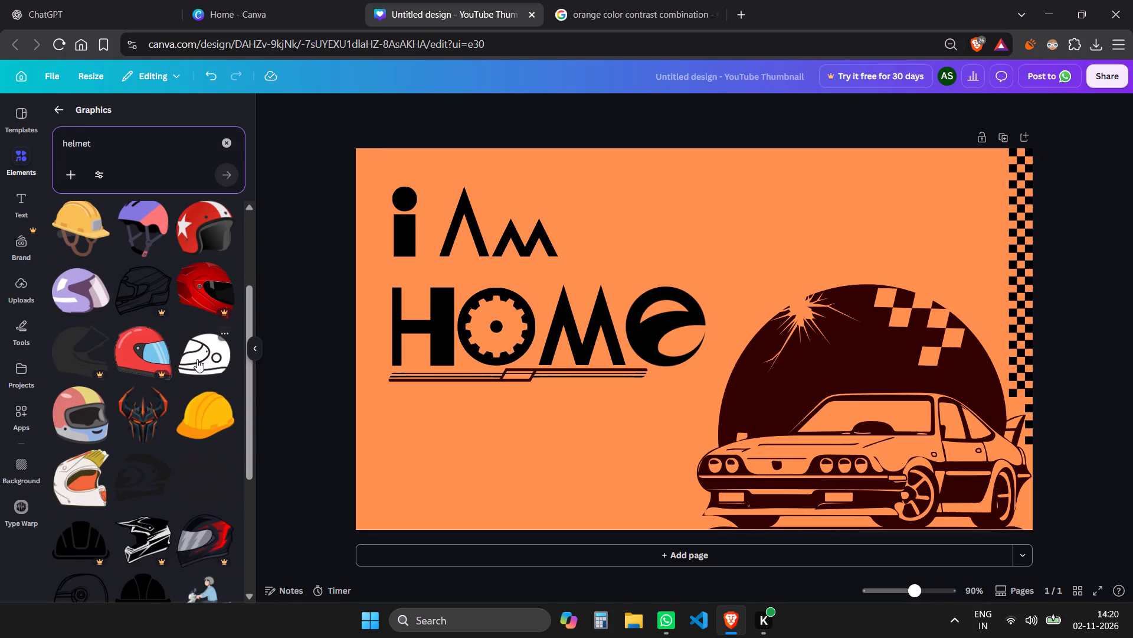
{"action": "scroll", "coordinate": [195, 535], "scroll_direction": "down", "scroll_amount": 2}
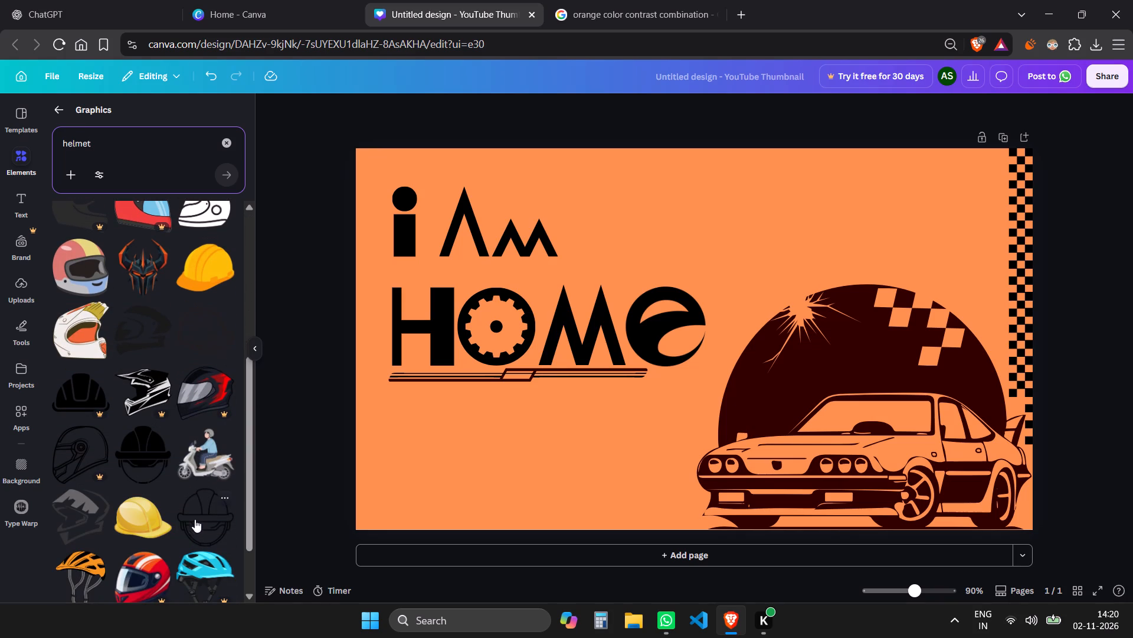
{"action": "scroll", "coordinate": [202, 507], "scroll_direction": "down", "scroll_amount": 2}
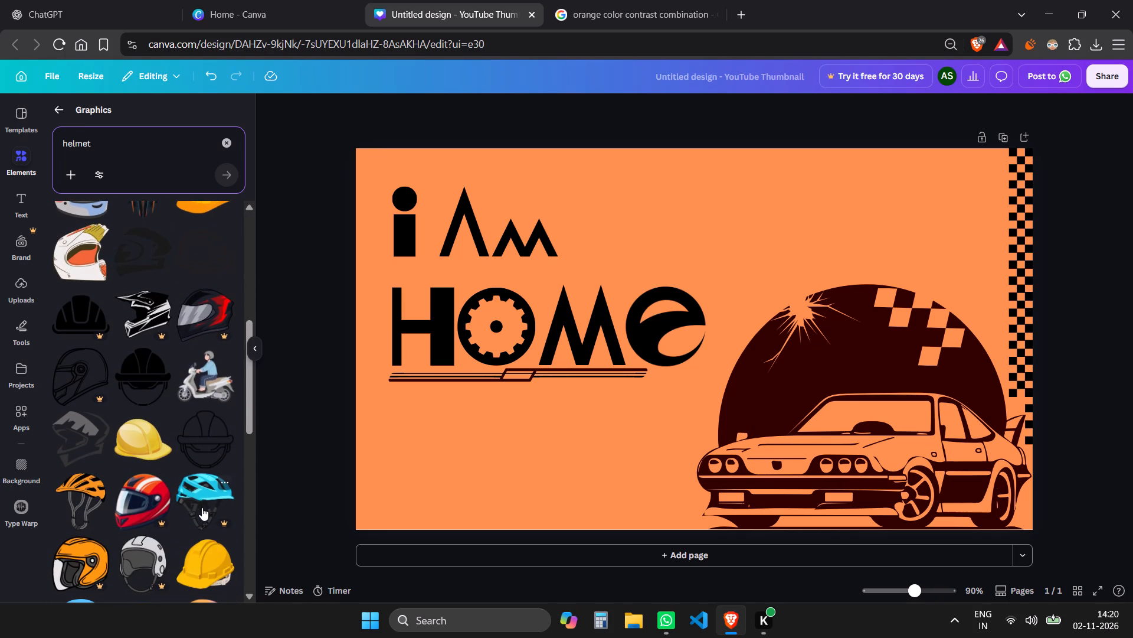
{"action": "scroll", "coordinate": [202, 507], "scroll_direction": "down", "scroll_amount": 7}
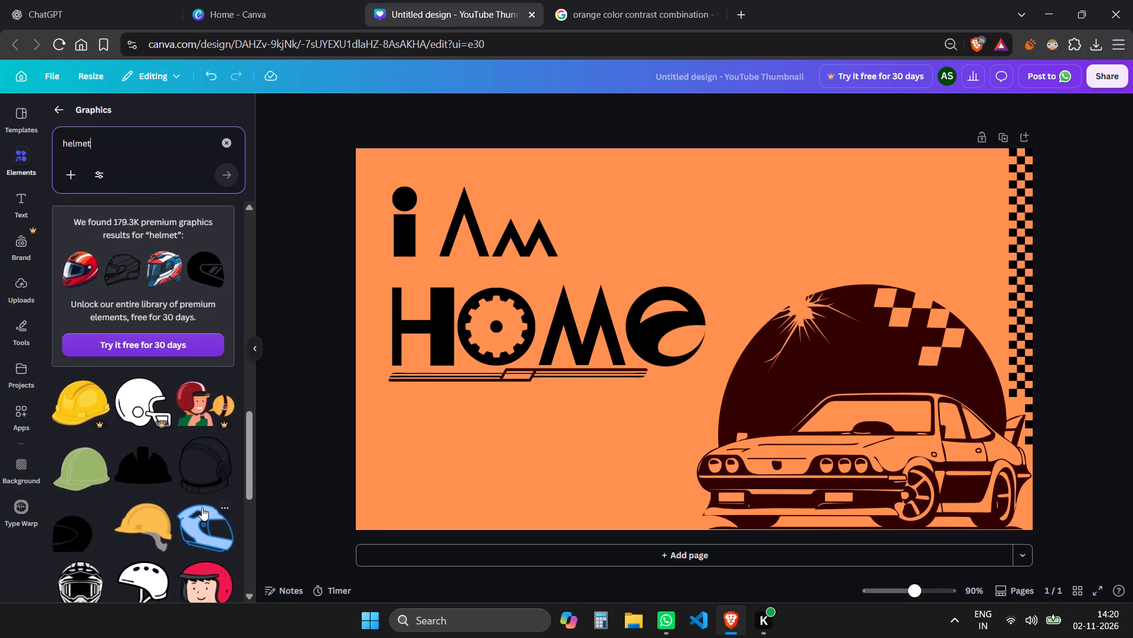
{"action": "scroll", "coordinate": [202, 507], "scroll_direction": "down", "scroll_amount": 2}
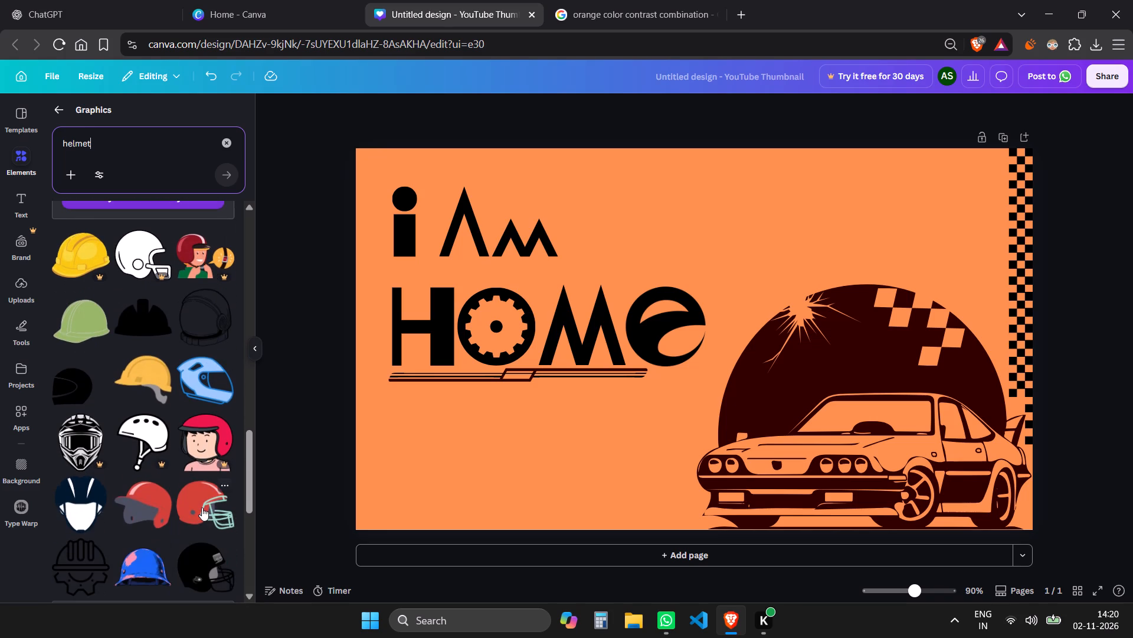
{"action": "scroll", "coordinate": [202, 507], "scroll_direction": "down", "scroll_amount": 5}
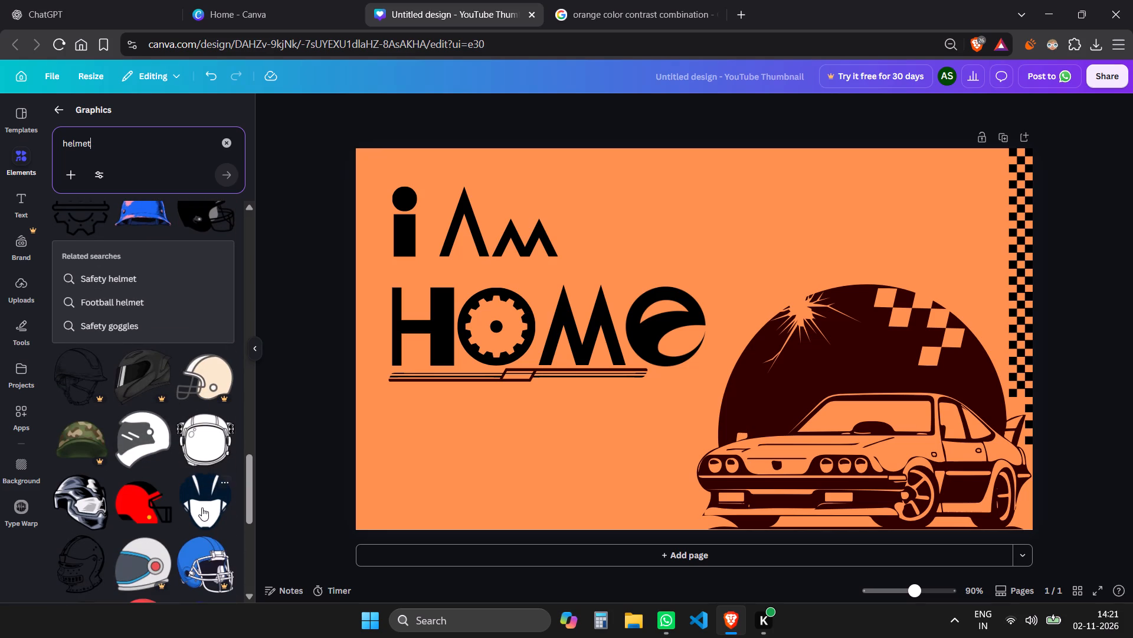
{"action": "scroll", "coordinate": [202, 507], "scroll_direction": "down", "scroll_amount": 5}
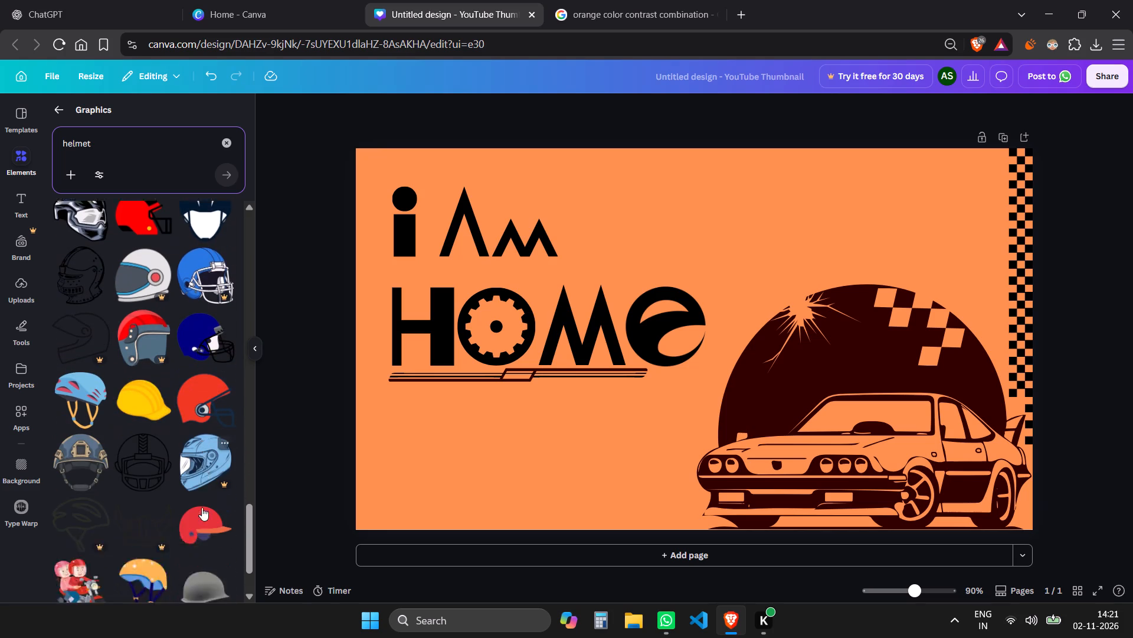
{"action": "scroll", "coordinate": [202, 507], "scroll_direction": "down", "scroll_amount": 3}
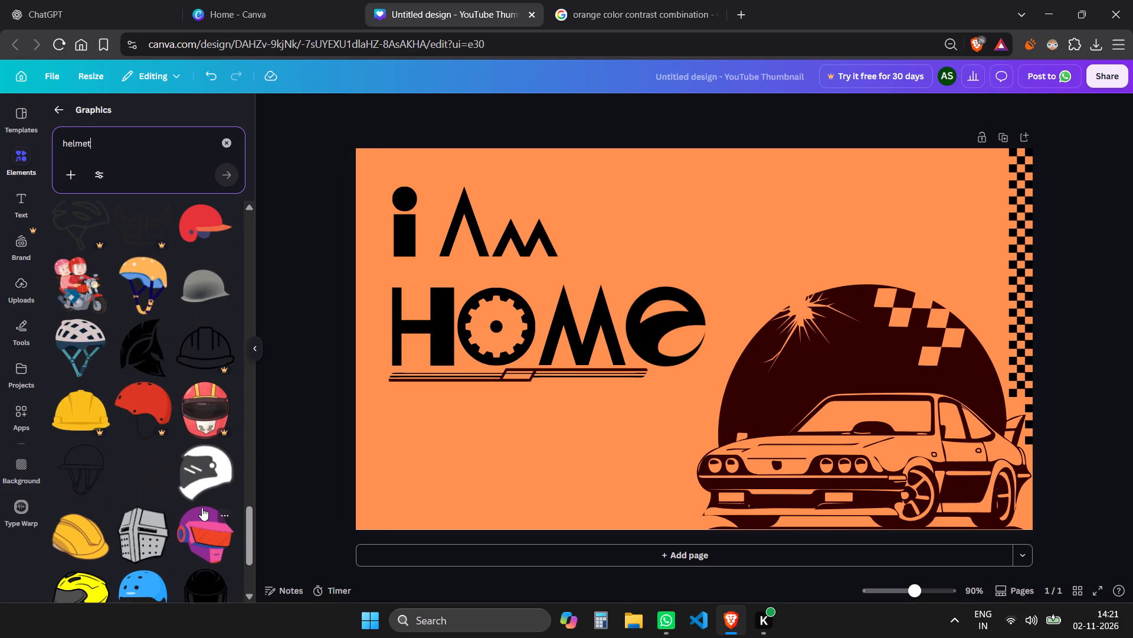
{"action": "scroll", "coordinate": [202, 507], "scroll_direction": "down", "scroll_amount": 3}
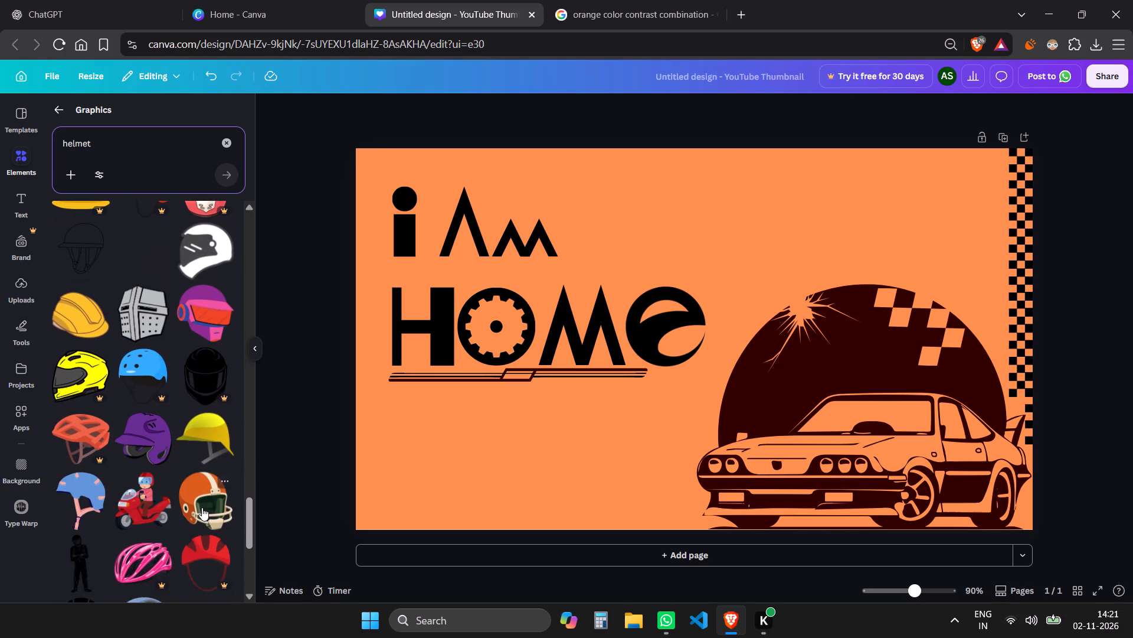
{"action": "scroll", "coordinate": [202, 507], "scroll_direction": "down", "scroll_amount": 5}
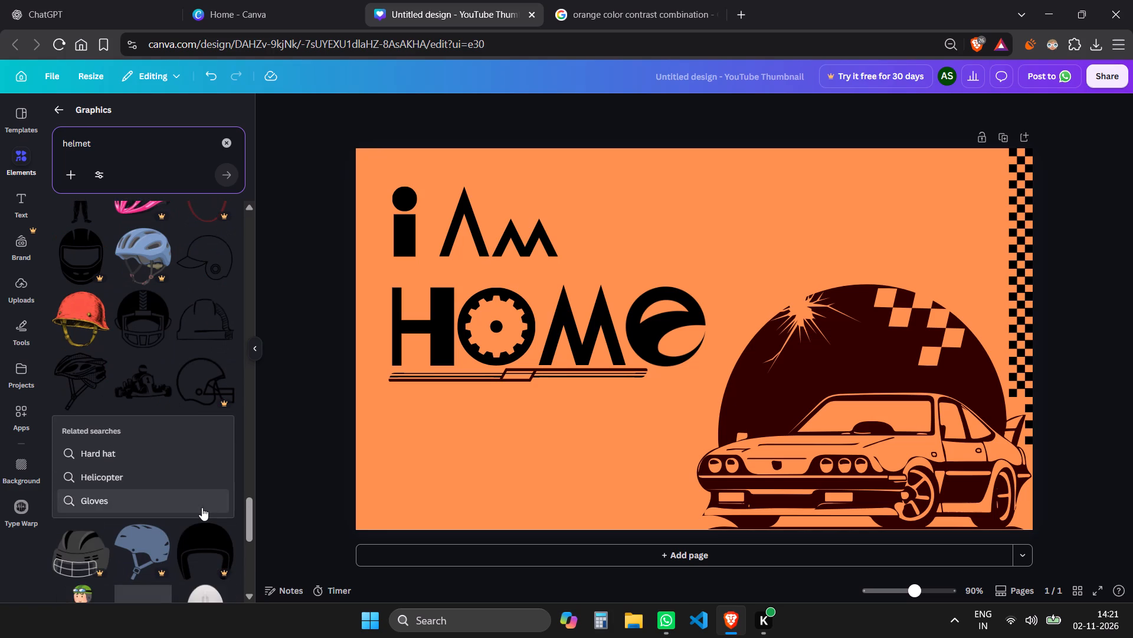
{"action": "scroll", "coordinate": [202, 507], "scroll_direction": "down", "scroll_amount": 8}
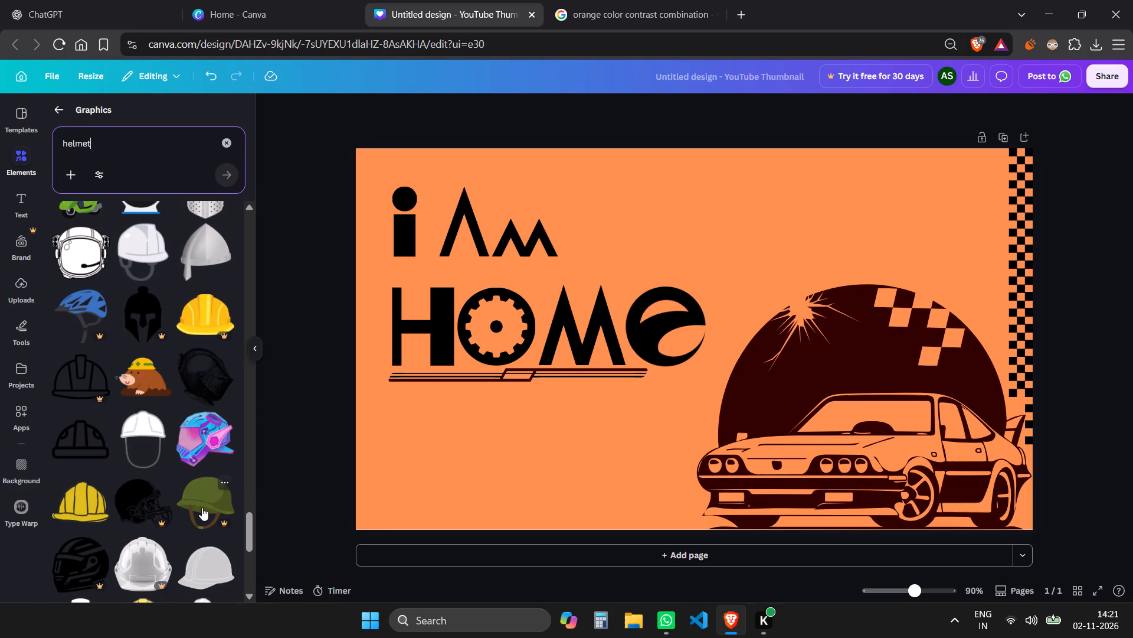
{"action": "scroll", "coordinate": [202, 507], "scroll_direction": "down", "scroll_amount": 4}
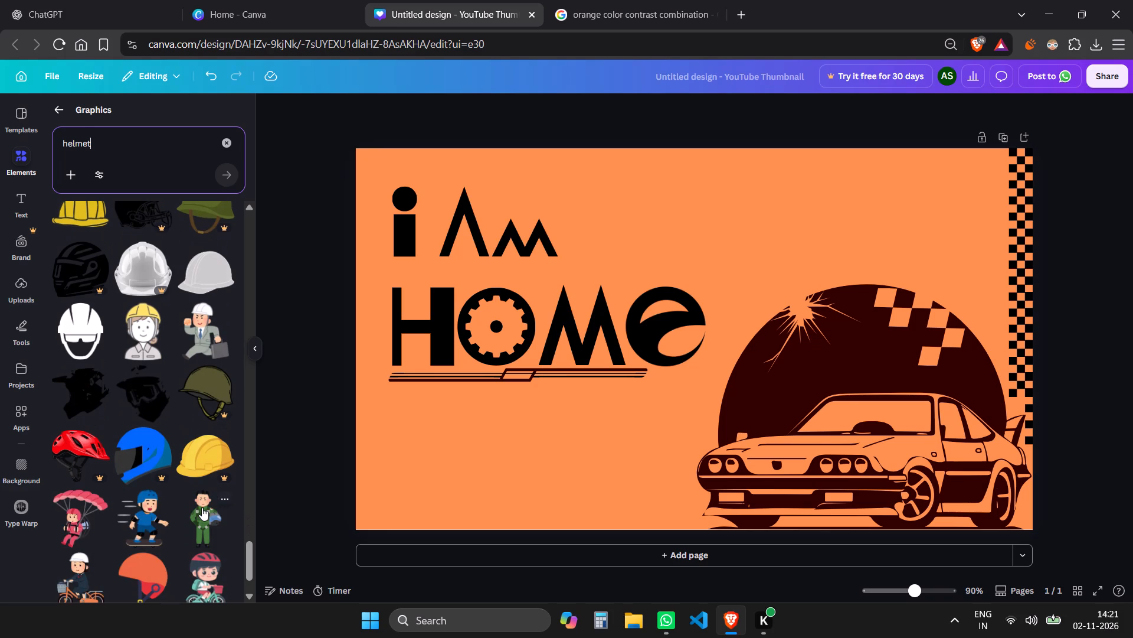
{"action": "scroll", "coordinate": [202, 507], "scroll_direction": "down", "scroll_amount": 4}
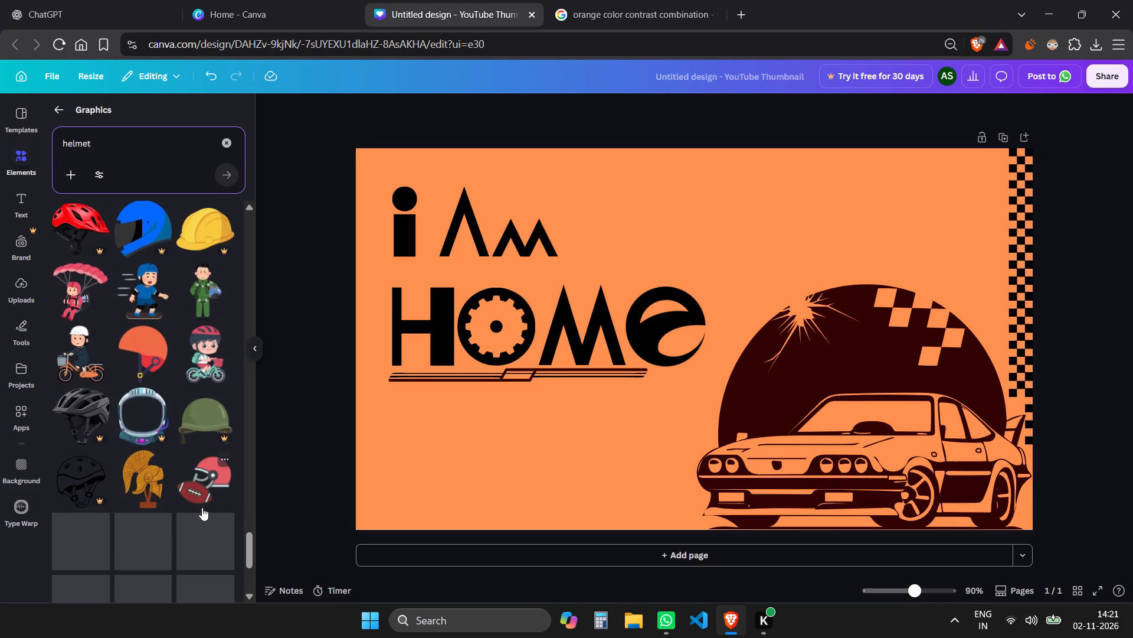
{"action": "scroll", "coordinate": [202, 507], "scroll_direction": "down", "scroll_amount": 3}
{"action": "scroll", "coordinate": [202, 507], "scroll_direction": "up", "scroll_amount": 7}
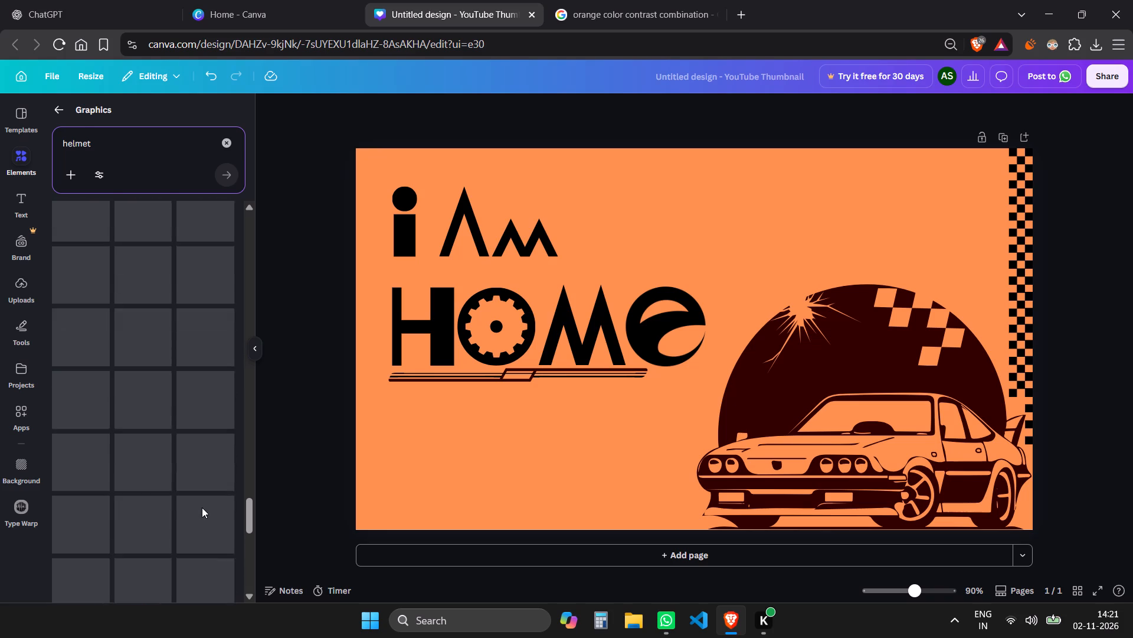
{"action": "scroll", "coordinate": [202, 507], "scroll_direction": "up", "scroll_amount": 15}
{"action": "scroll", "coordinate": [202, 507], "scroll_direction": "up", "scroll_amount": 20}
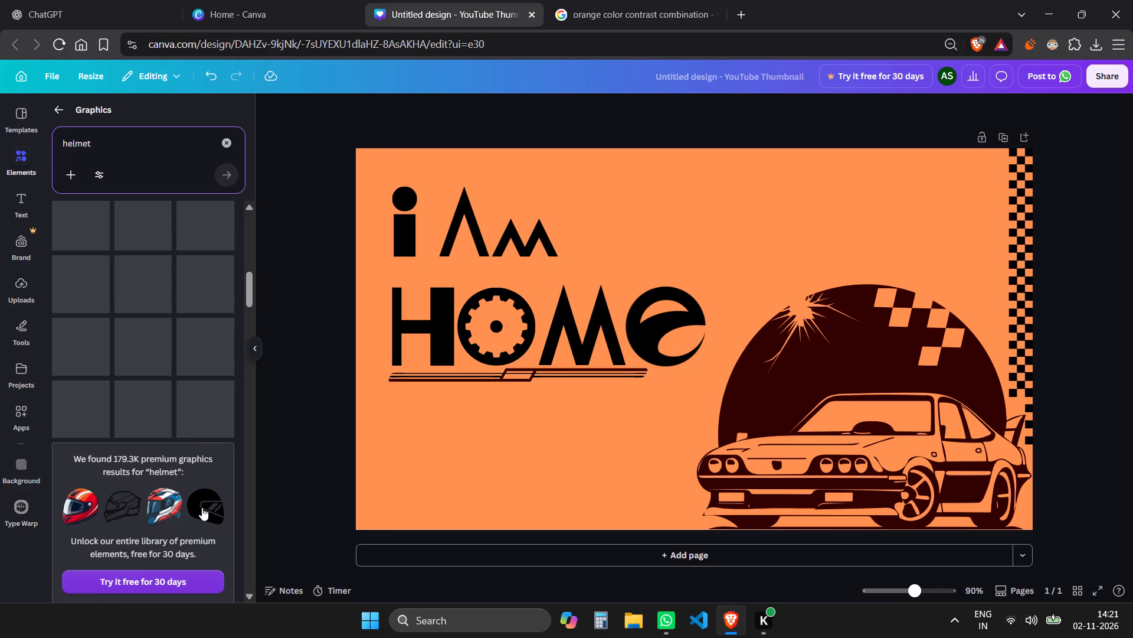
{"action": "left_click", "coordinate": [104, 176]}
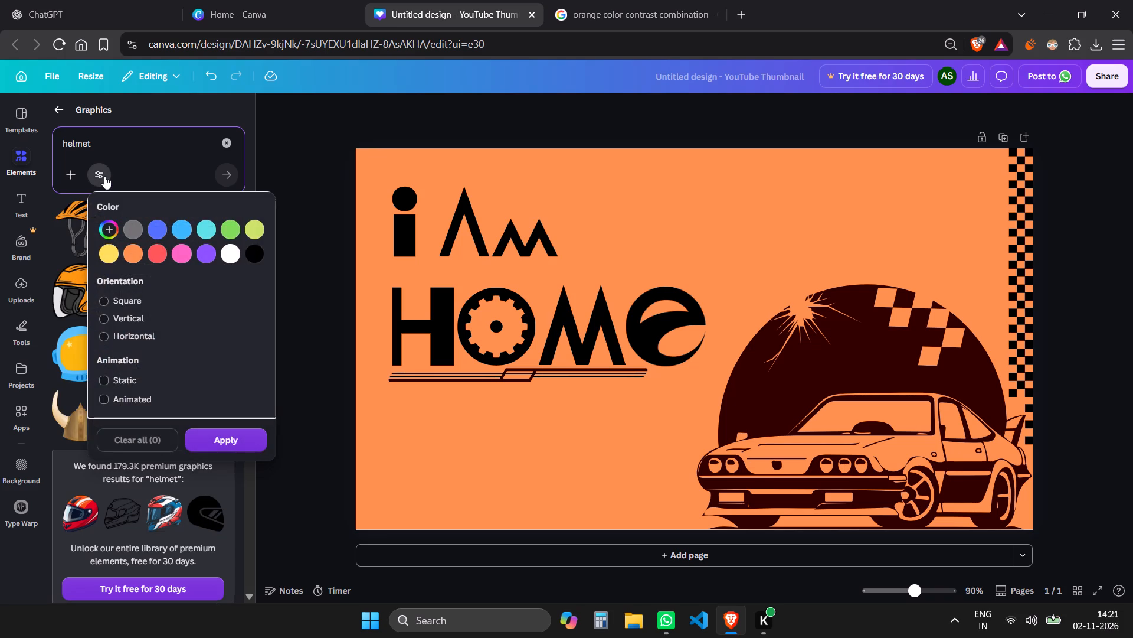
{"action": "left_click", "coordinate": [104, 176]}
{"action": "scroll", "coordinate": [153, 300], "scroll_direction": "up", "scroll_amount": 17}
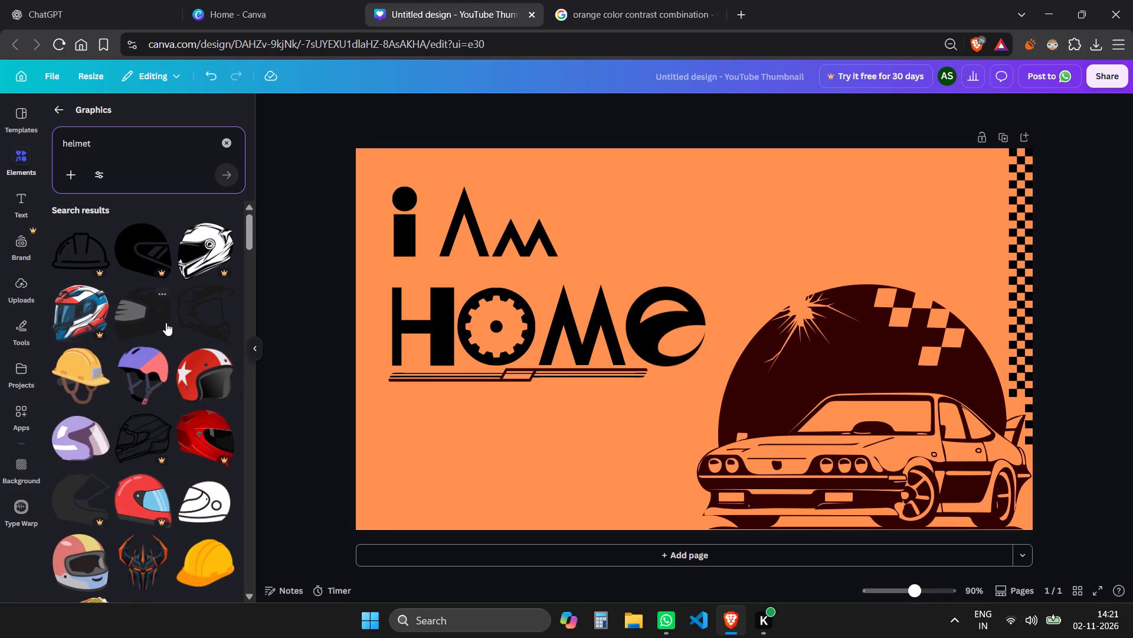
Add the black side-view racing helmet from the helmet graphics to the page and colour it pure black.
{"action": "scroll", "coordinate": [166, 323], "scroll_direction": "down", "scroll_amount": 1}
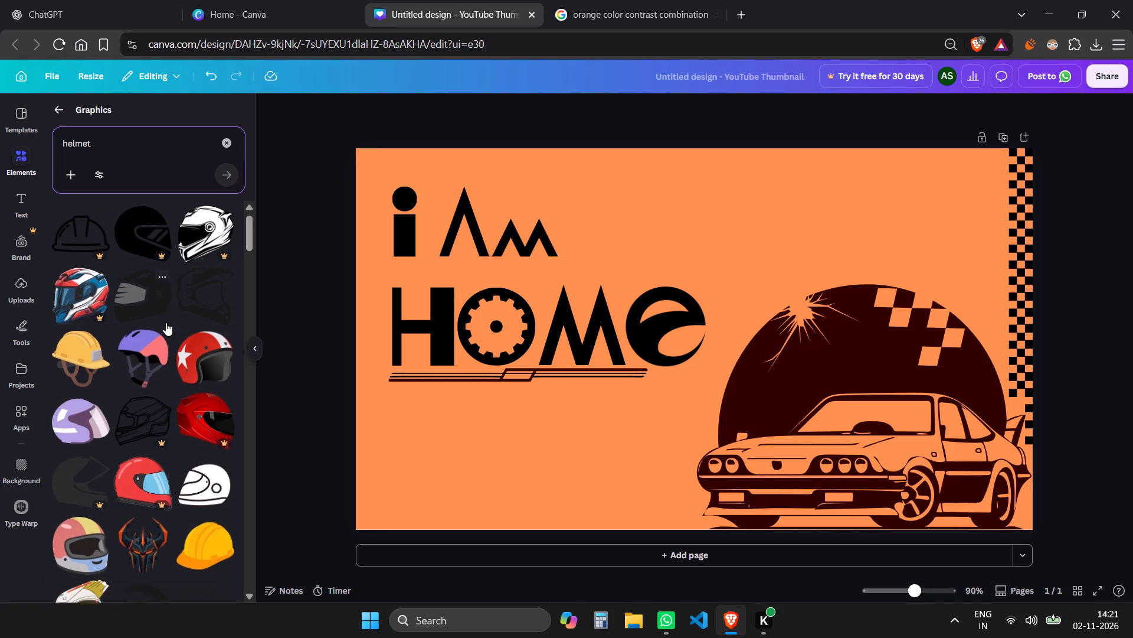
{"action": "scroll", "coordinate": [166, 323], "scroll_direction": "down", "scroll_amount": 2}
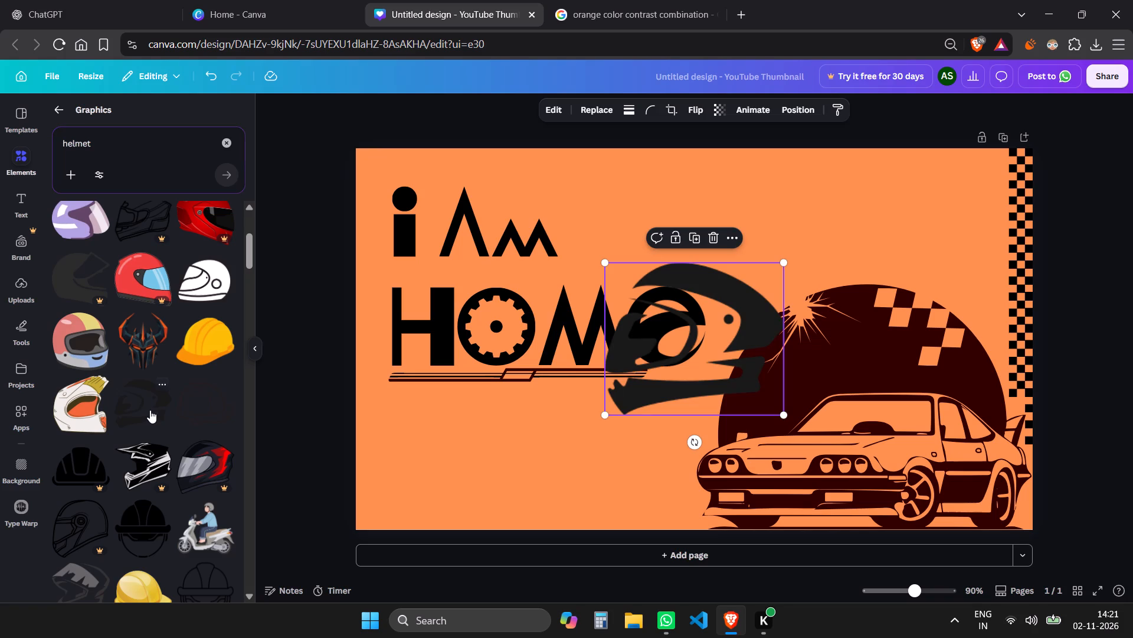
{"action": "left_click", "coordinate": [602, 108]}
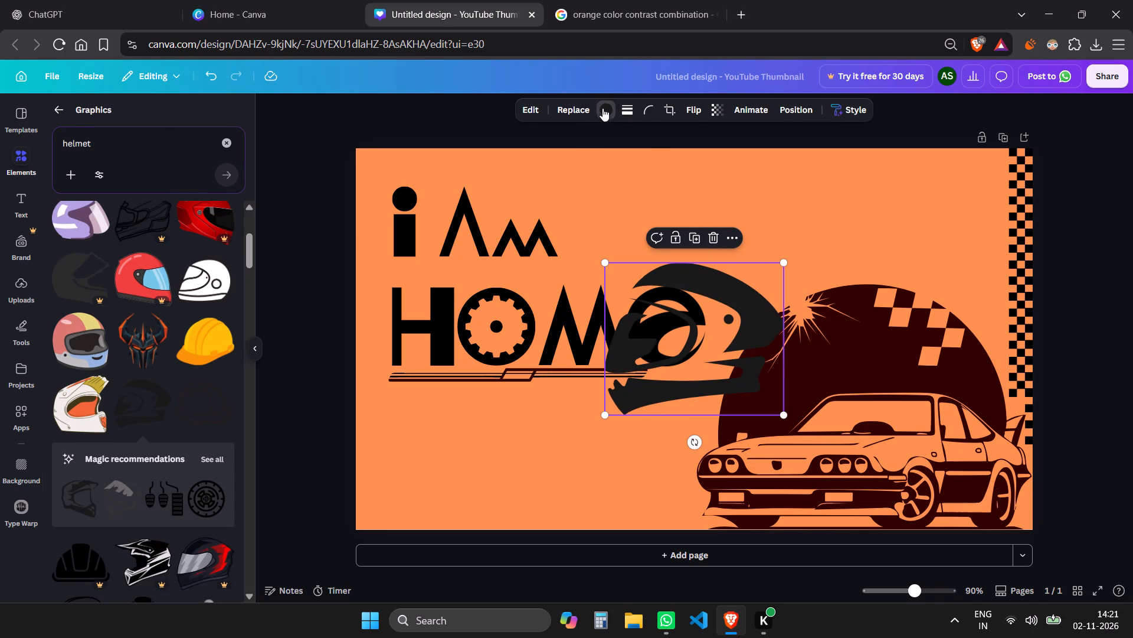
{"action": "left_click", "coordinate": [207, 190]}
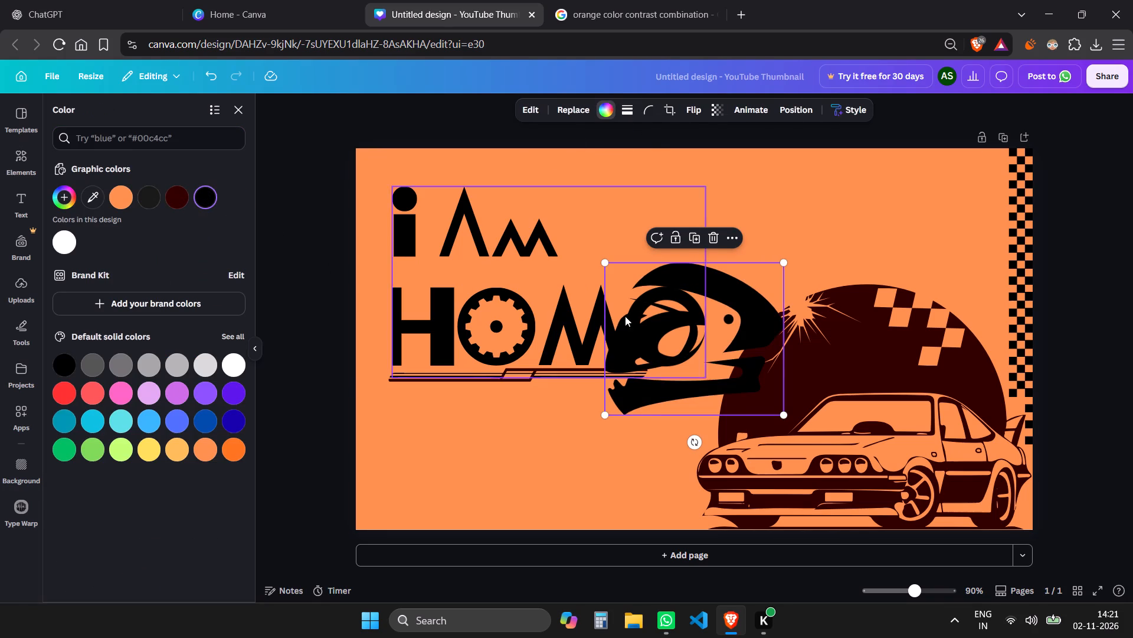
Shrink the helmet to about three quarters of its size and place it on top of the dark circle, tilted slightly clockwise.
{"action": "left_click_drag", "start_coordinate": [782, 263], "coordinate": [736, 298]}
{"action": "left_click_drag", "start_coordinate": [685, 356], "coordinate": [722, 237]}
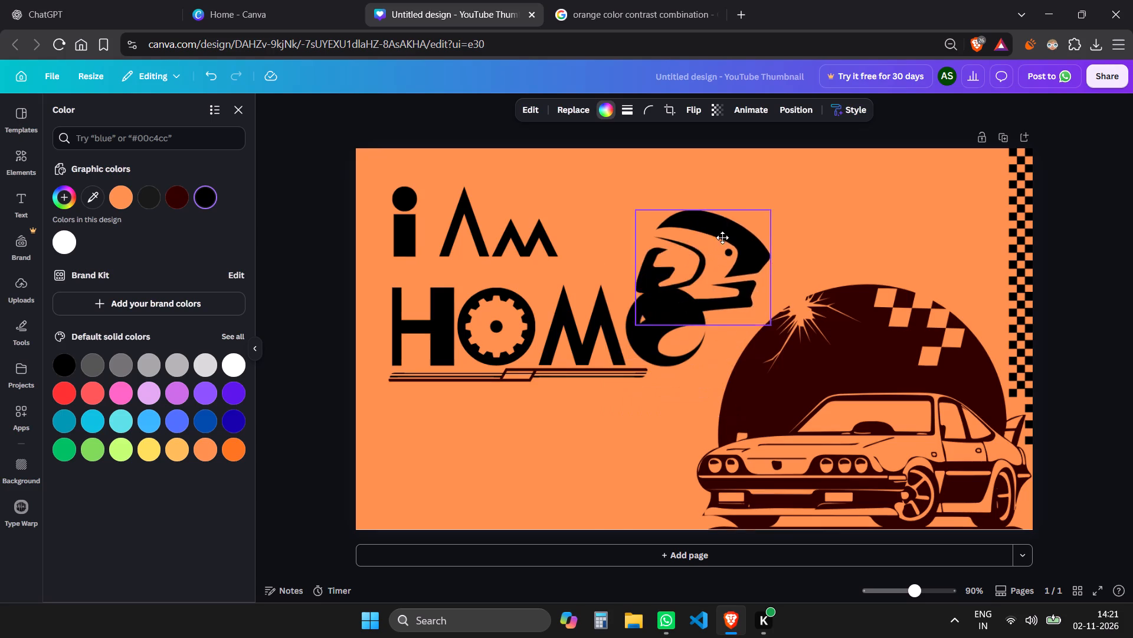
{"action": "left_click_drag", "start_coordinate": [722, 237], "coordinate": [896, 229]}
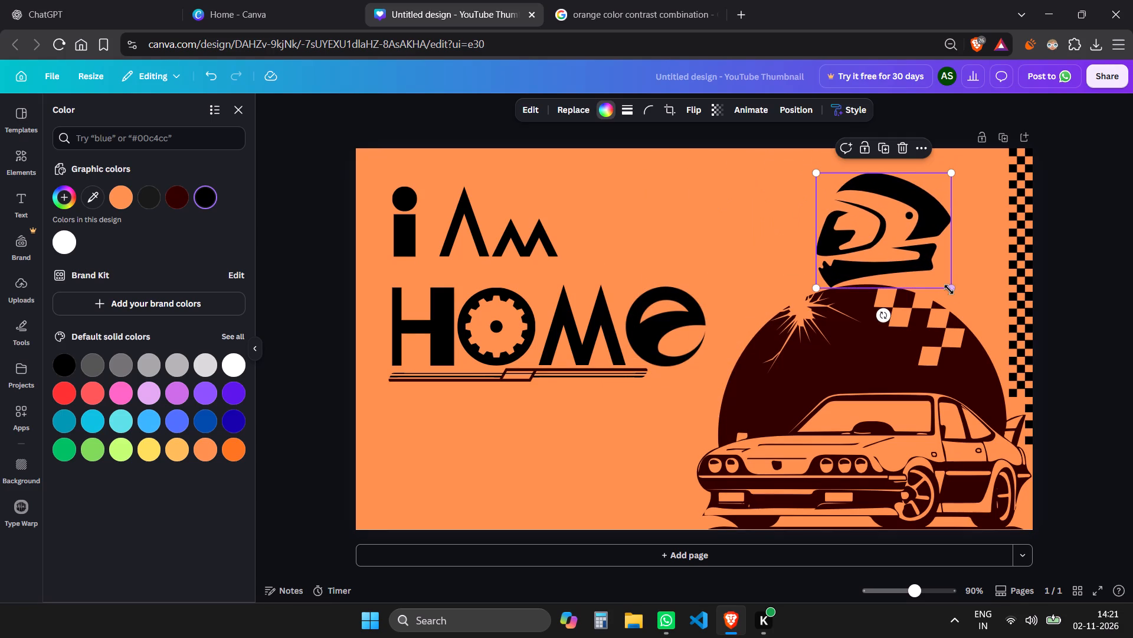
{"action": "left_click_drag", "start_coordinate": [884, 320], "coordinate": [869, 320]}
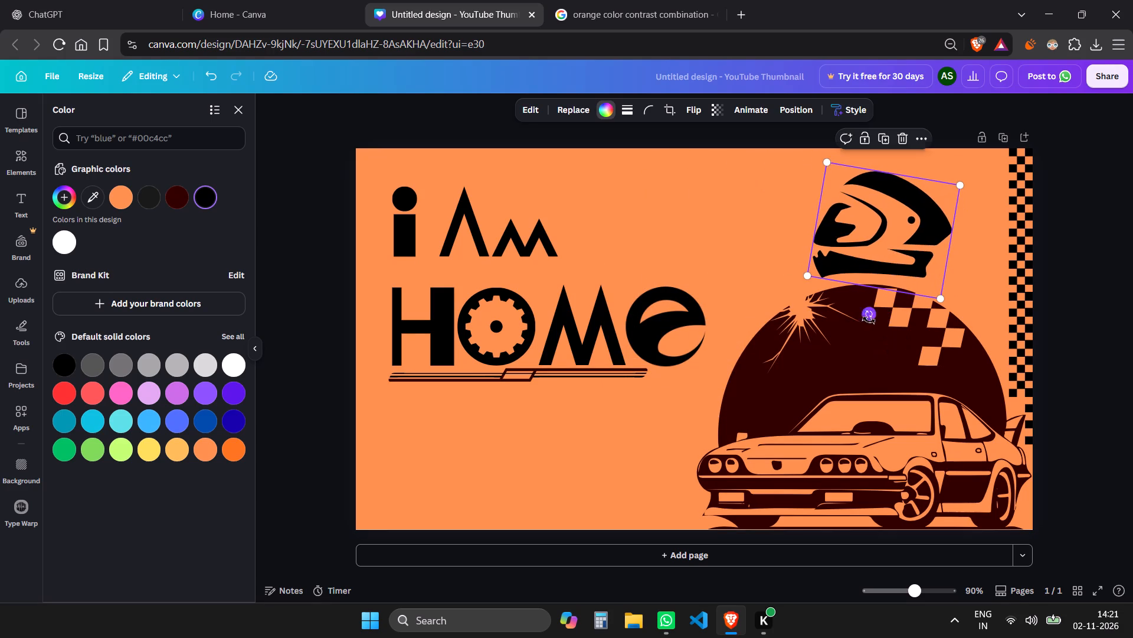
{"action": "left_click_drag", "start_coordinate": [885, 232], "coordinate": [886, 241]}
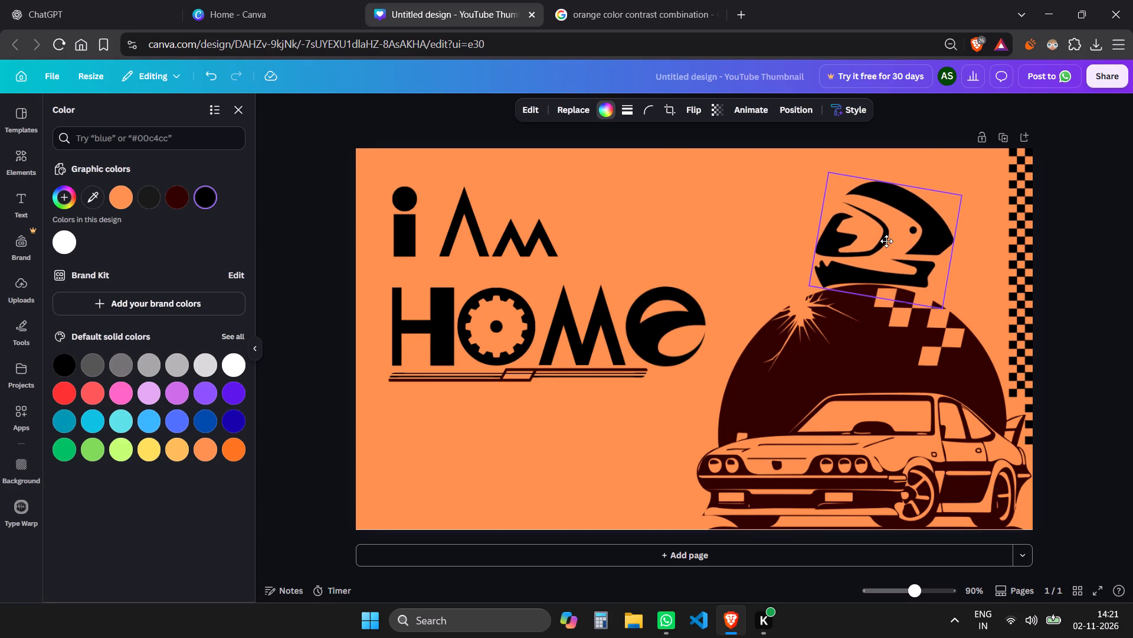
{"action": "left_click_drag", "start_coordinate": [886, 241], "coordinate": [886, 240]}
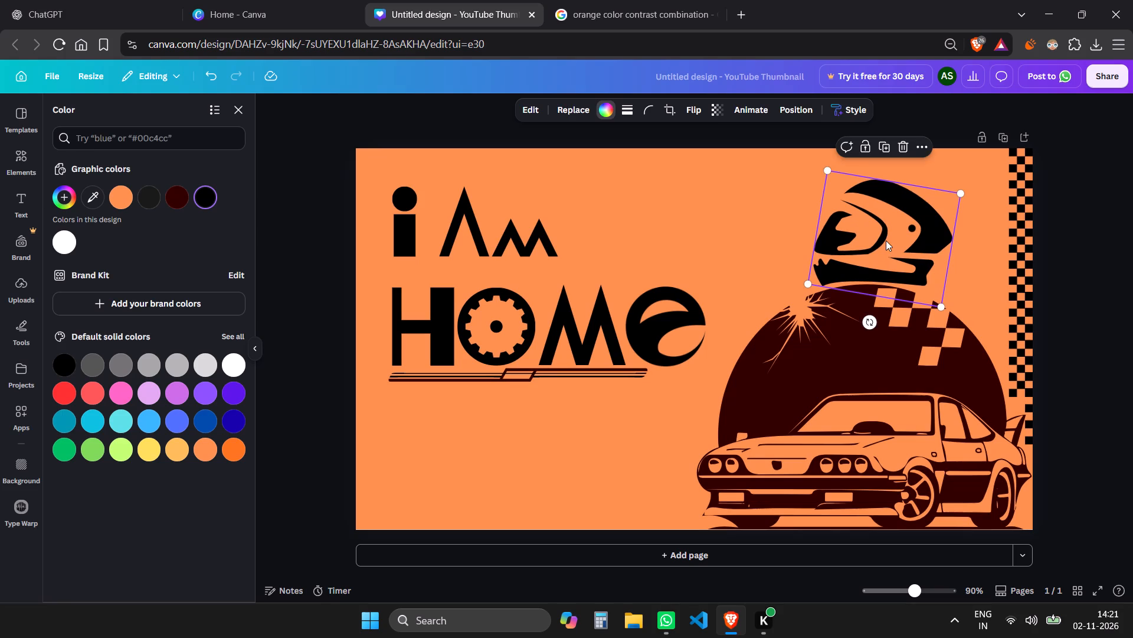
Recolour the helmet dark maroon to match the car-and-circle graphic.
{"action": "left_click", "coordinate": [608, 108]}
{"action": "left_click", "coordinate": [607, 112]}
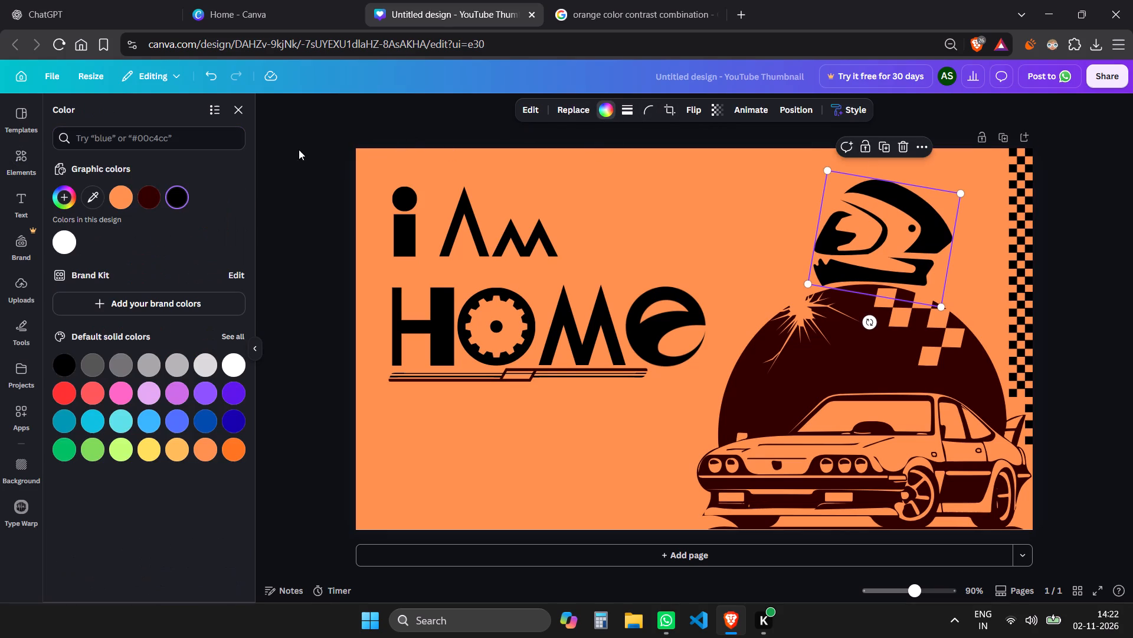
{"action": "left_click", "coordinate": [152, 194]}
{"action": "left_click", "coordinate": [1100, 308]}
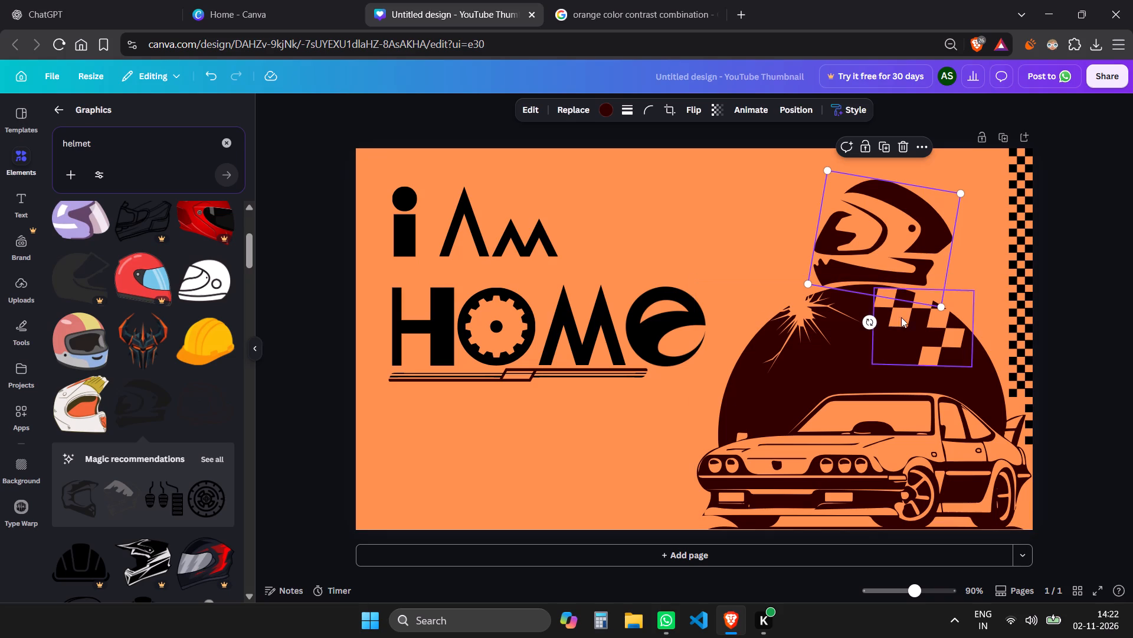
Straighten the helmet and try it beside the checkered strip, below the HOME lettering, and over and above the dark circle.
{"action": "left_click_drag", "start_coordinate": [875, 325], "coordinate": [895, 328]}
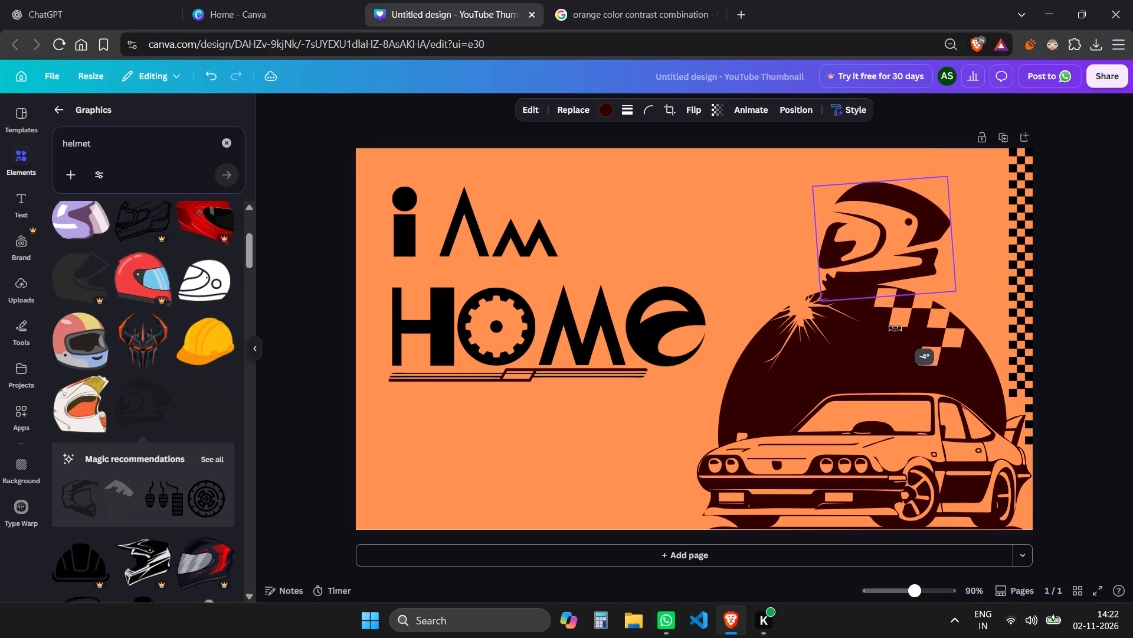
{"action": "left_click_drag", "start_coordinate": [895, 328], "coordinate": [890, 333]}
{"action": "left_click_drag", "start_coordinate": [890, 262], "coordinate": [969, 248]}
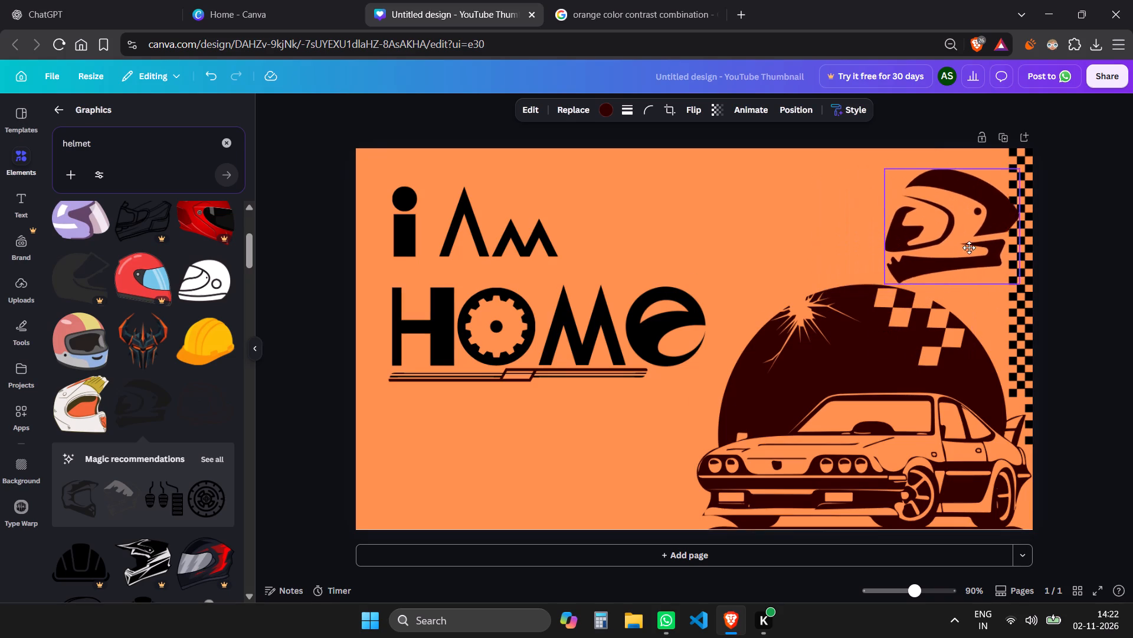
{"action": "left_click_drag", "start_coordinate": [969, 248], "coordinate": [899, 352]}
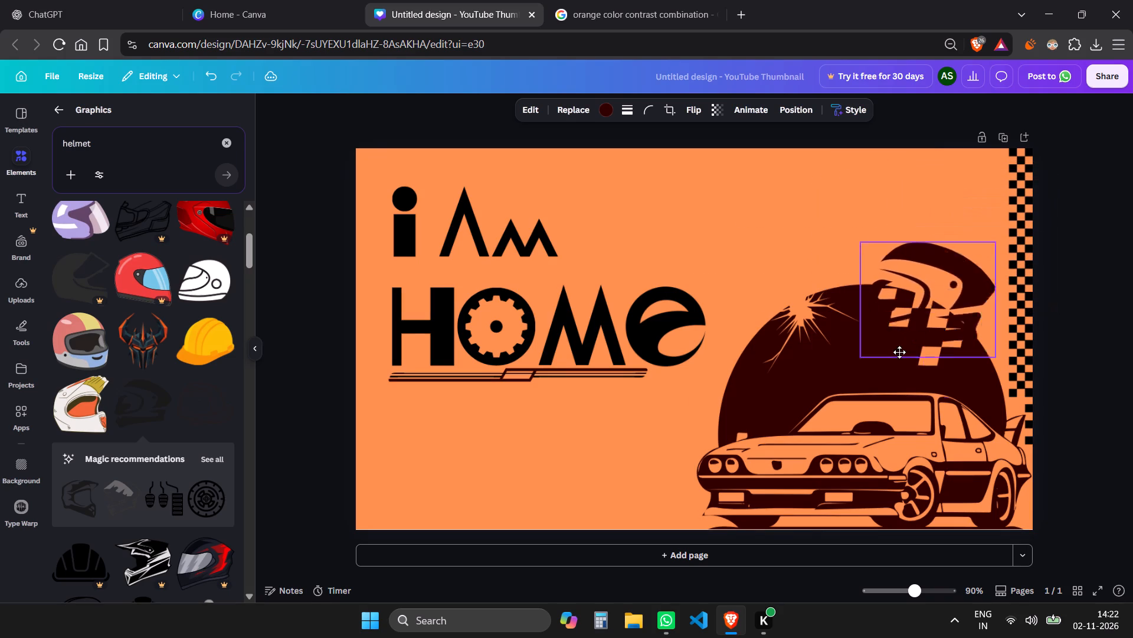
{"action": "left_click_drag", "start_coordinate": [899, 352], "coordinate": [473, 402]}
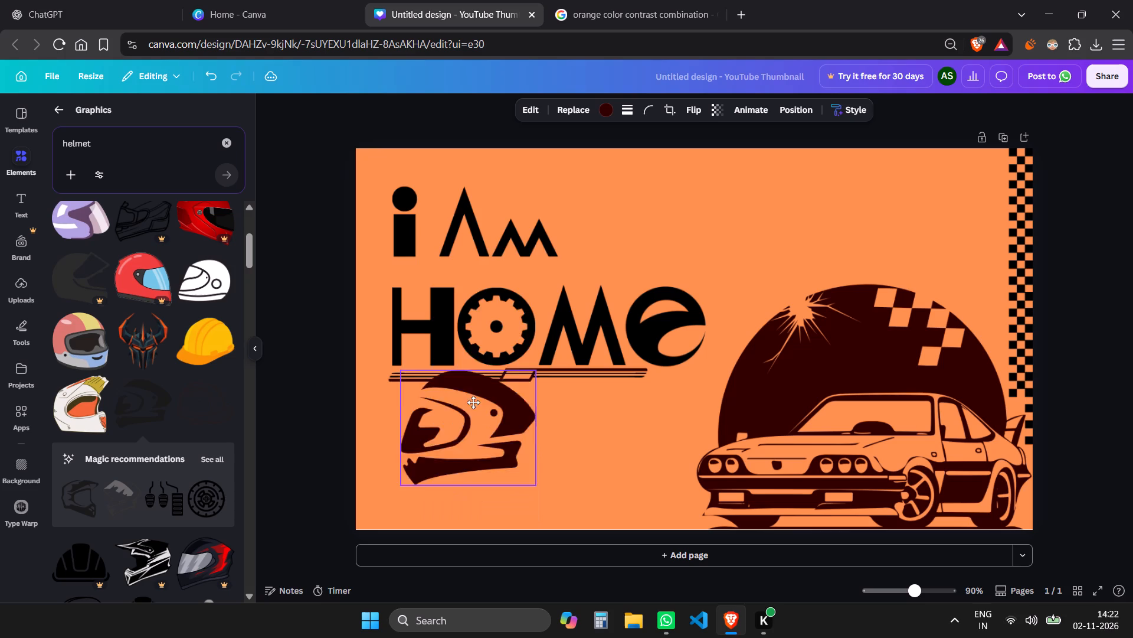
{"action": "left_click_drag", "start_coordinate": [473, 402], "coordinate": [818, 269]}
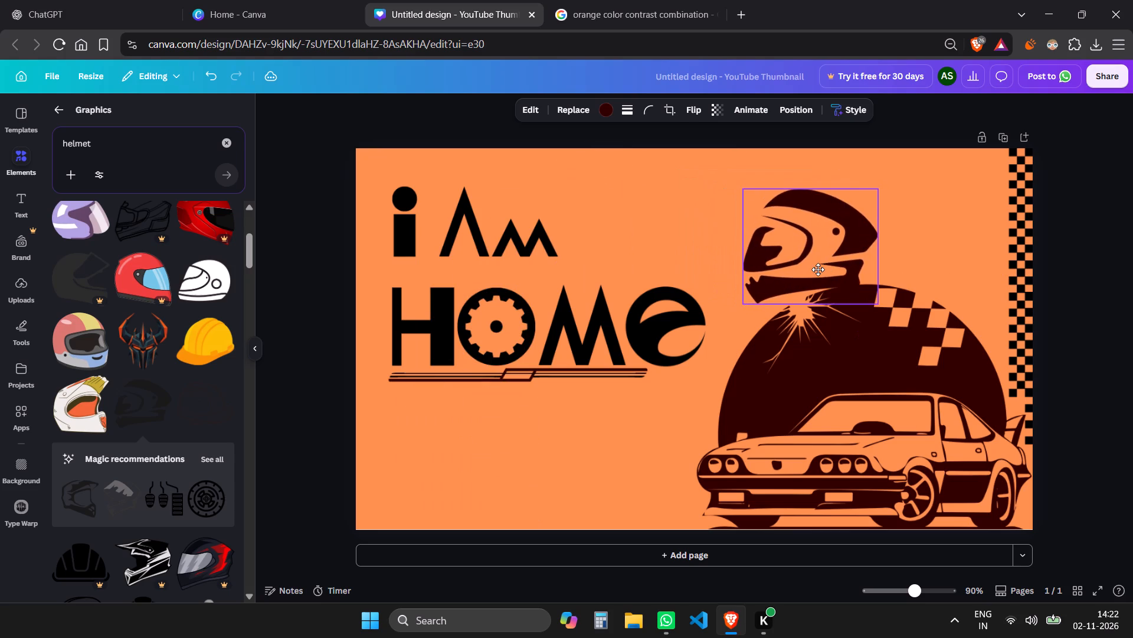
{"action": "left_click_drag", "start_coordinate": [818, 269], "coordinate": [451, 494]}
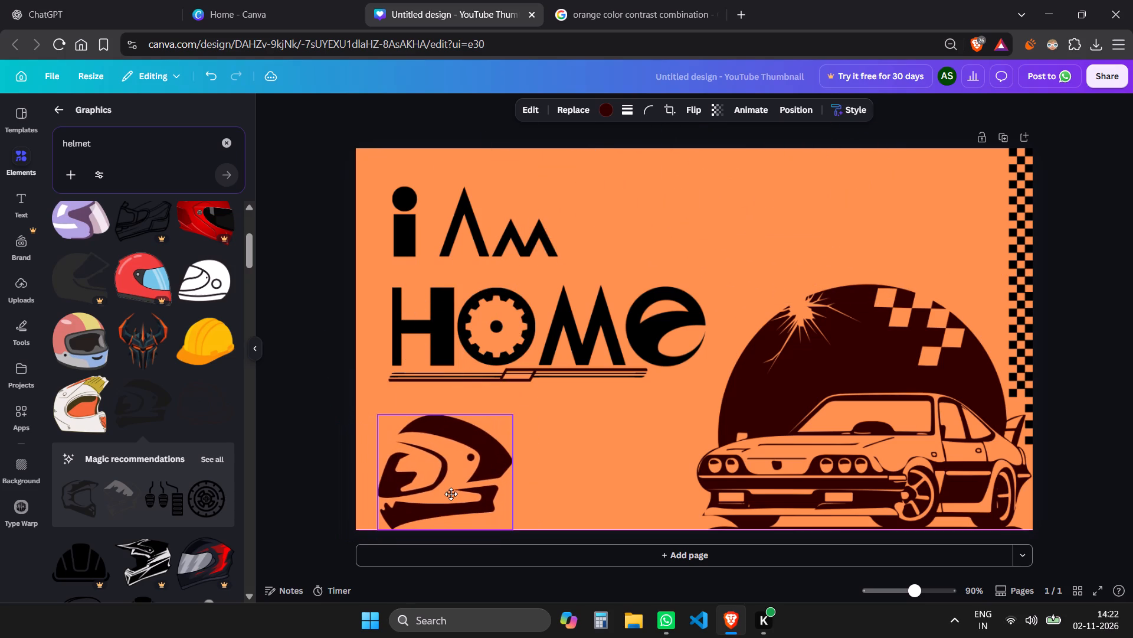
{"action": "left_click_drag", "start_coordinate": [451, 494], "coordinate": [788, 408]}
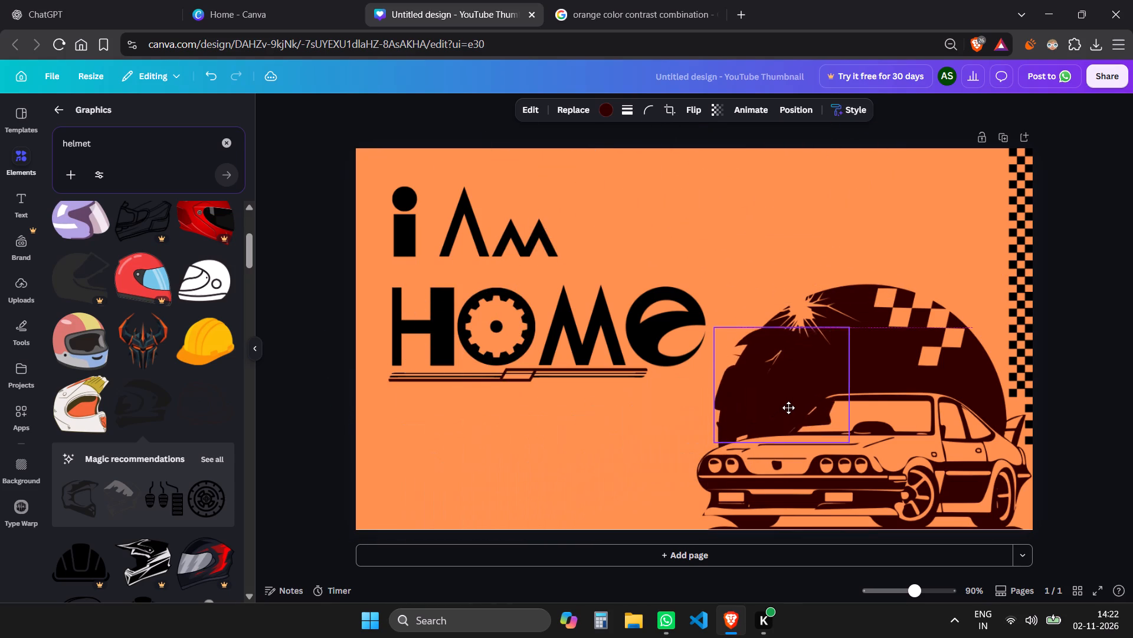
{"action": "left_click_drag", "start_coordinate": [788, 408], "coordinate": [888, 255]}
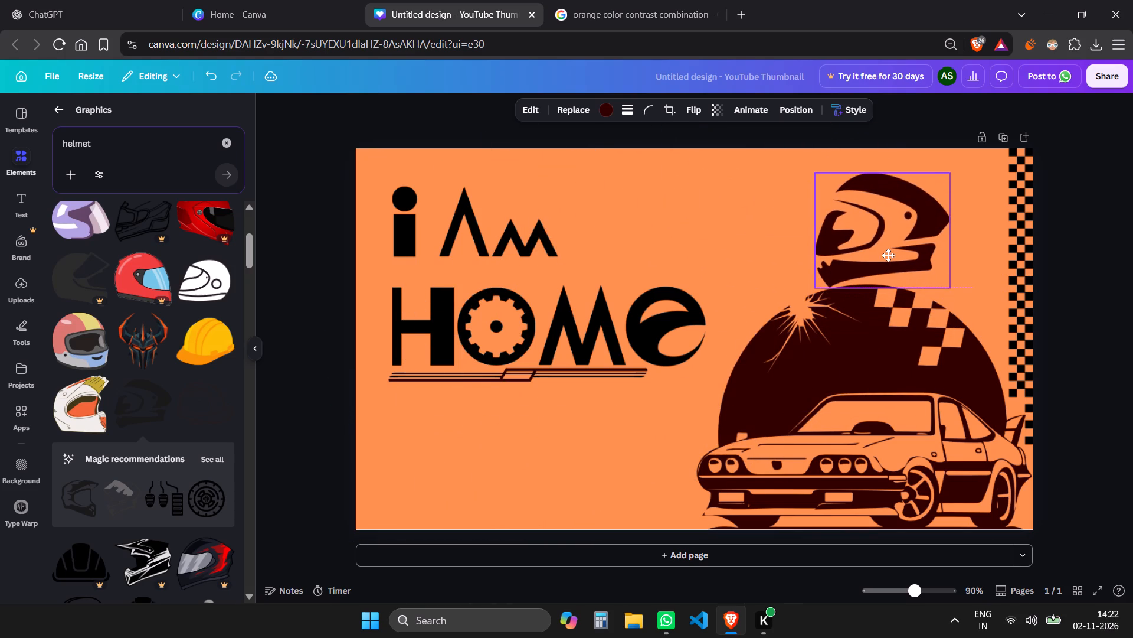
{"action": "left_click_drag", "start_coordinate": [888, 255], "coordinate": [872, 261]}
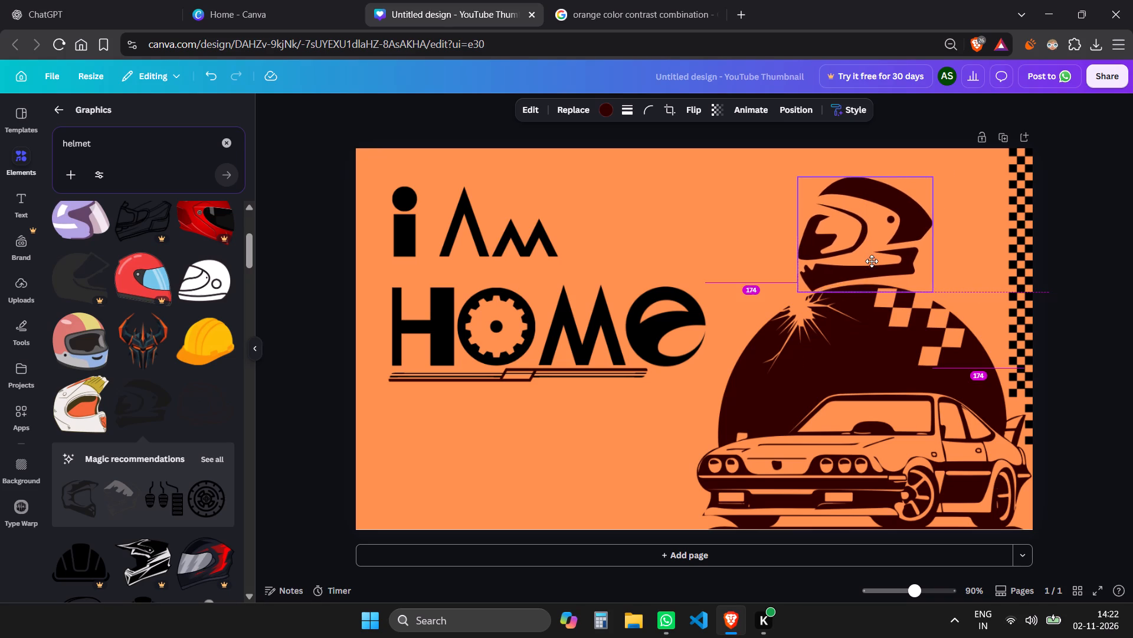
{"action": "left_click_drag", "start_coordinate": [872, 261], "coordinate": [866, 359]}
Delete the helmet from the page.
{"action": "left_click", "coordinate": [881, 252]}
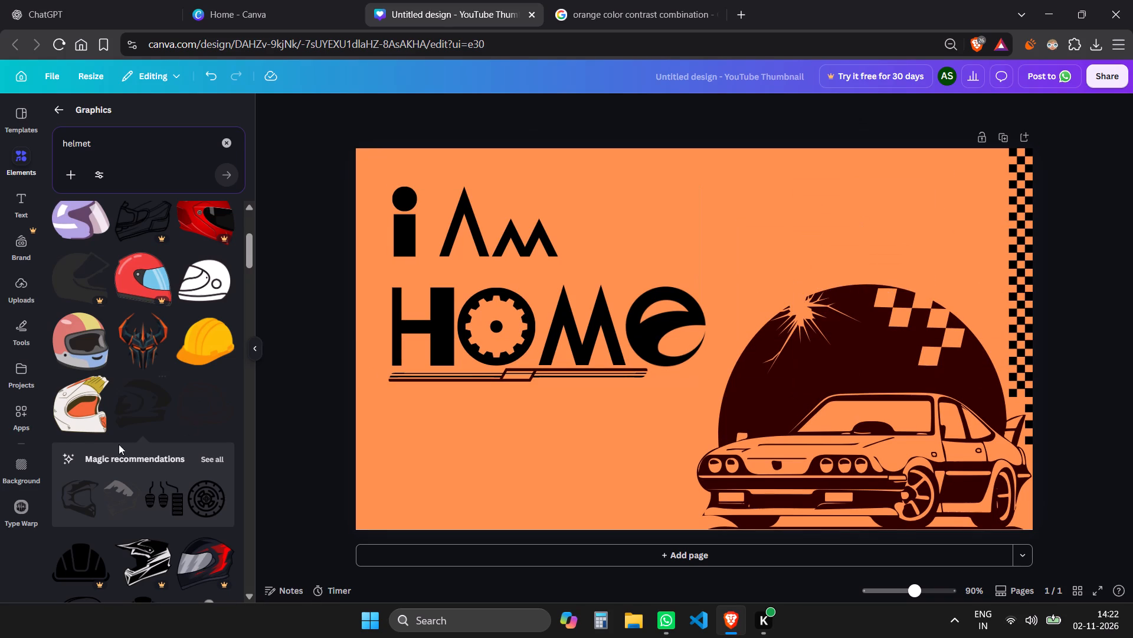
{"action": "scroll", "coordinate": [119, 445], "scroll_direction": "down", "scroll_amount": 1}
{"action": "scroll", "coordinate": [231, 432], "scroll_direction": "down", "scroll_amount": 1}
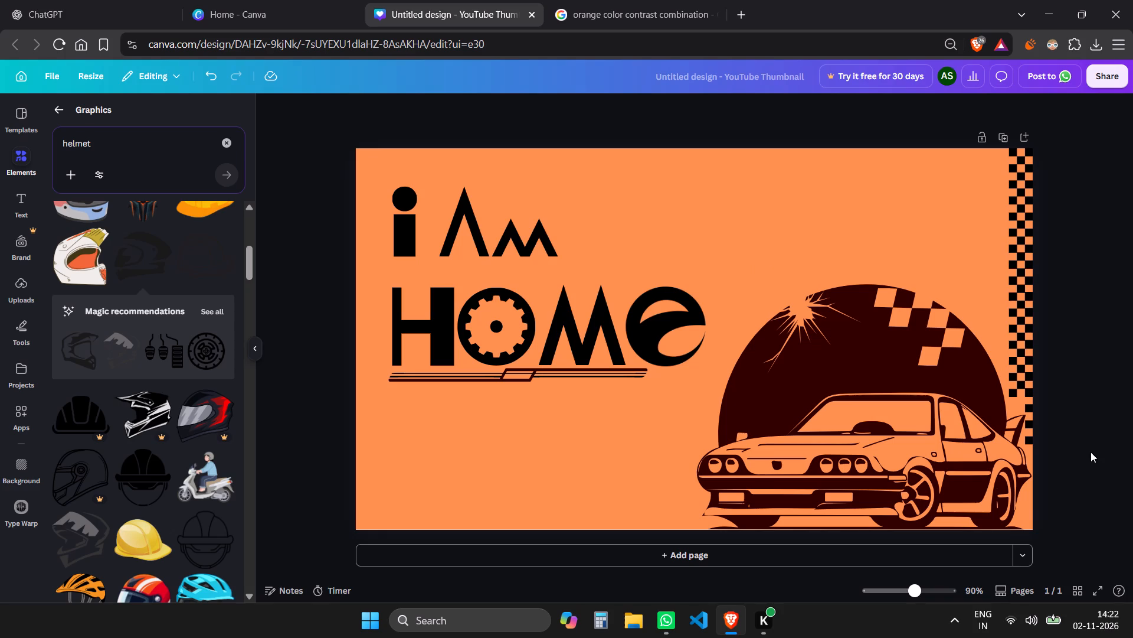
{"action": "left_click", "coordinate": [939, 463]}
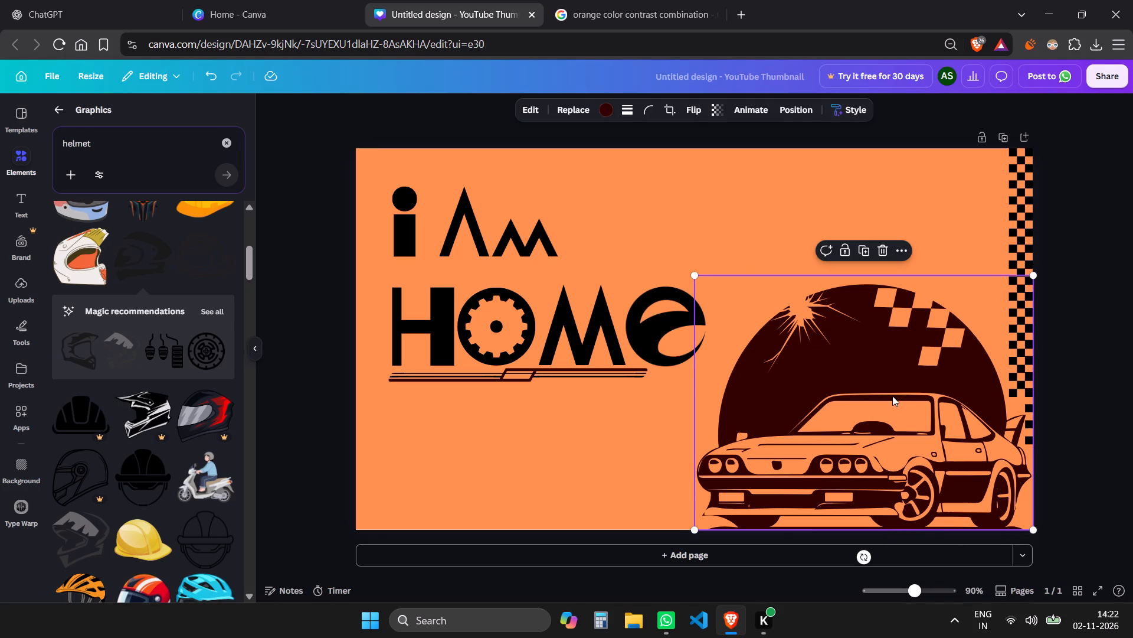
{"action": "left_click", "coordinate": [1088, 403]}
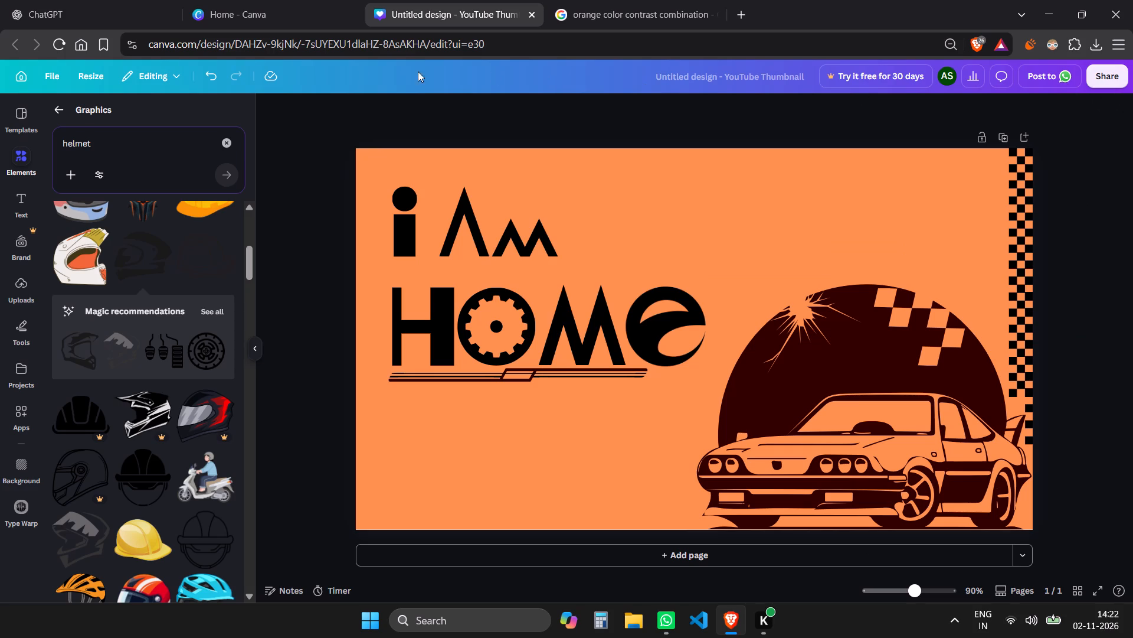
Check the design's save status.
{"action": "left_click", "coordinate": [283, 74]}
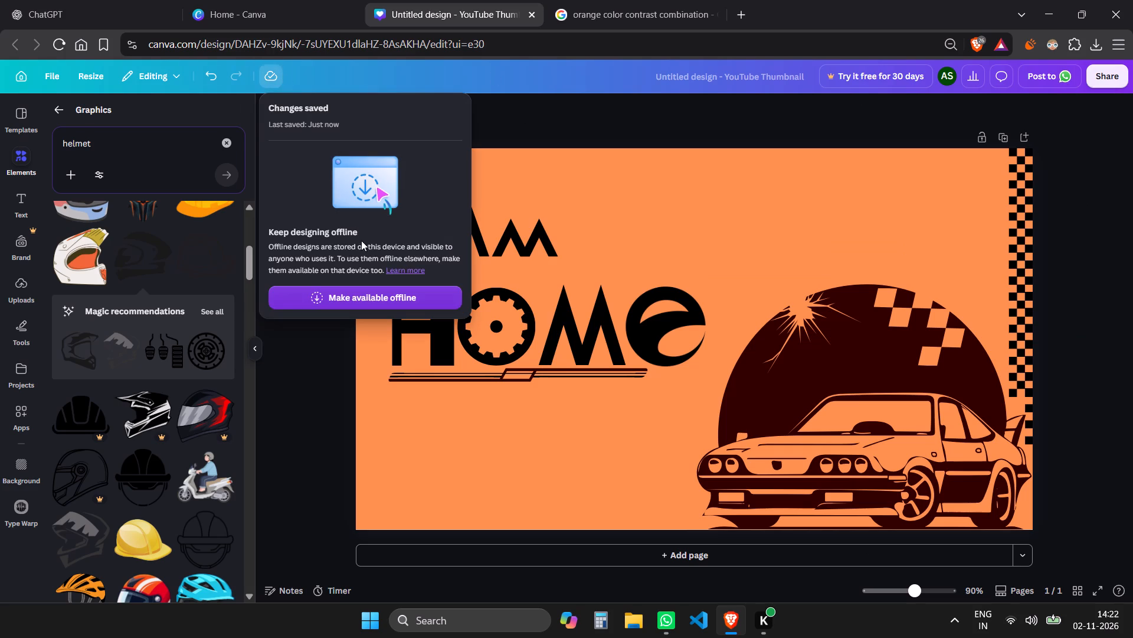
{"action": "left_click", "coordinate": [323, 349]}
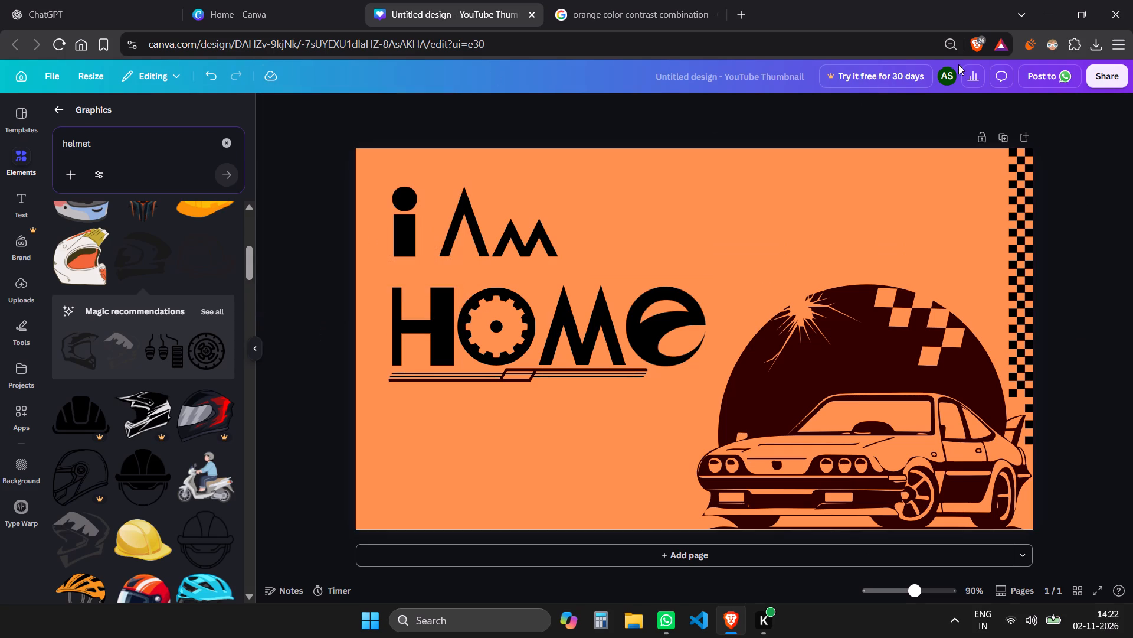